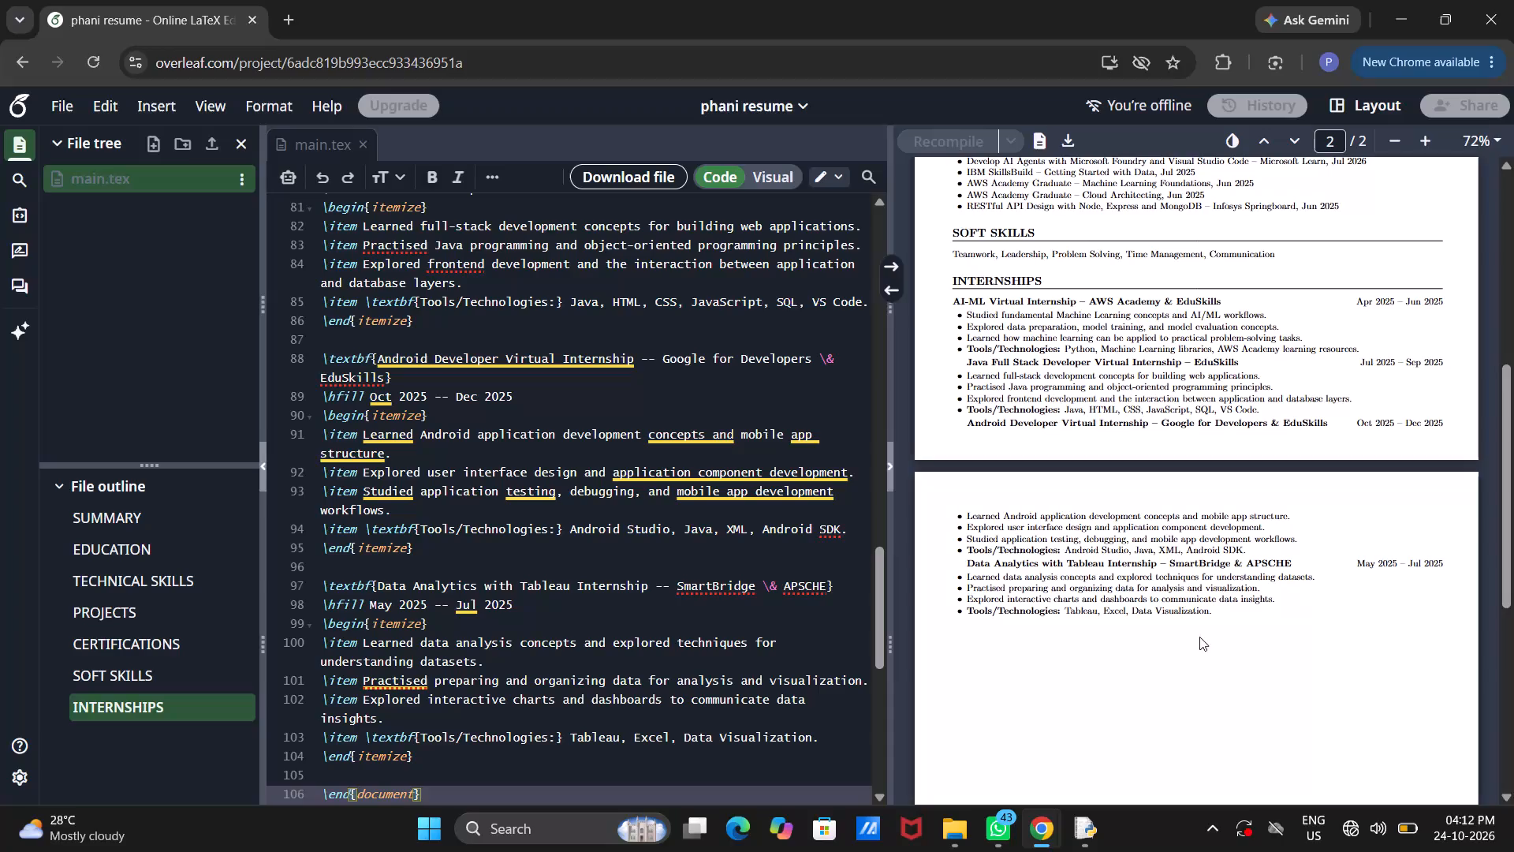
Switch the computer's Wi-Fi connection to the OPPO K13 5G network, leaving automatic connection enabled.
left_click(1374, 839)
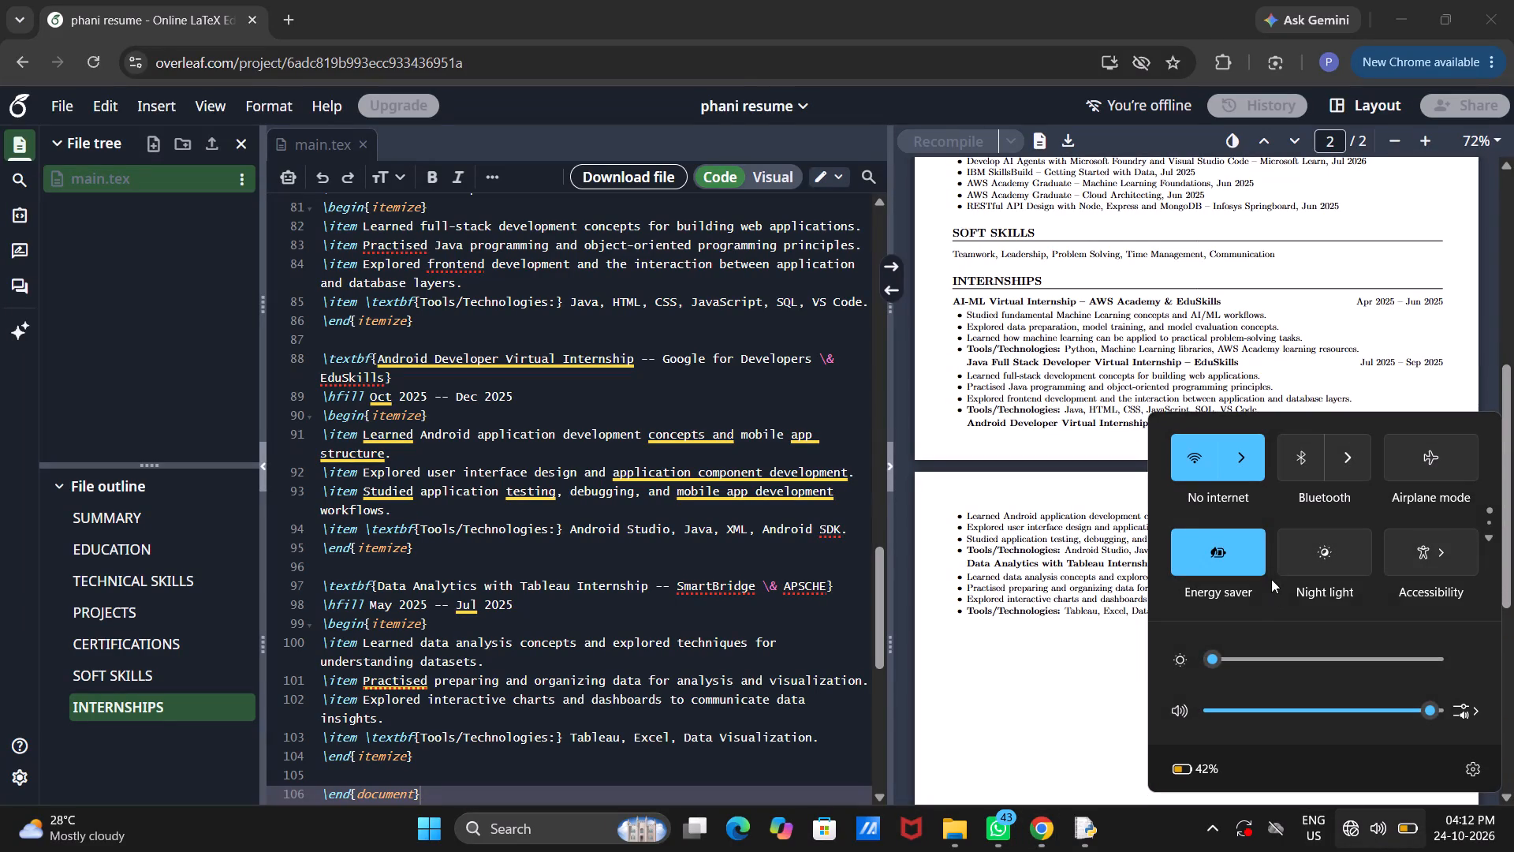
left_click(1244, 472)
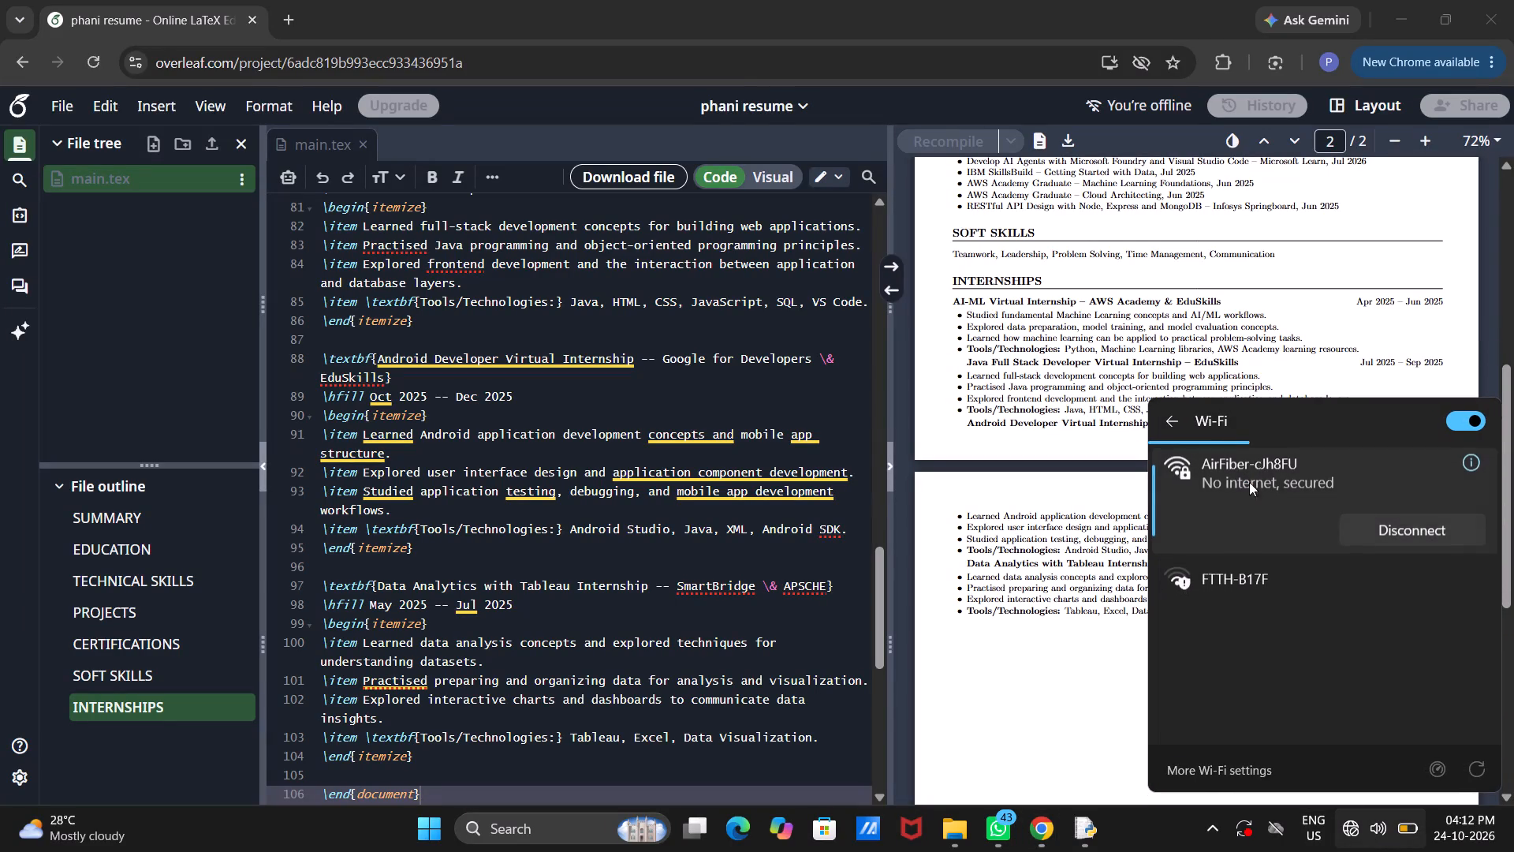
left_click(1280, 566)
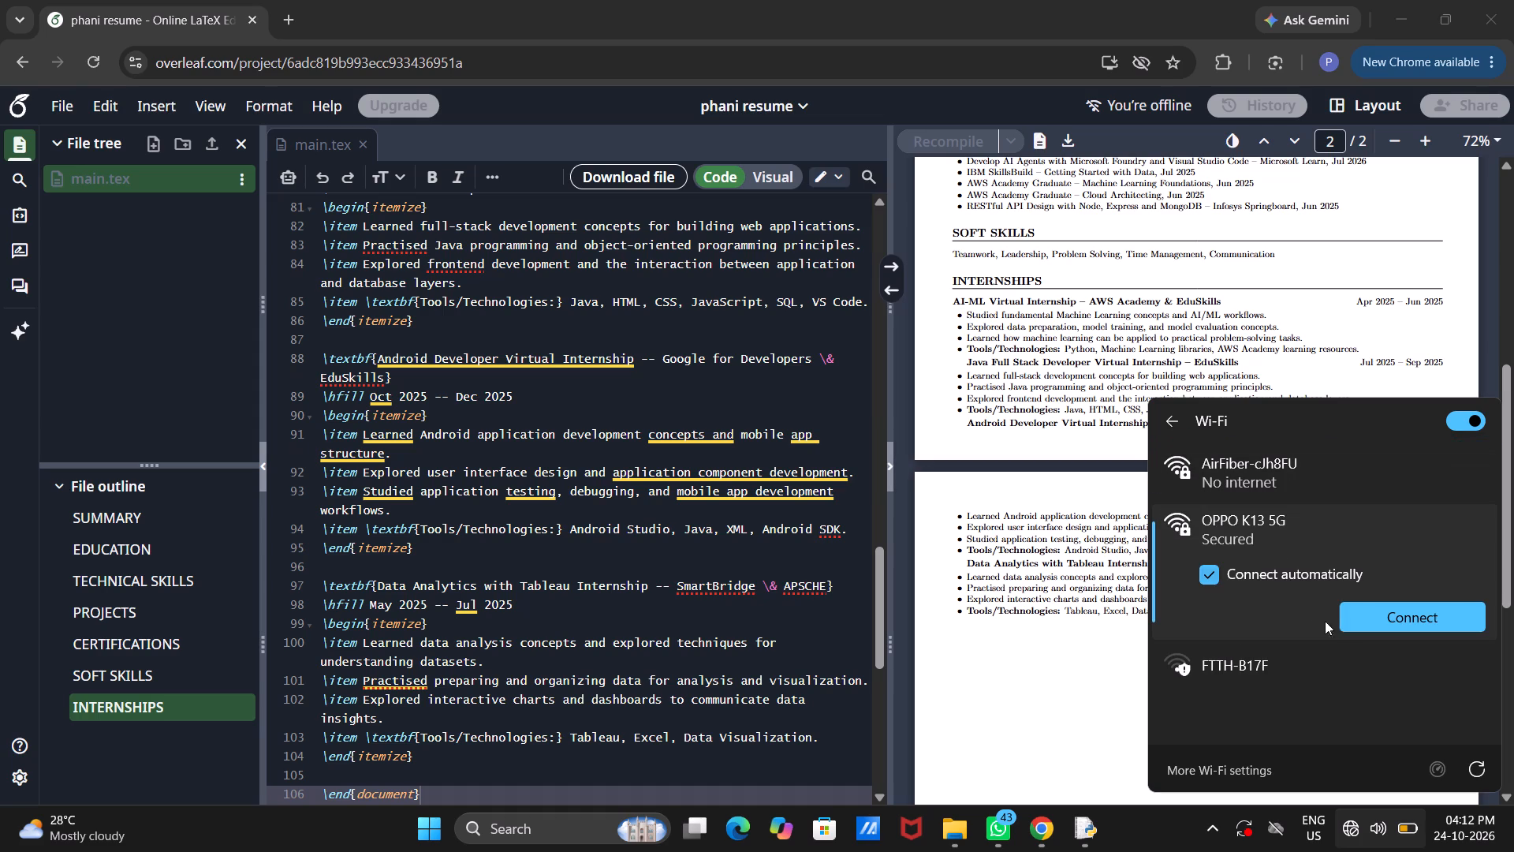
left_click(1364, 615)
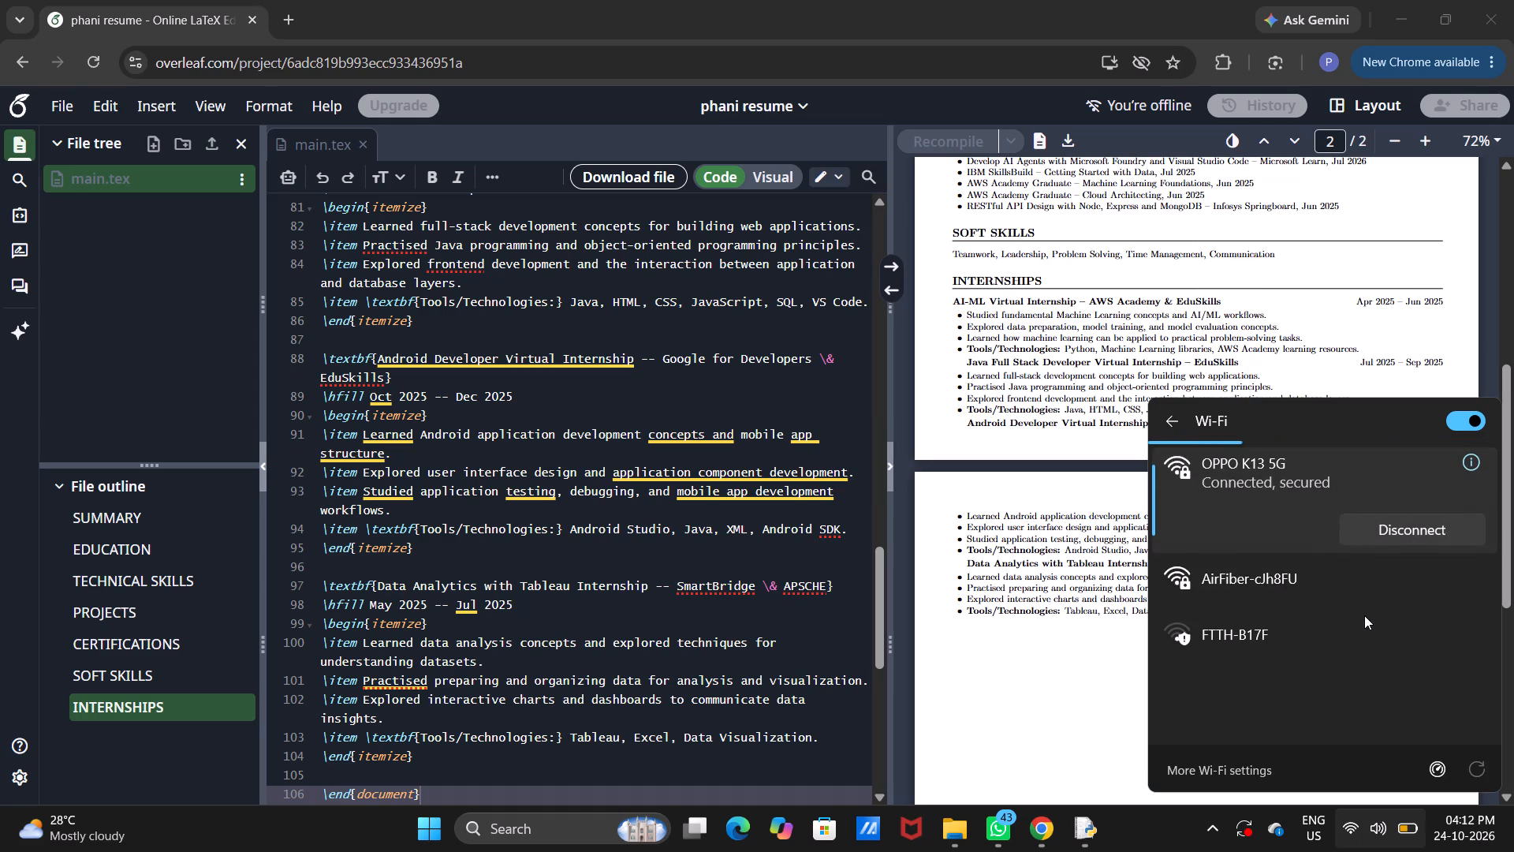
left_click(1356, 835)
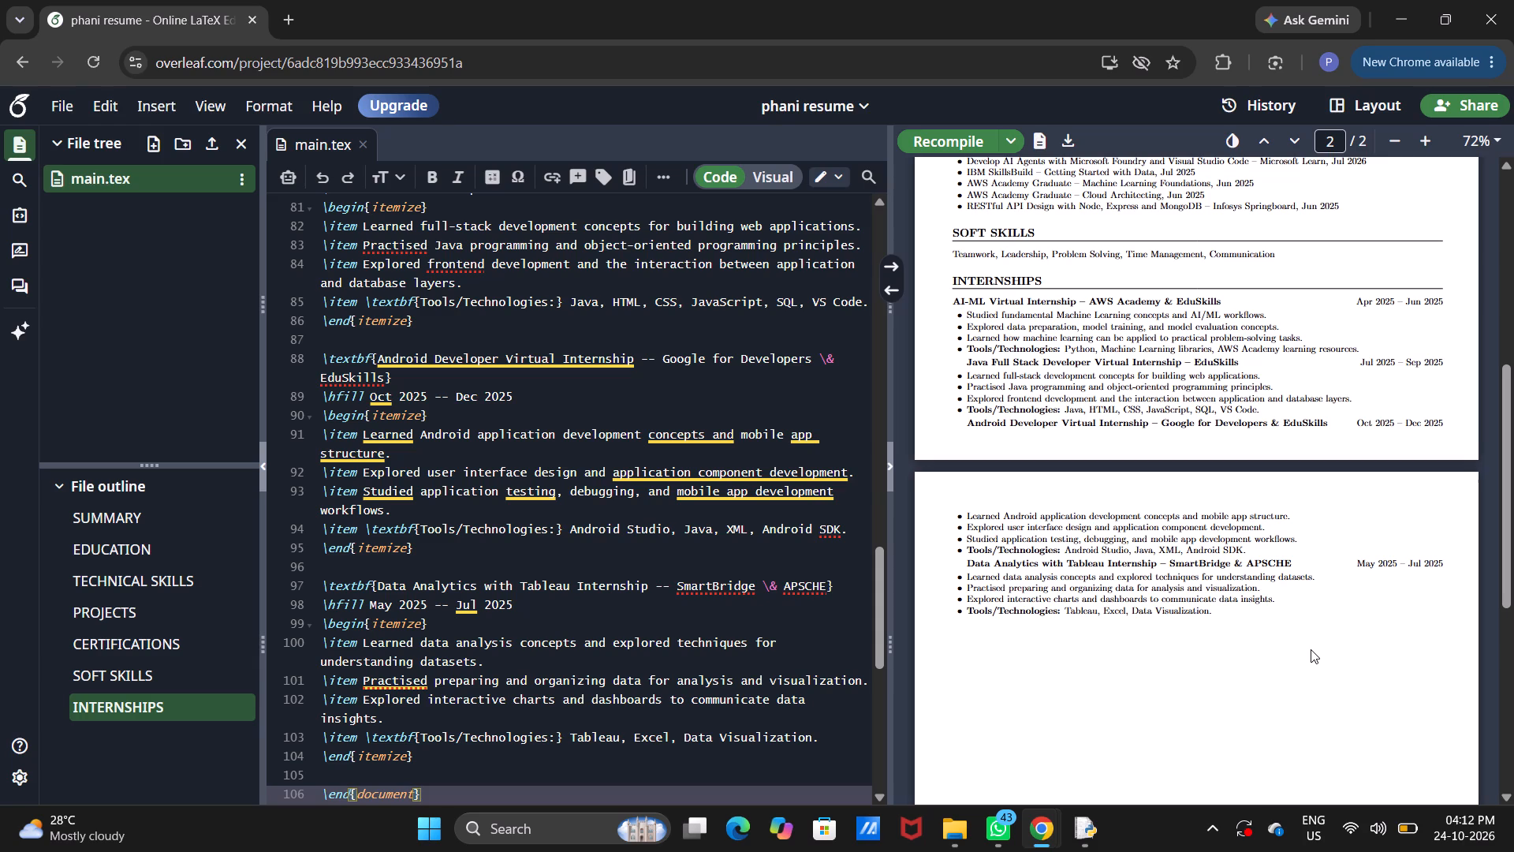
Review the internships, soft skills, certifications and projects sections in the main.tex source.
scroll(717, 496, "up", 5)
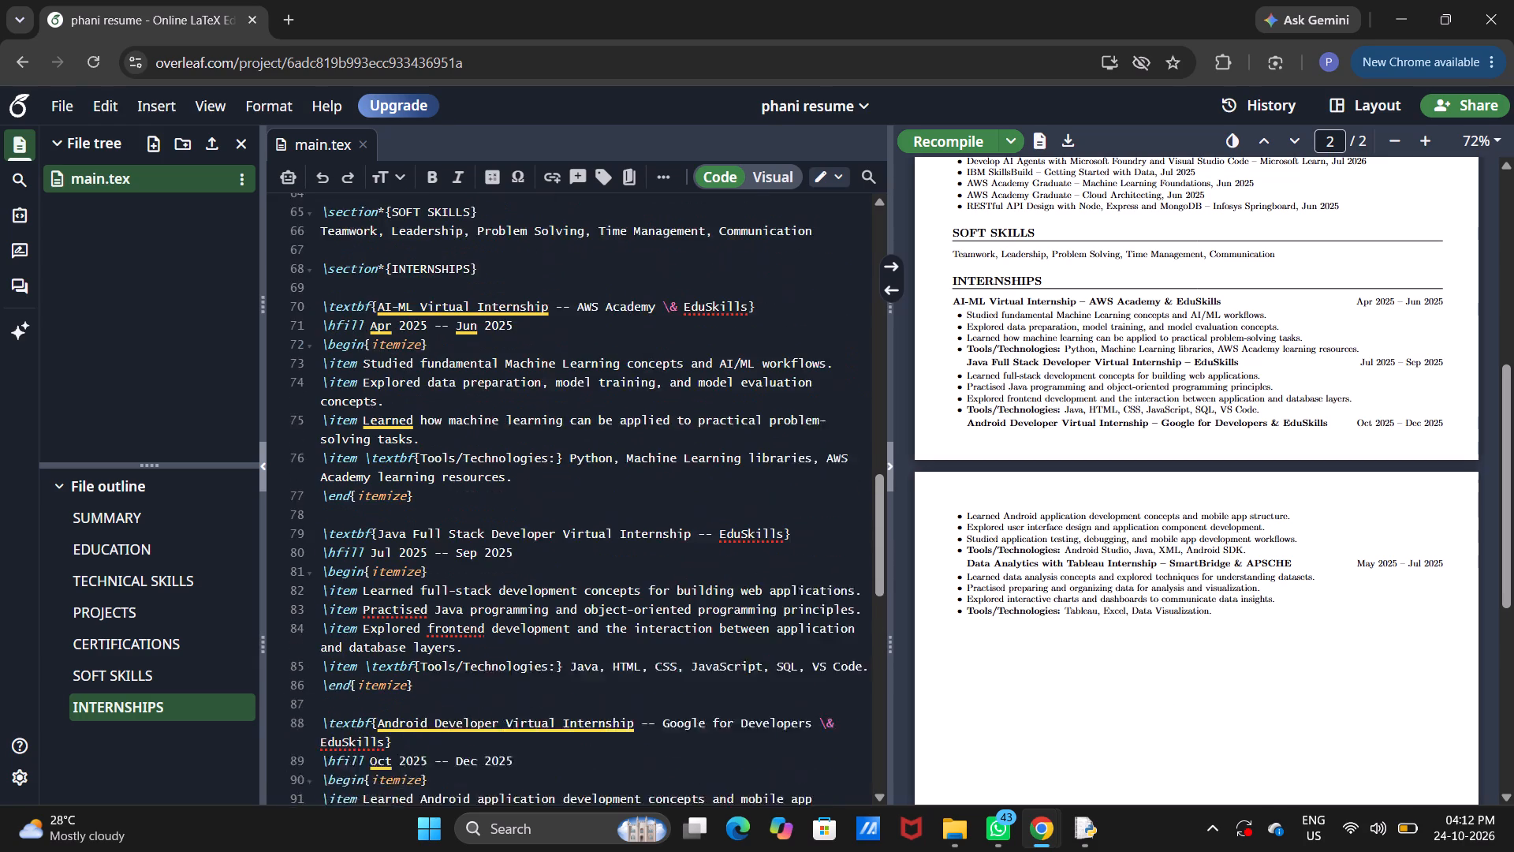
scroll(717, 496, "up", 3)
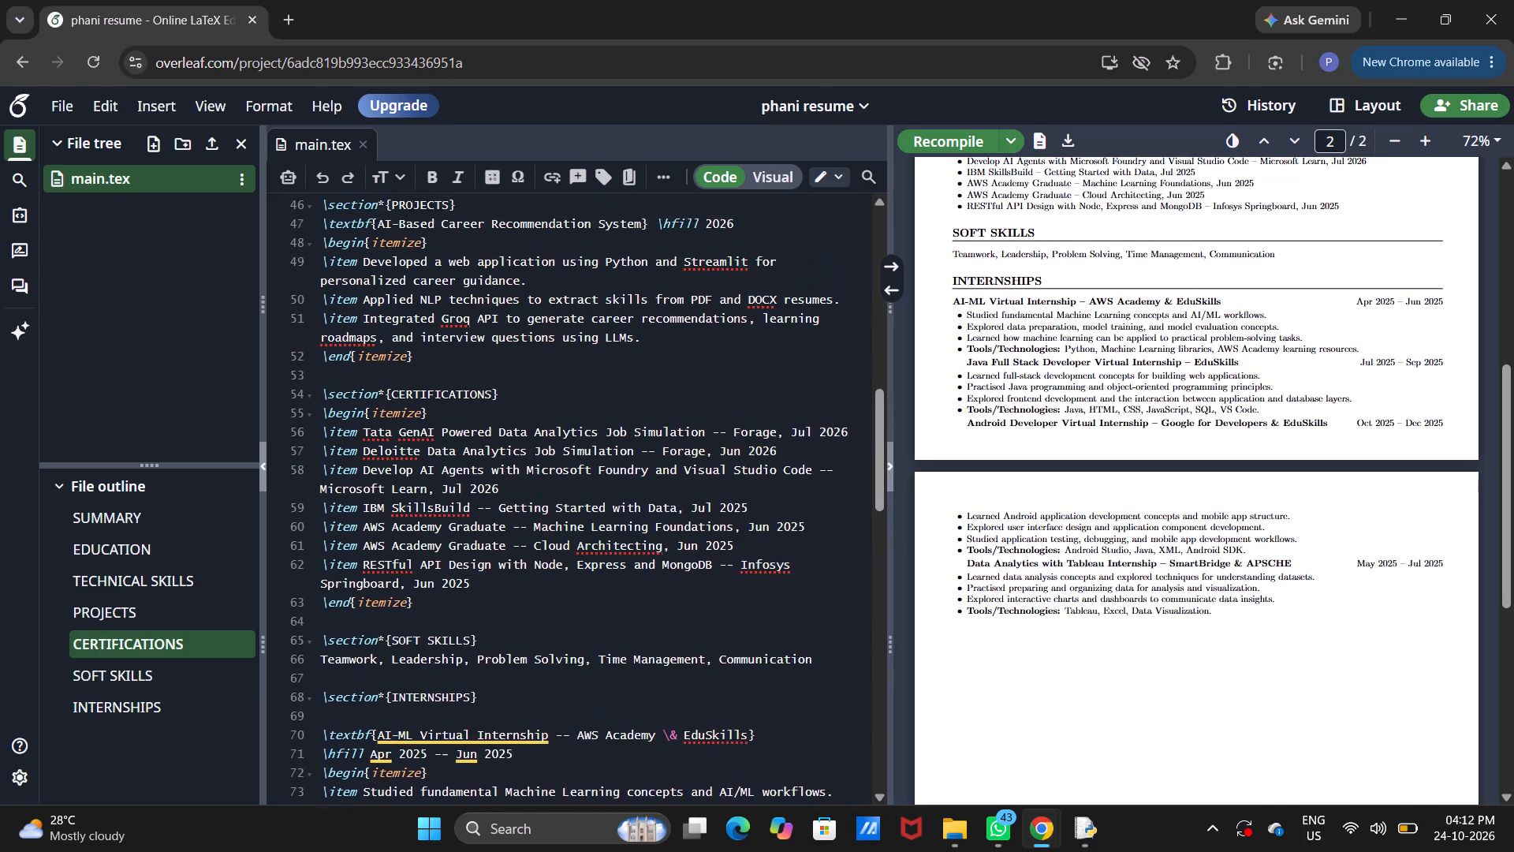
scroll(717, 496, "up", 1)
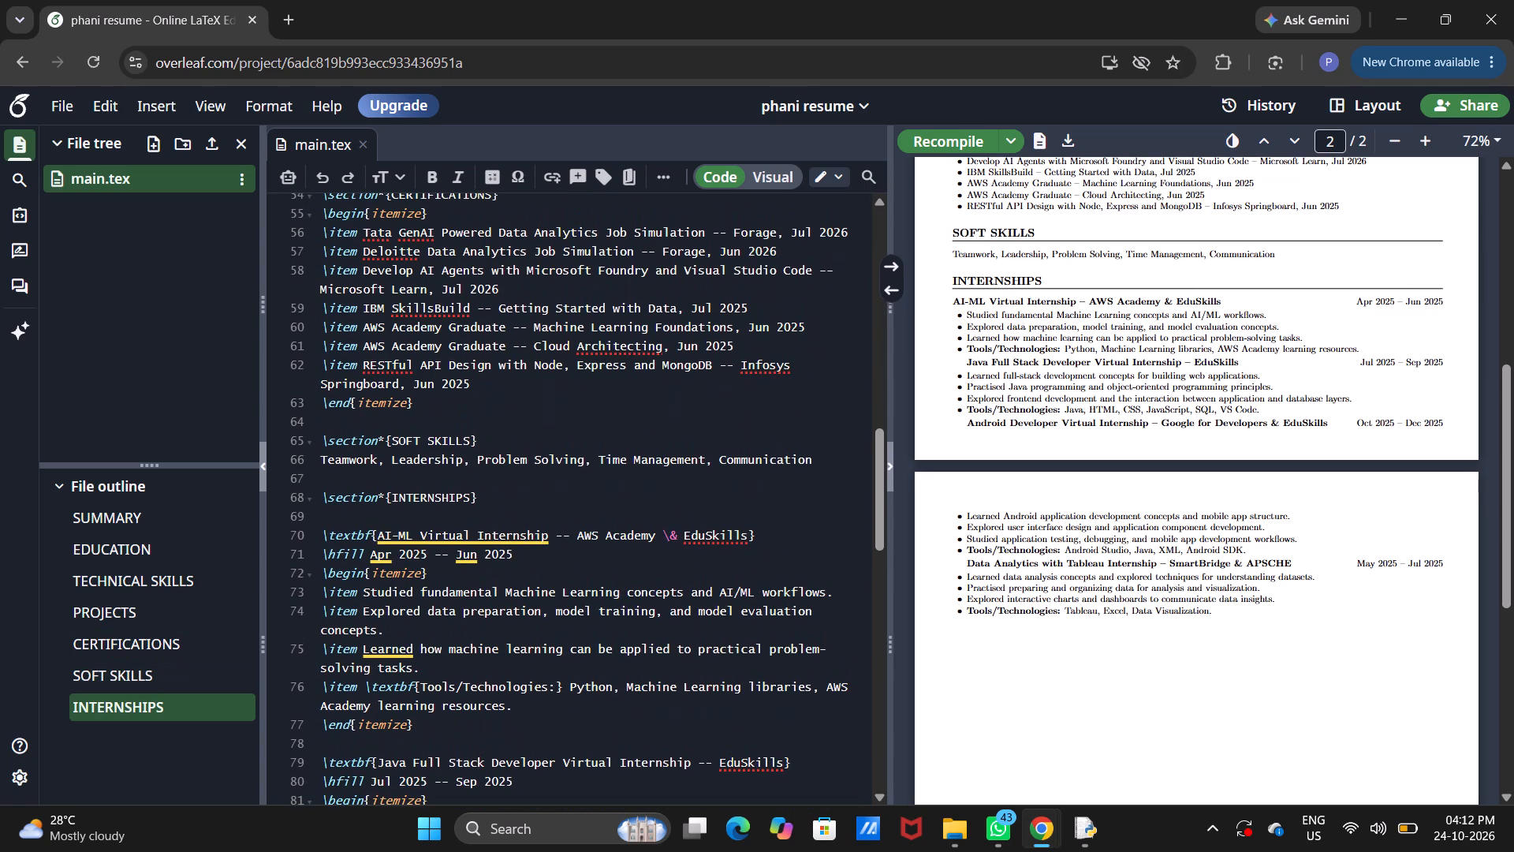
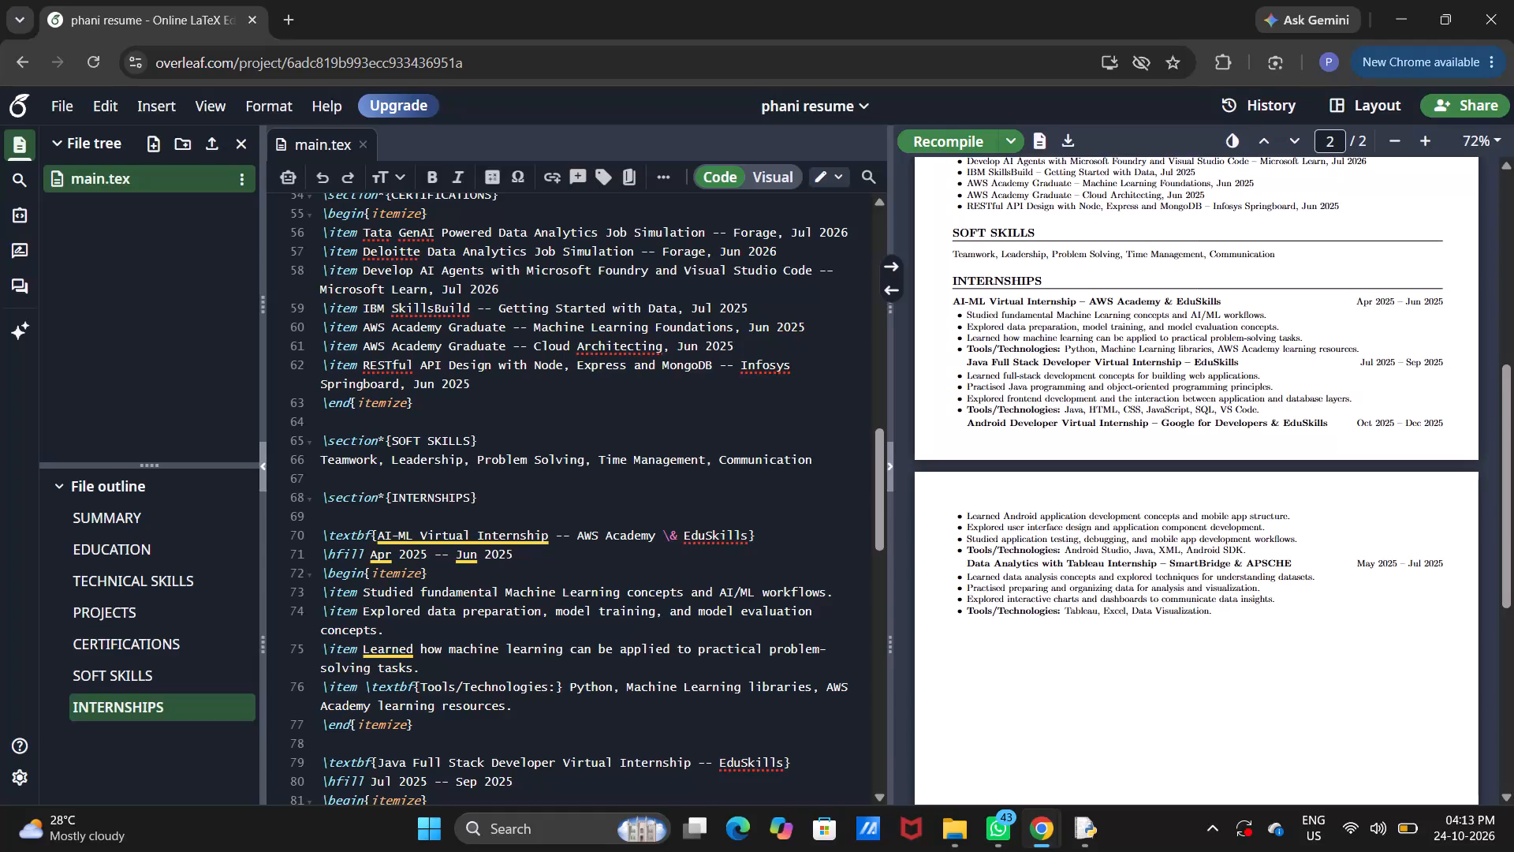
Delete the SOFT SKILLS section, both its heading and its line of skills, from the main.tex source.
double_click(323, 445)
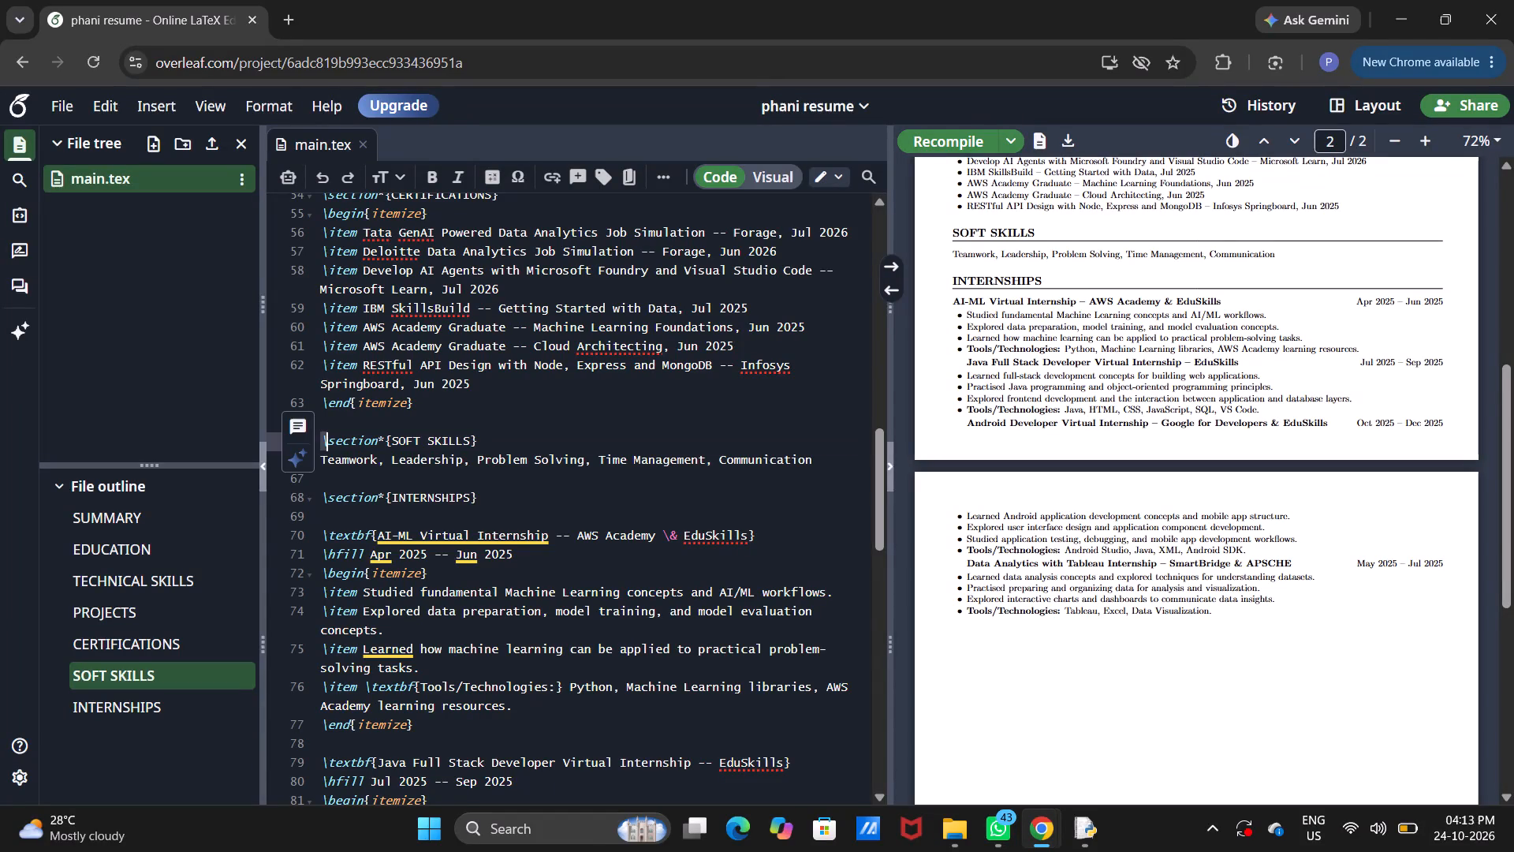
double_click(323, 445)
left_click(323, 445)
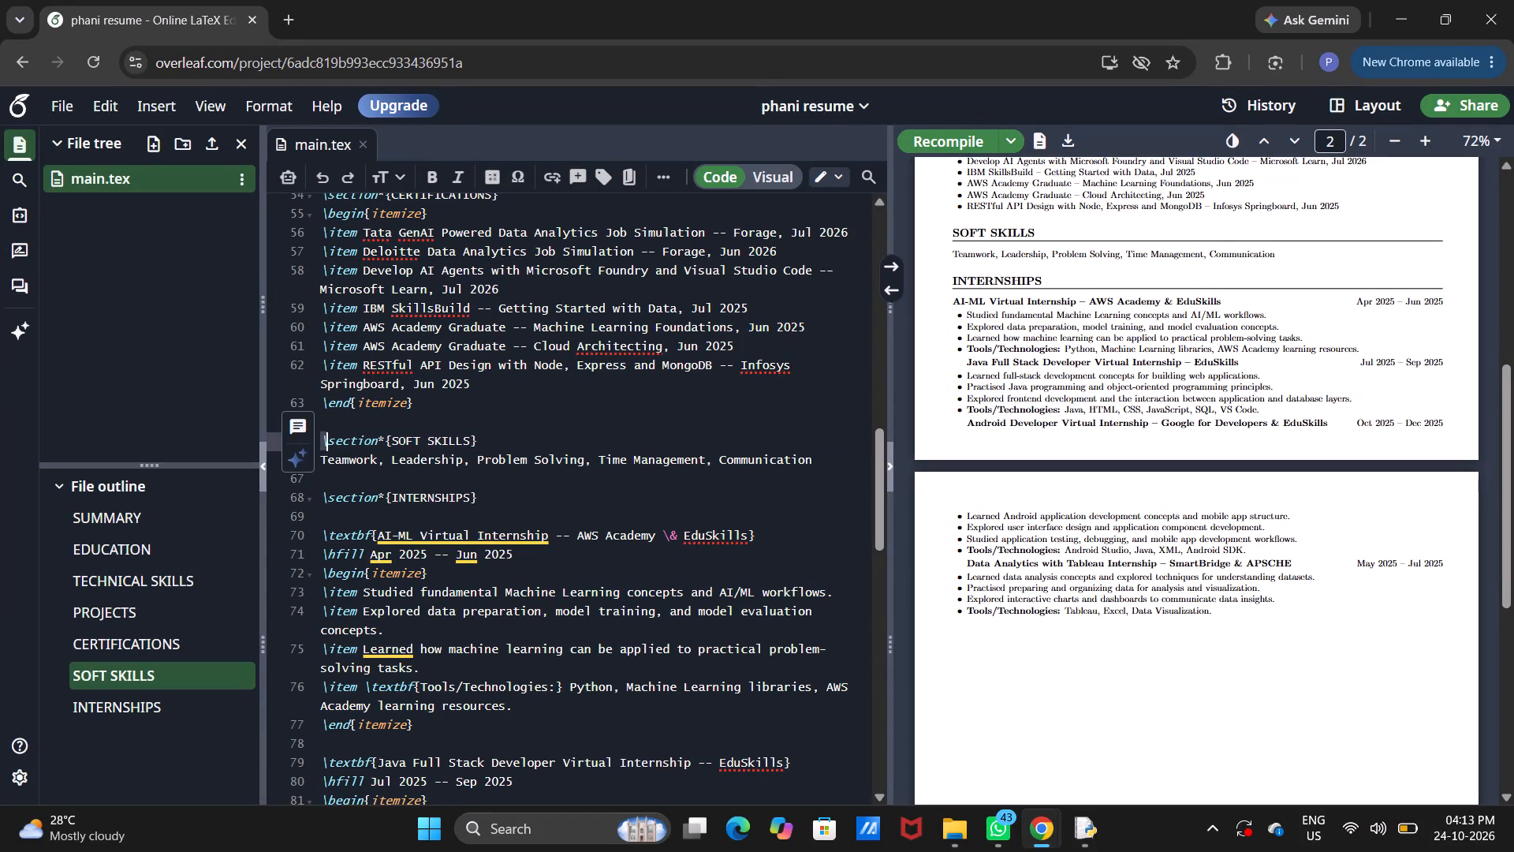
left_click_drag(323, 445, 837, 458)
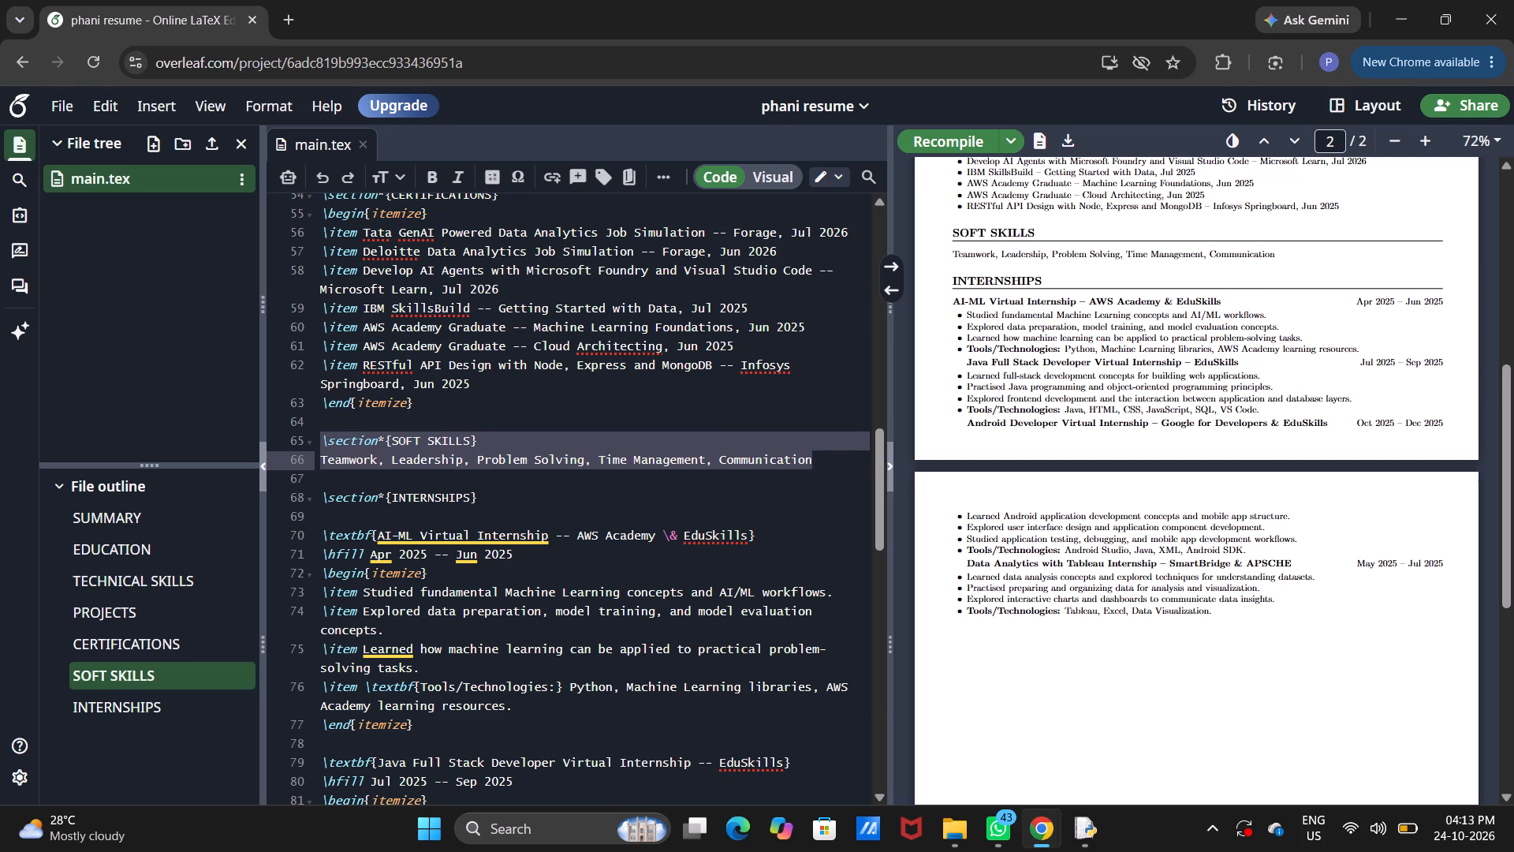
key("BackSpace")
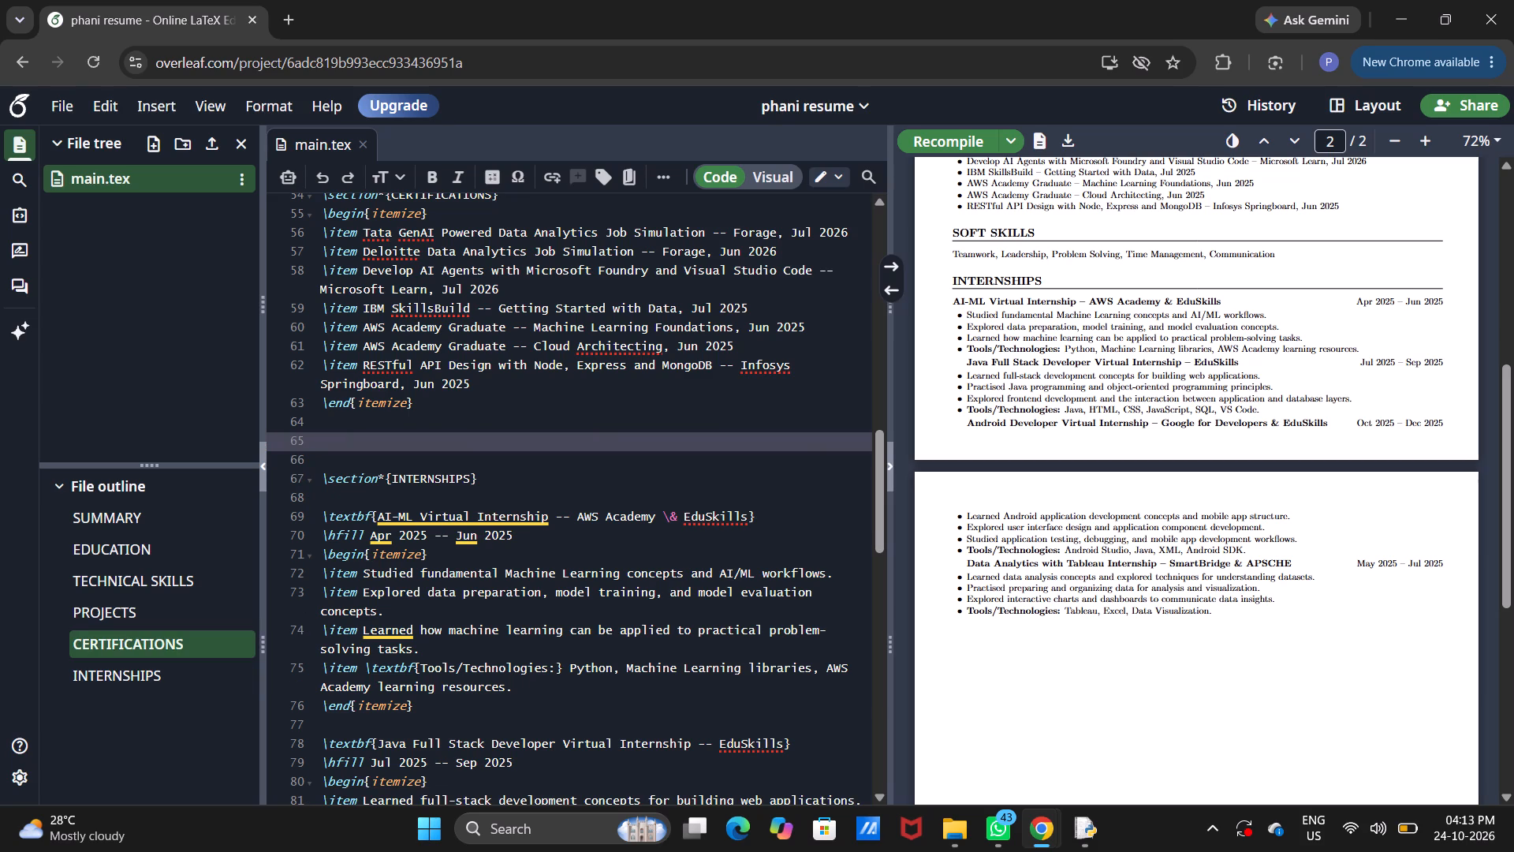
Paste a SOFT SKILLS section with bulleted Teamwork, Leadership, Problem Solving, Time Management and Communication between CERTIFICATIONS and INTERNSHIPS, and recompile the resume.
key("ctrl+v")
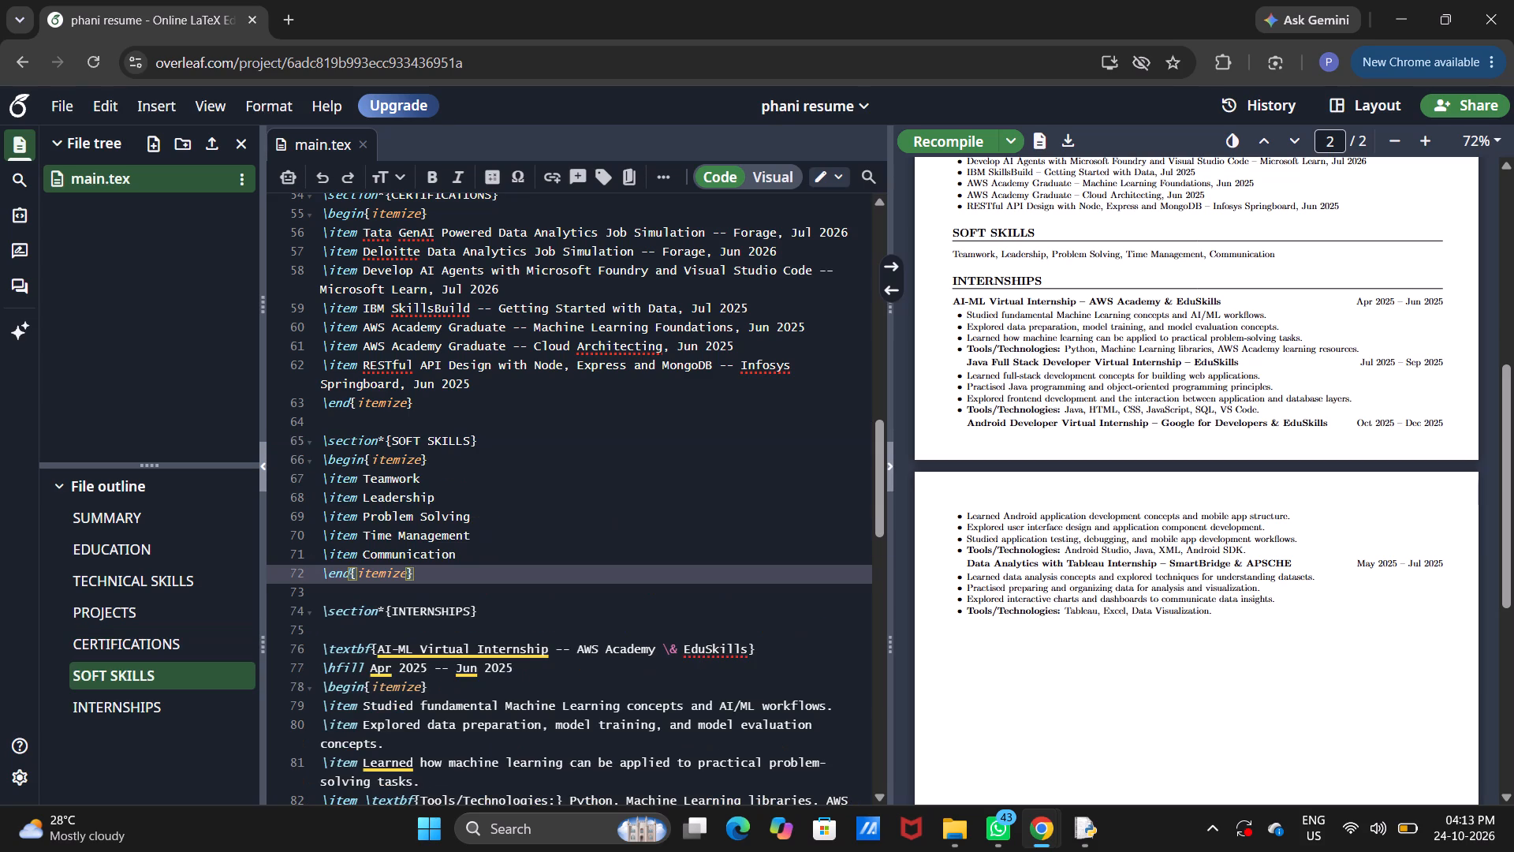
left_click(934, 130)
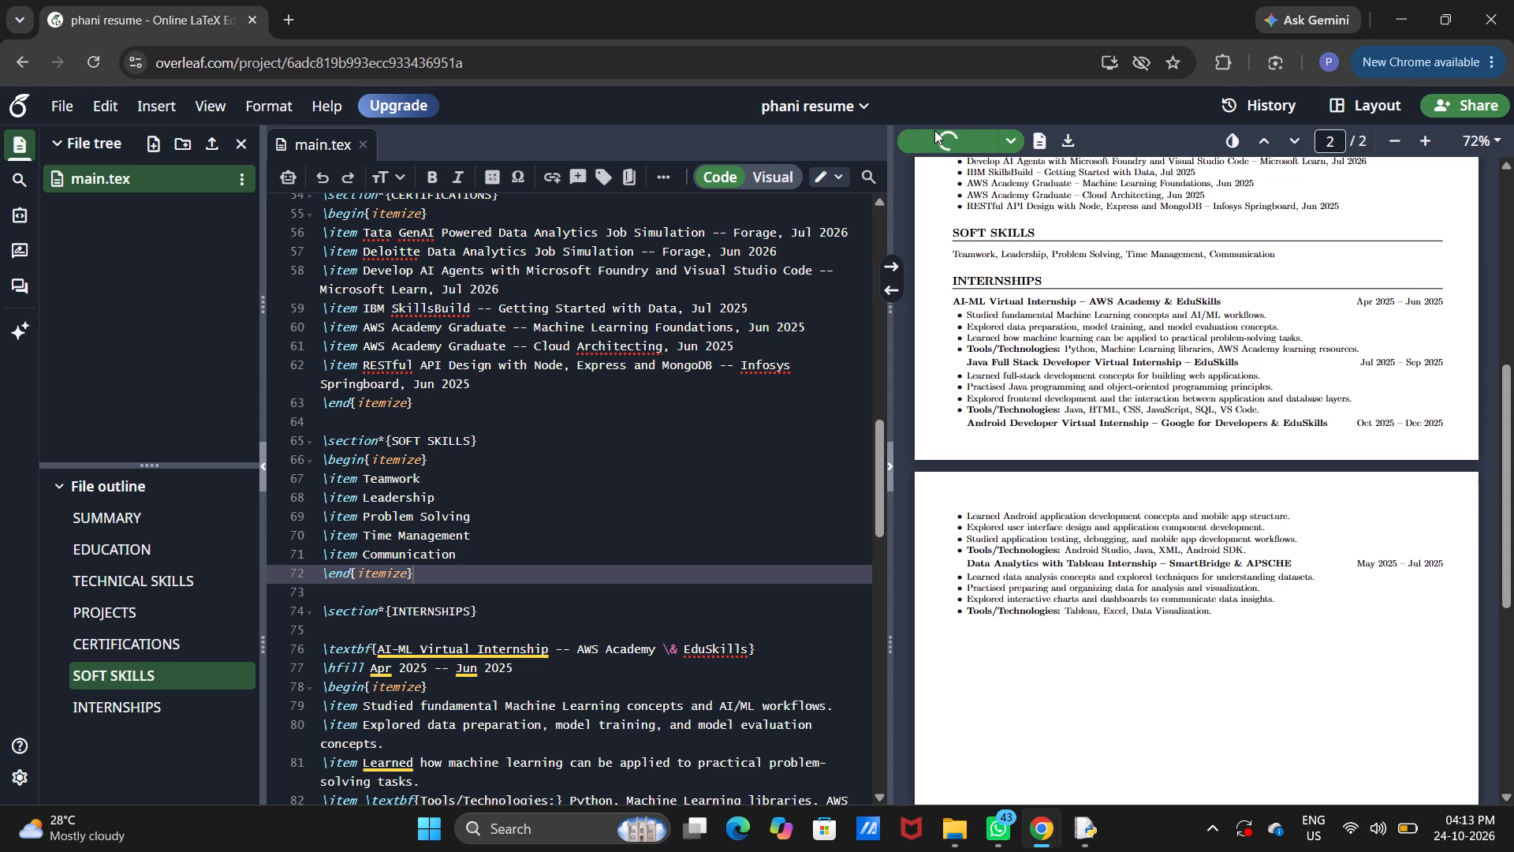
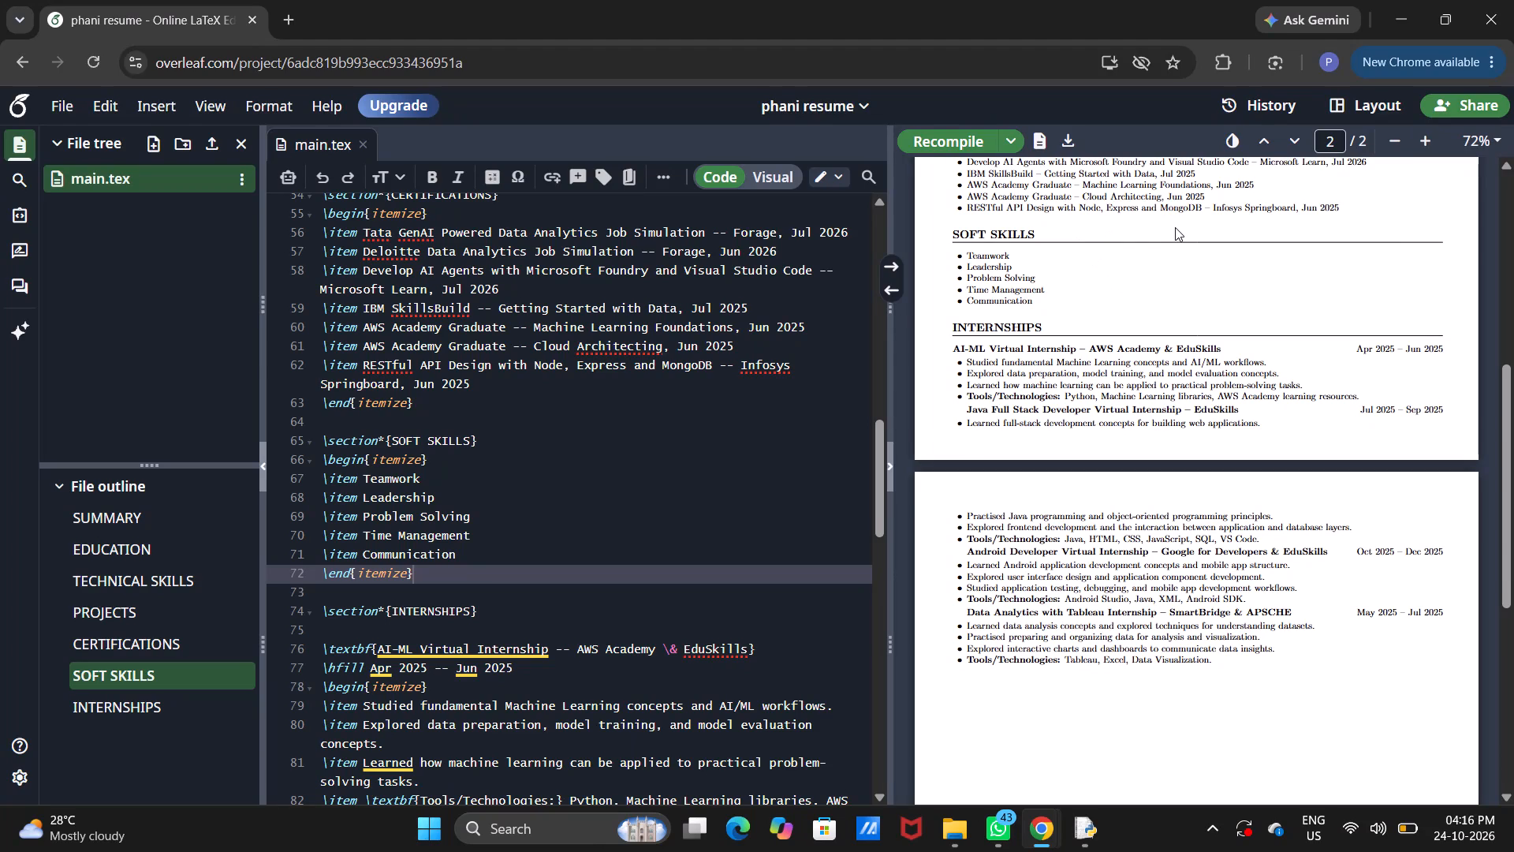
Look through the LaTeX source from the CERTIFICATIONS section through SOFT SKILLS to the end of the INTERNSHIPS section.
left_click_drag(627, 497, 751, 192)
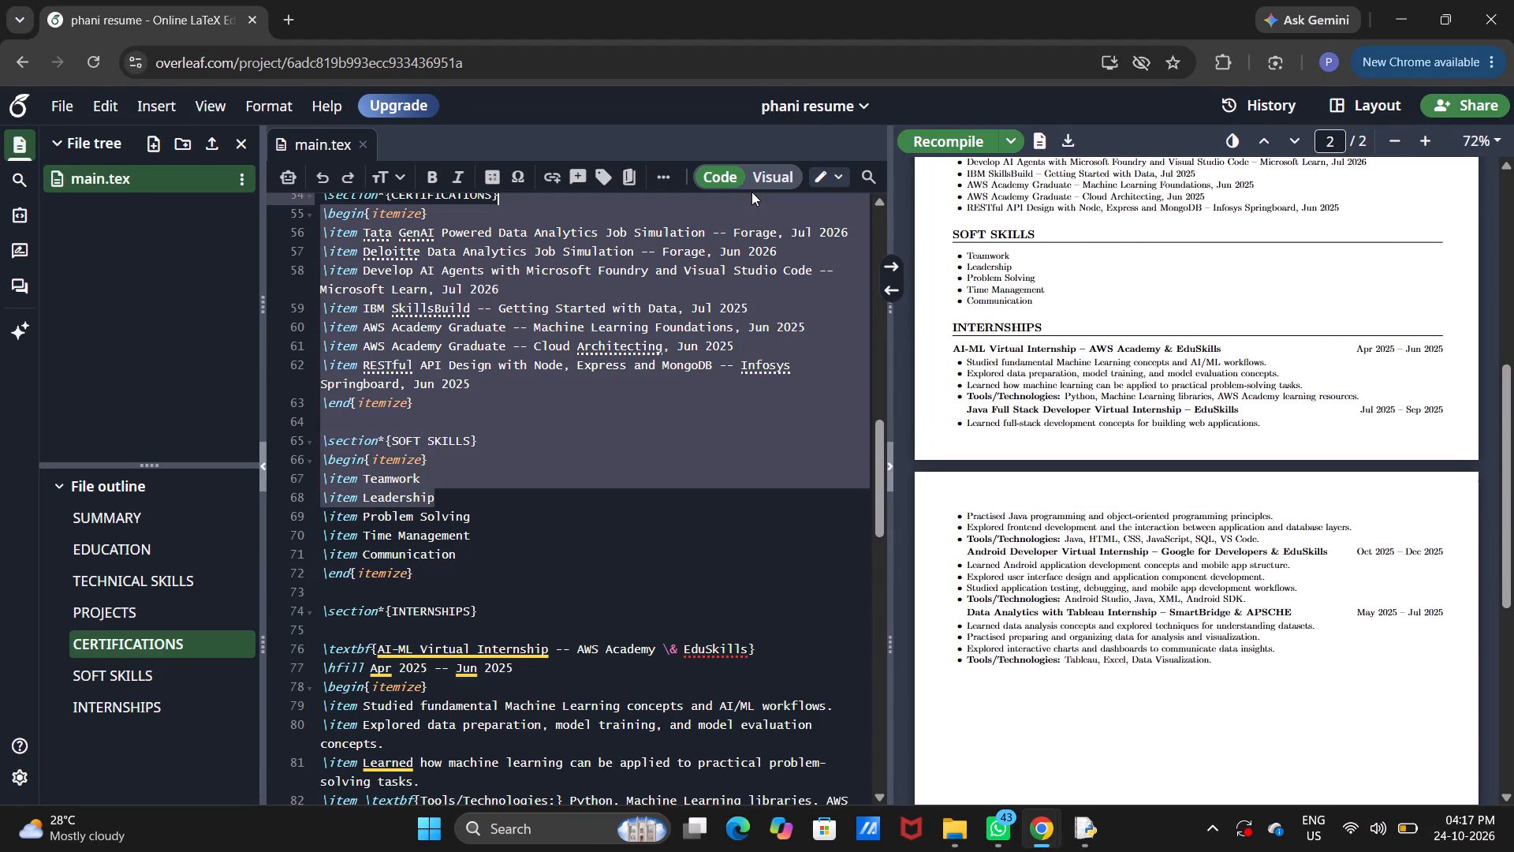
left_click(737, 388)
scroll(714, 560, "down", 3)
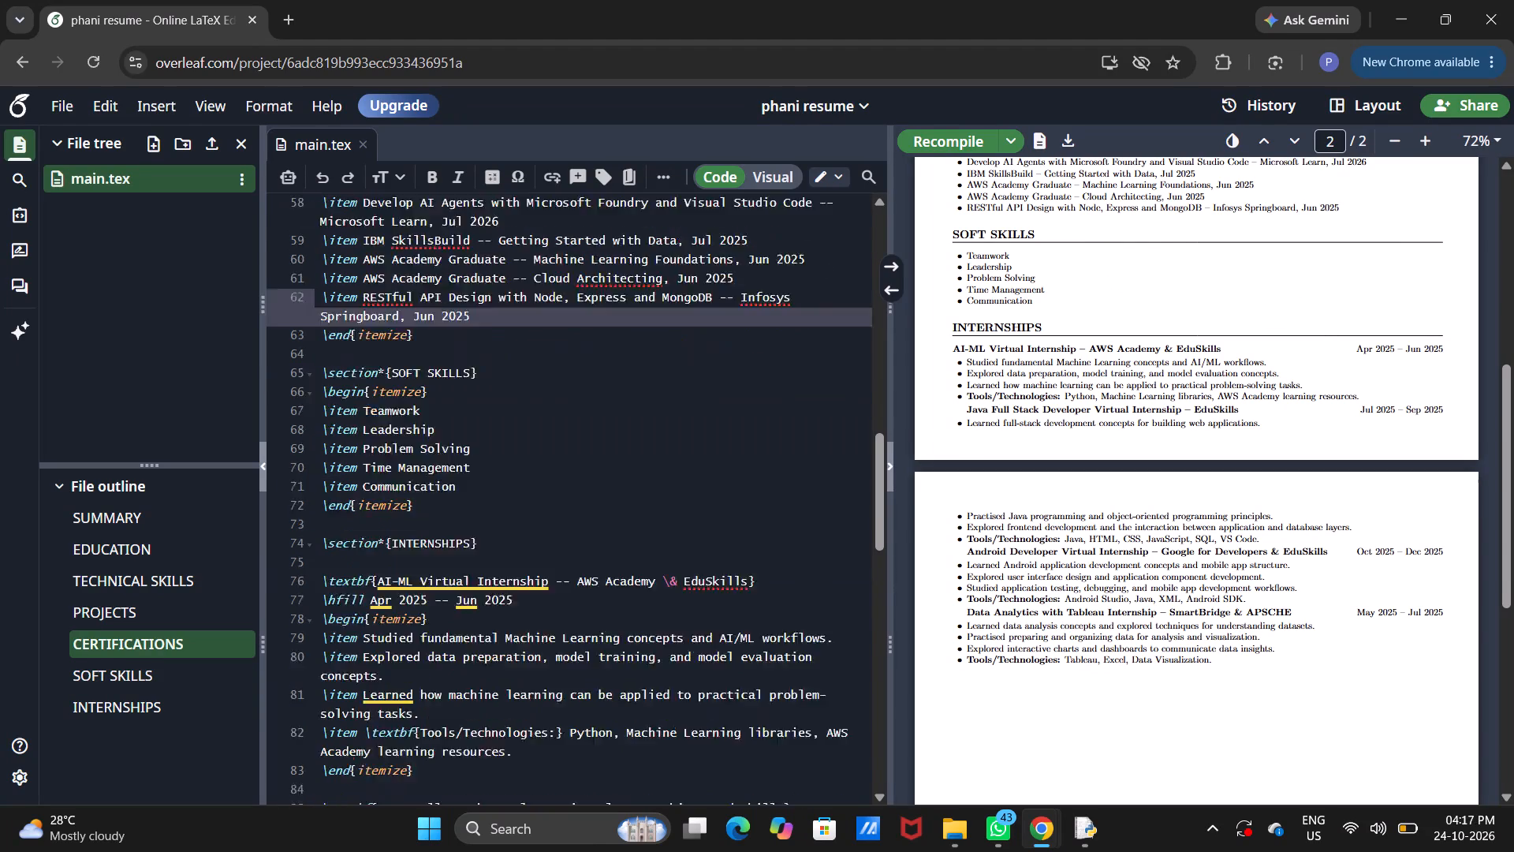
scroll(714, 560, "down", 4)
scroll(714, 560, "up", 5)
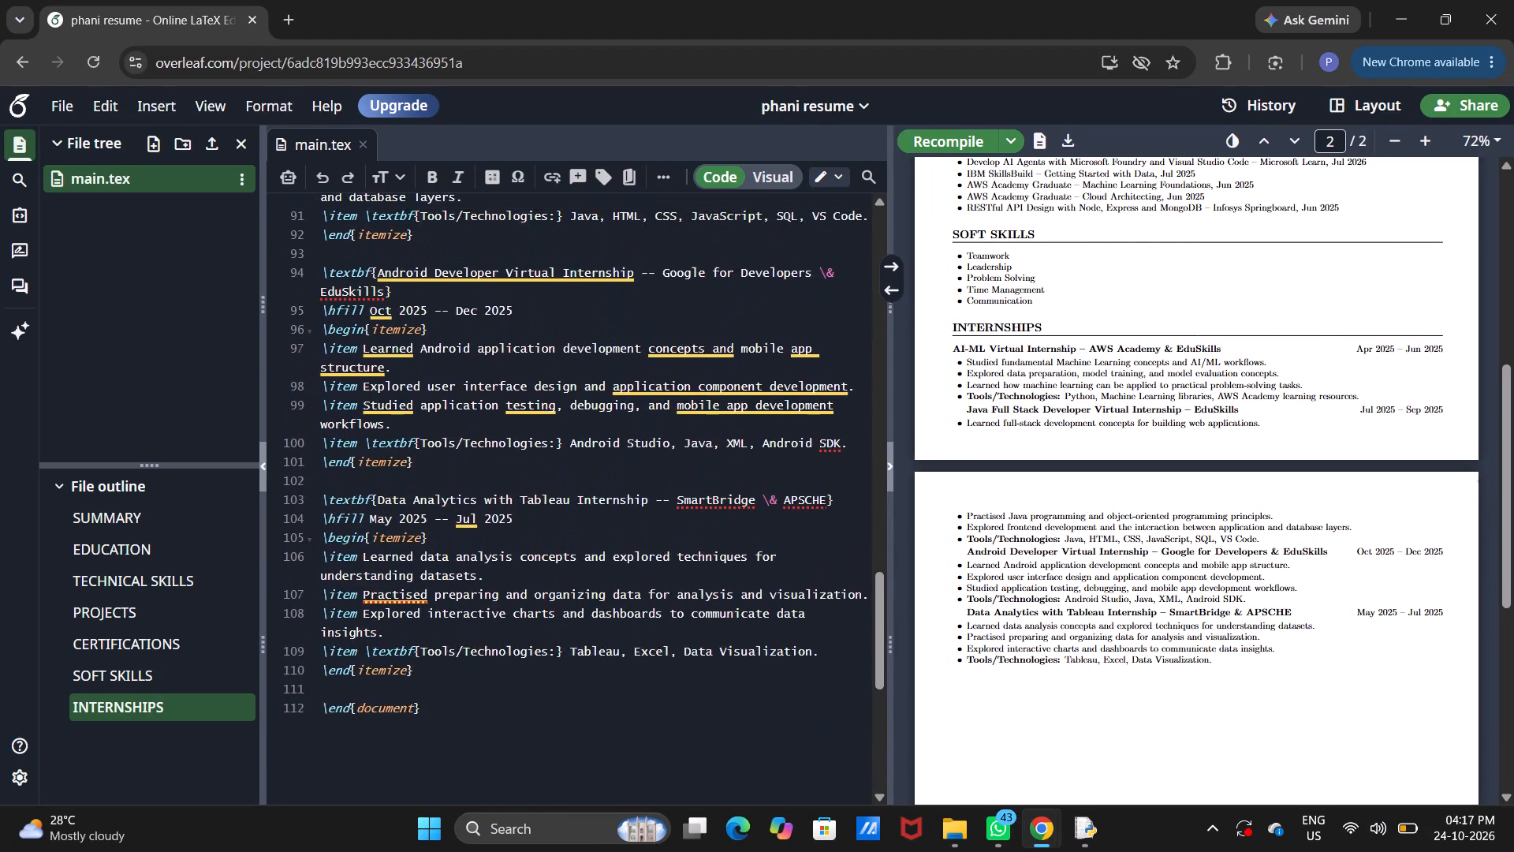
scroll(714, 560, "up", 2)
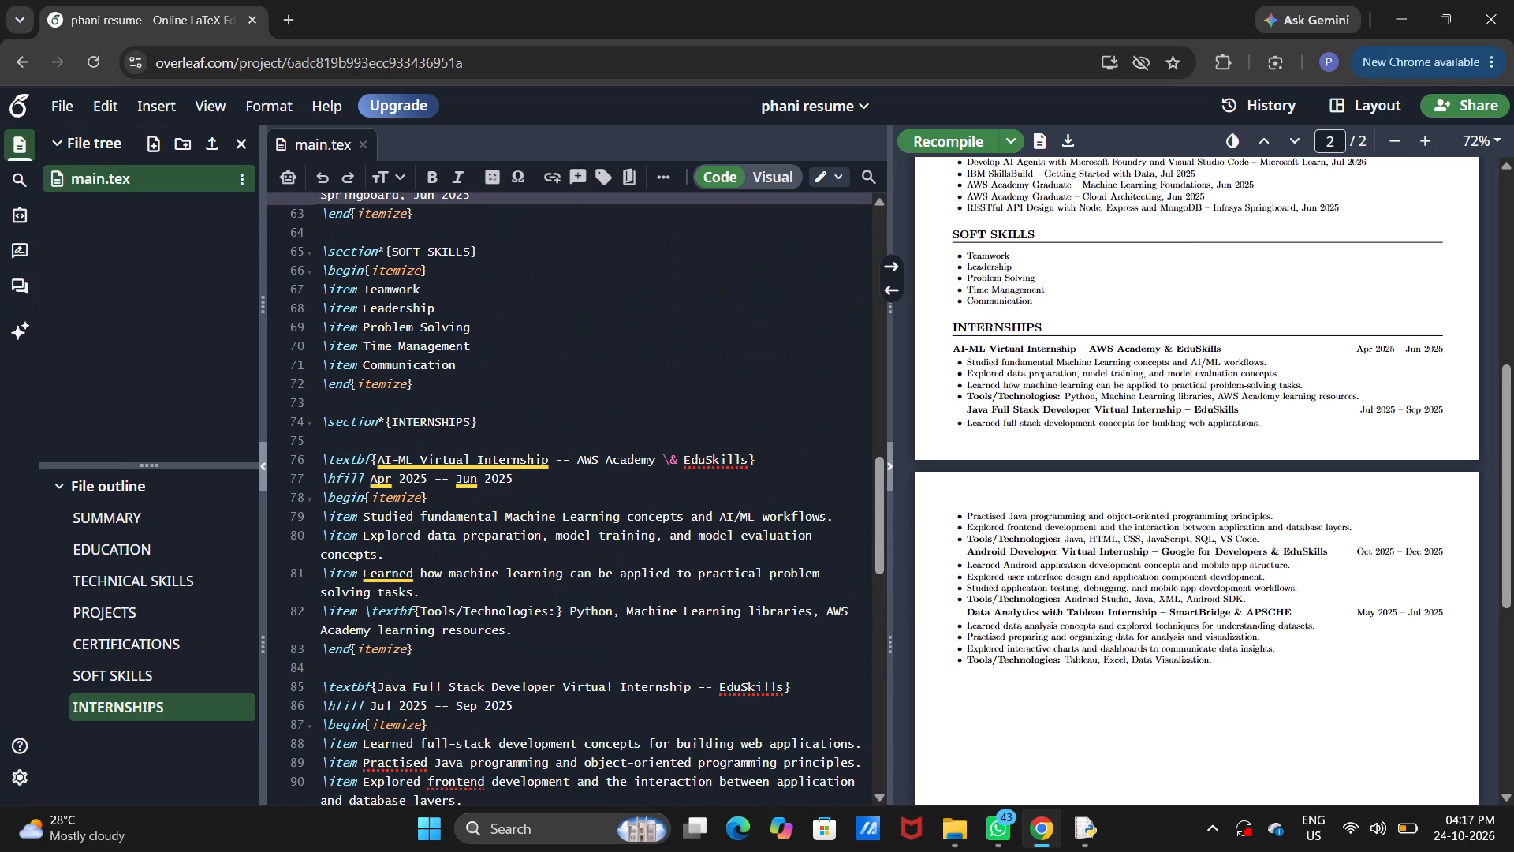
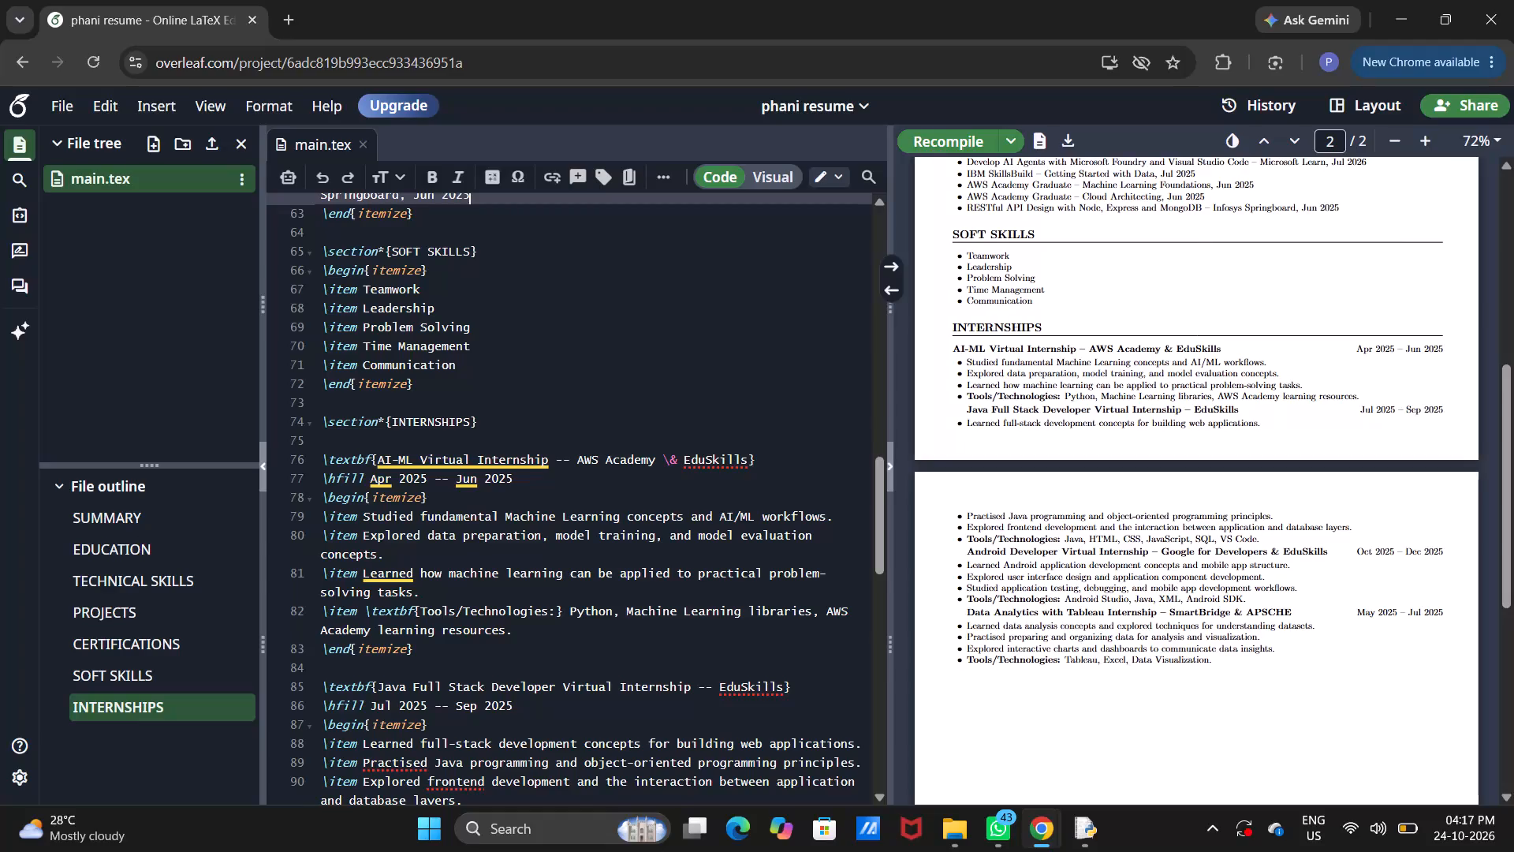
Replace the whole INTERNSHIPS section, keeping the document's end line, with the copied version that lists Tools/Technologies as nested bullets.
scroll(561, 521, "down", 2)
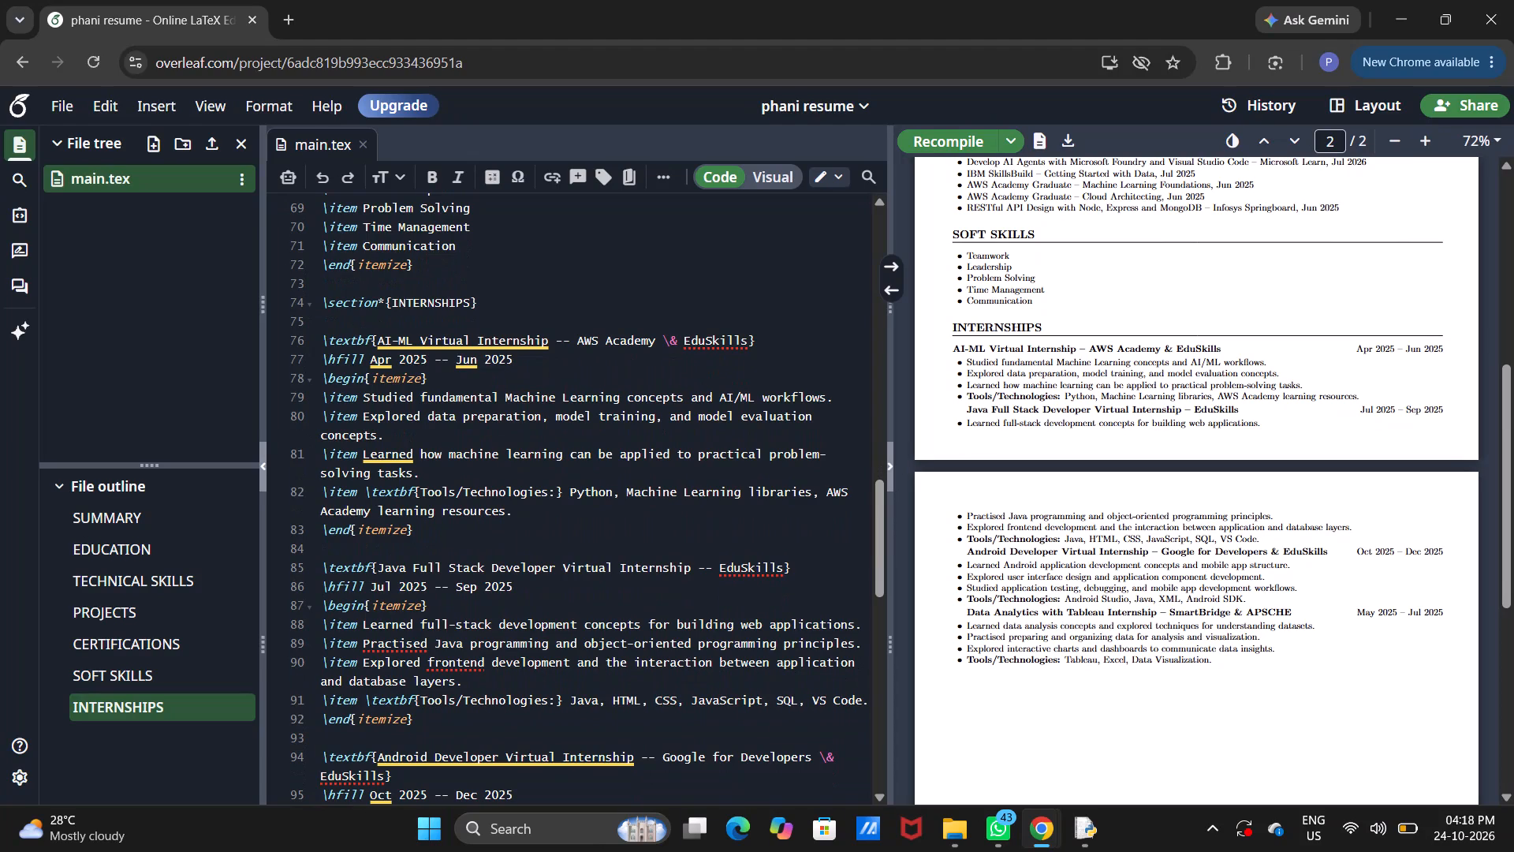
scroll(581, 554, "down", 5)
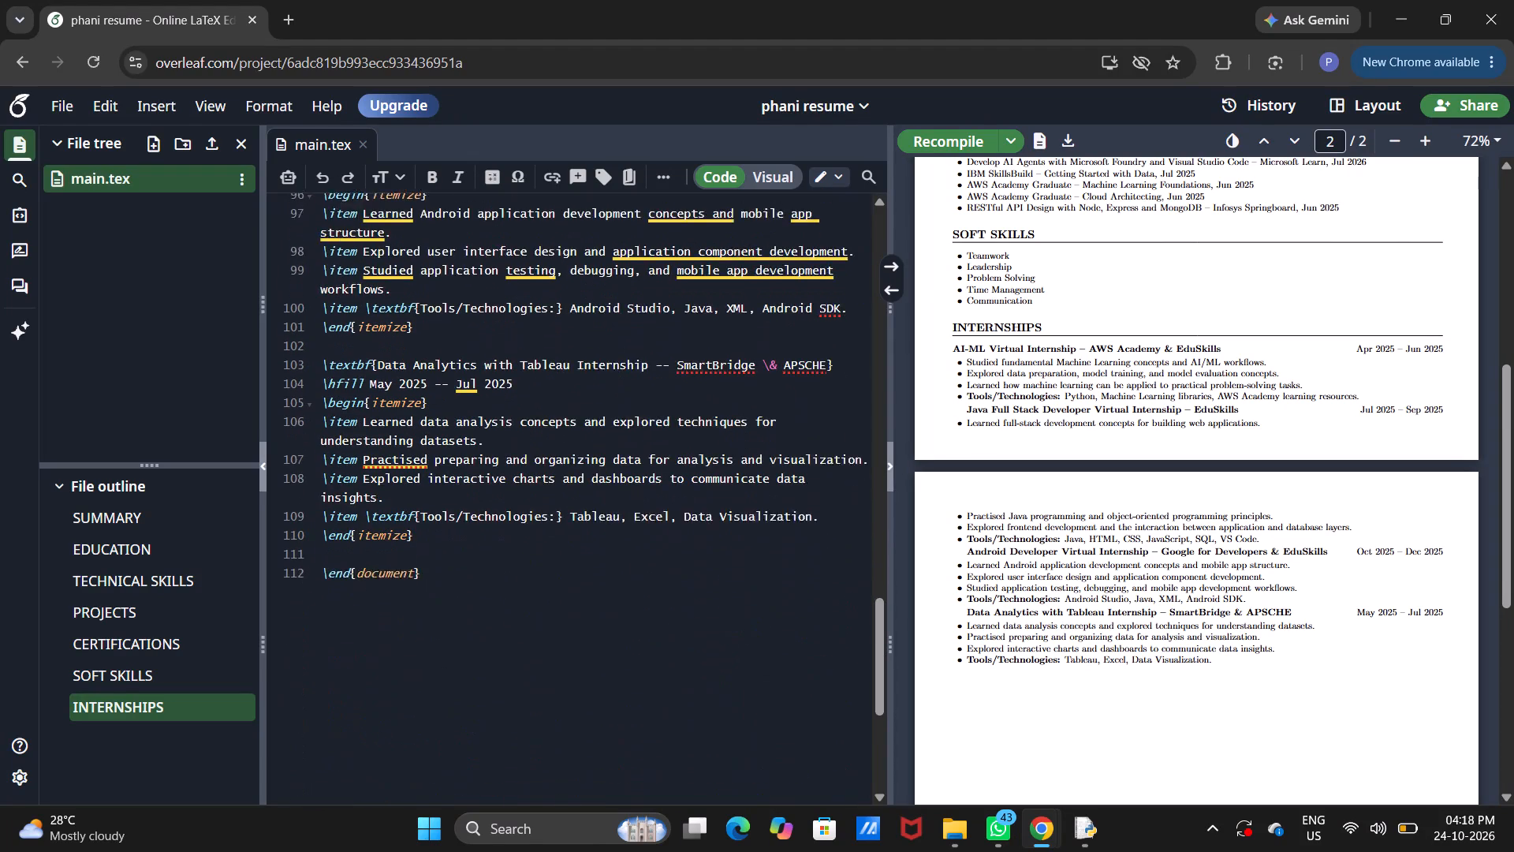
scroll(581, 554, "up", 1)
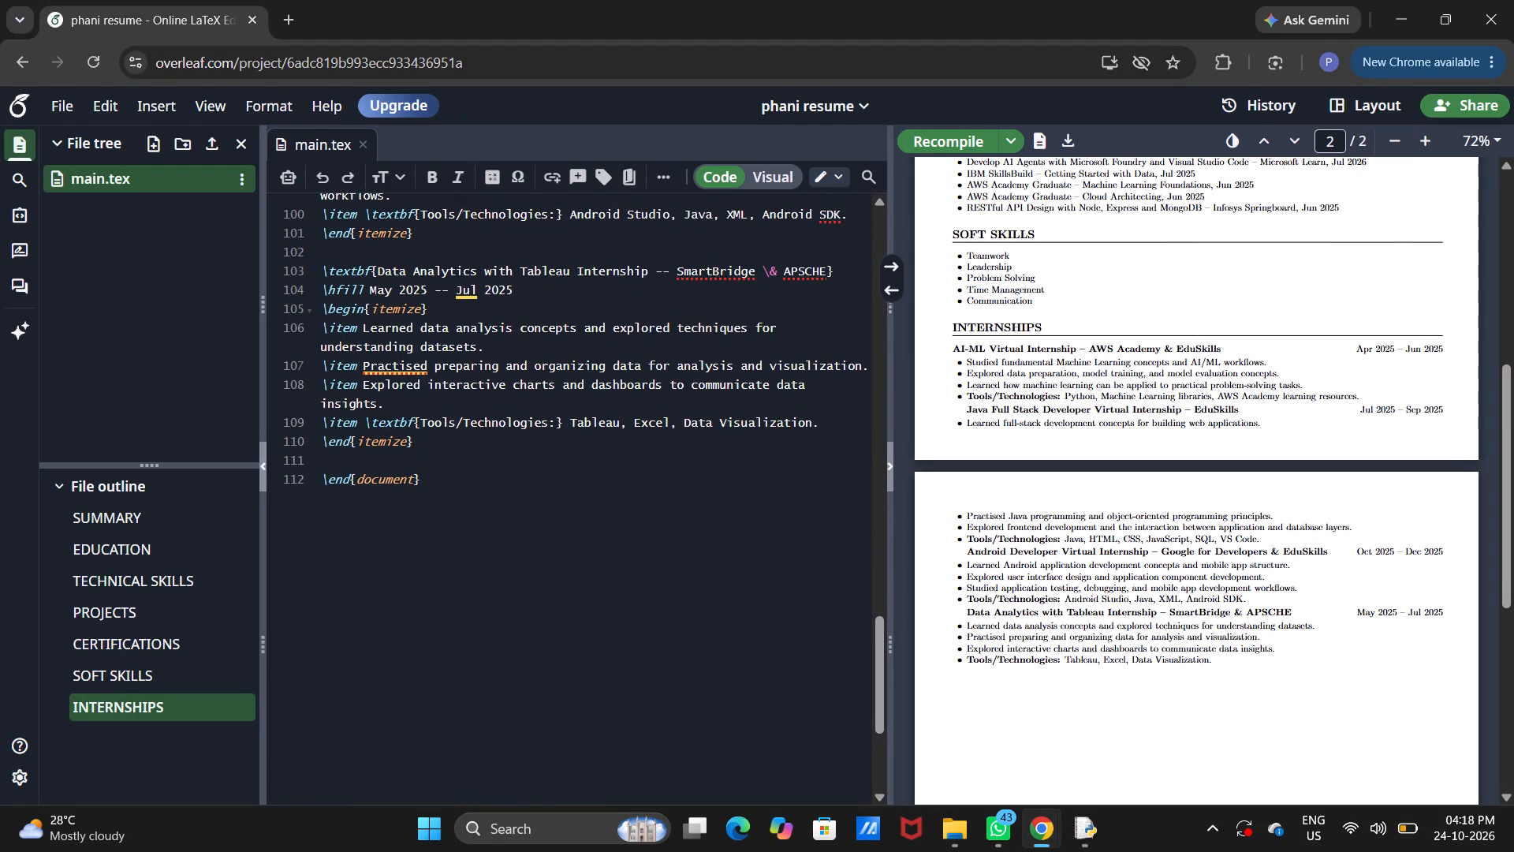
scroll(581, 554, "up", 3)
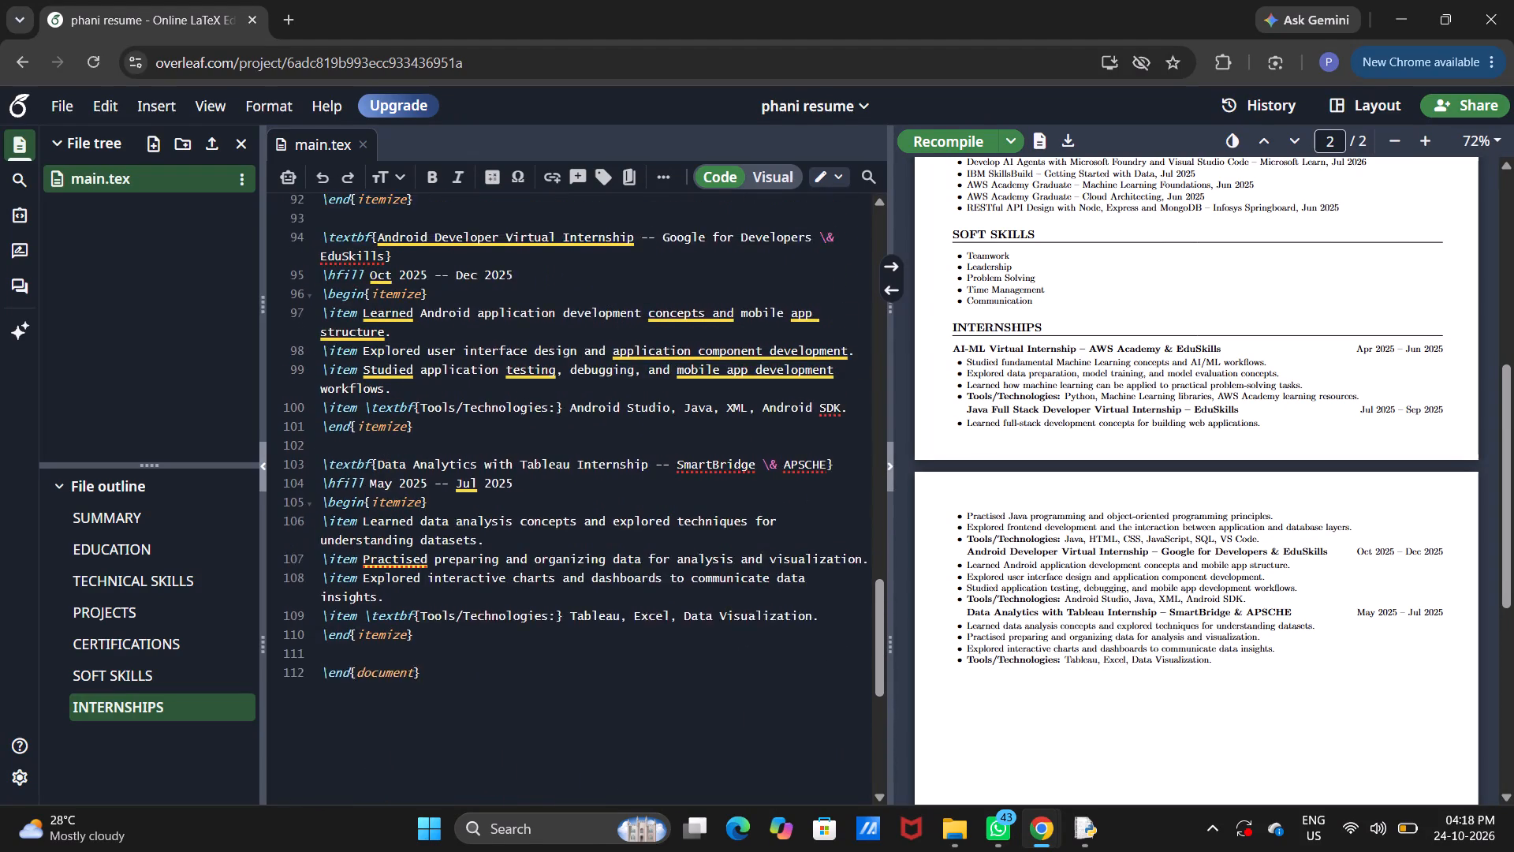
scroll(581, 554, "up", 3)
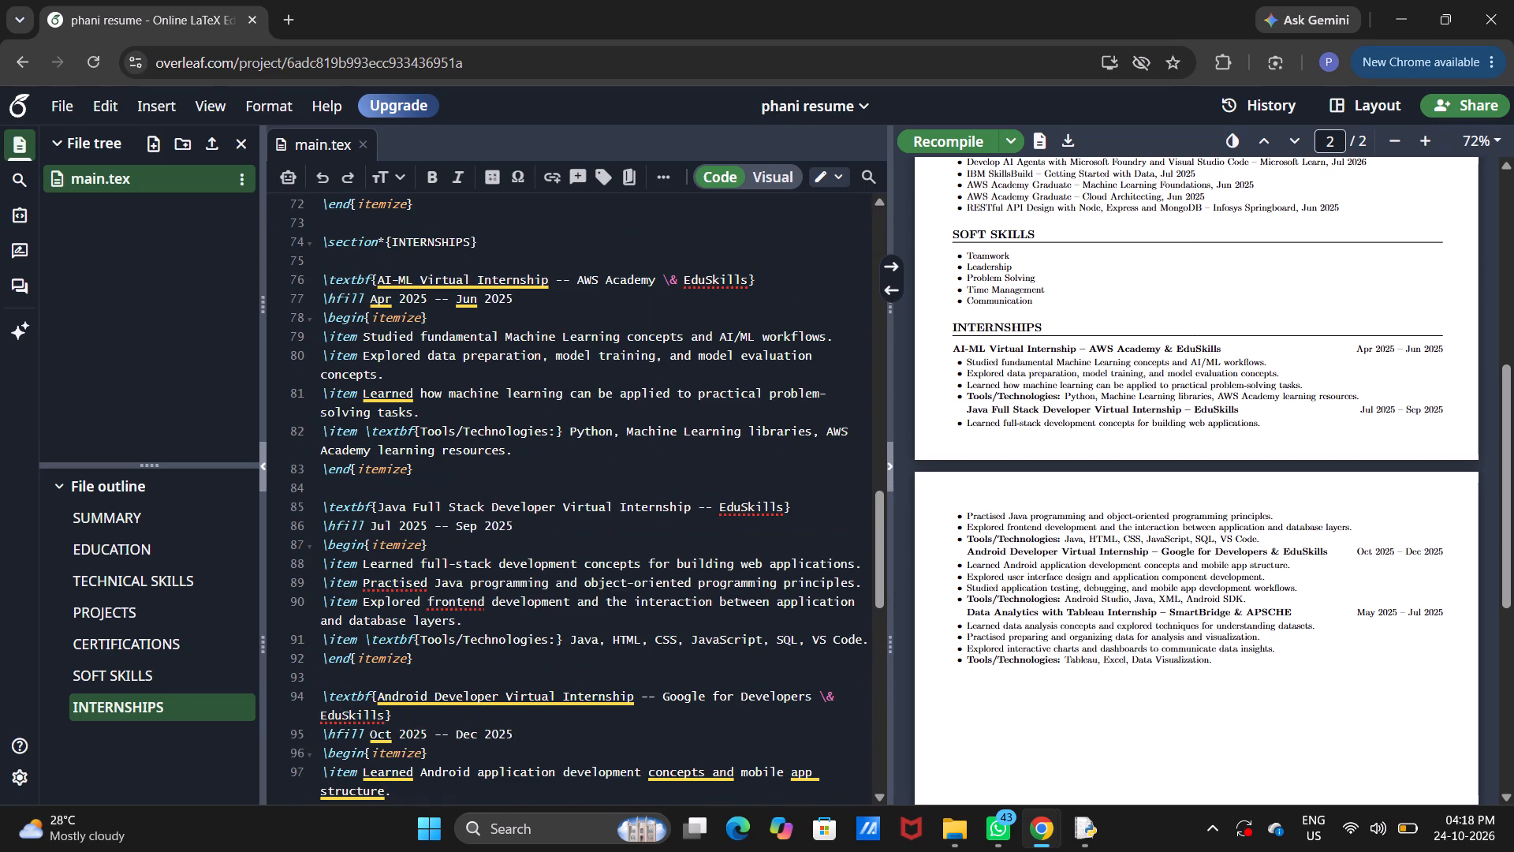
left_click(324, 249)
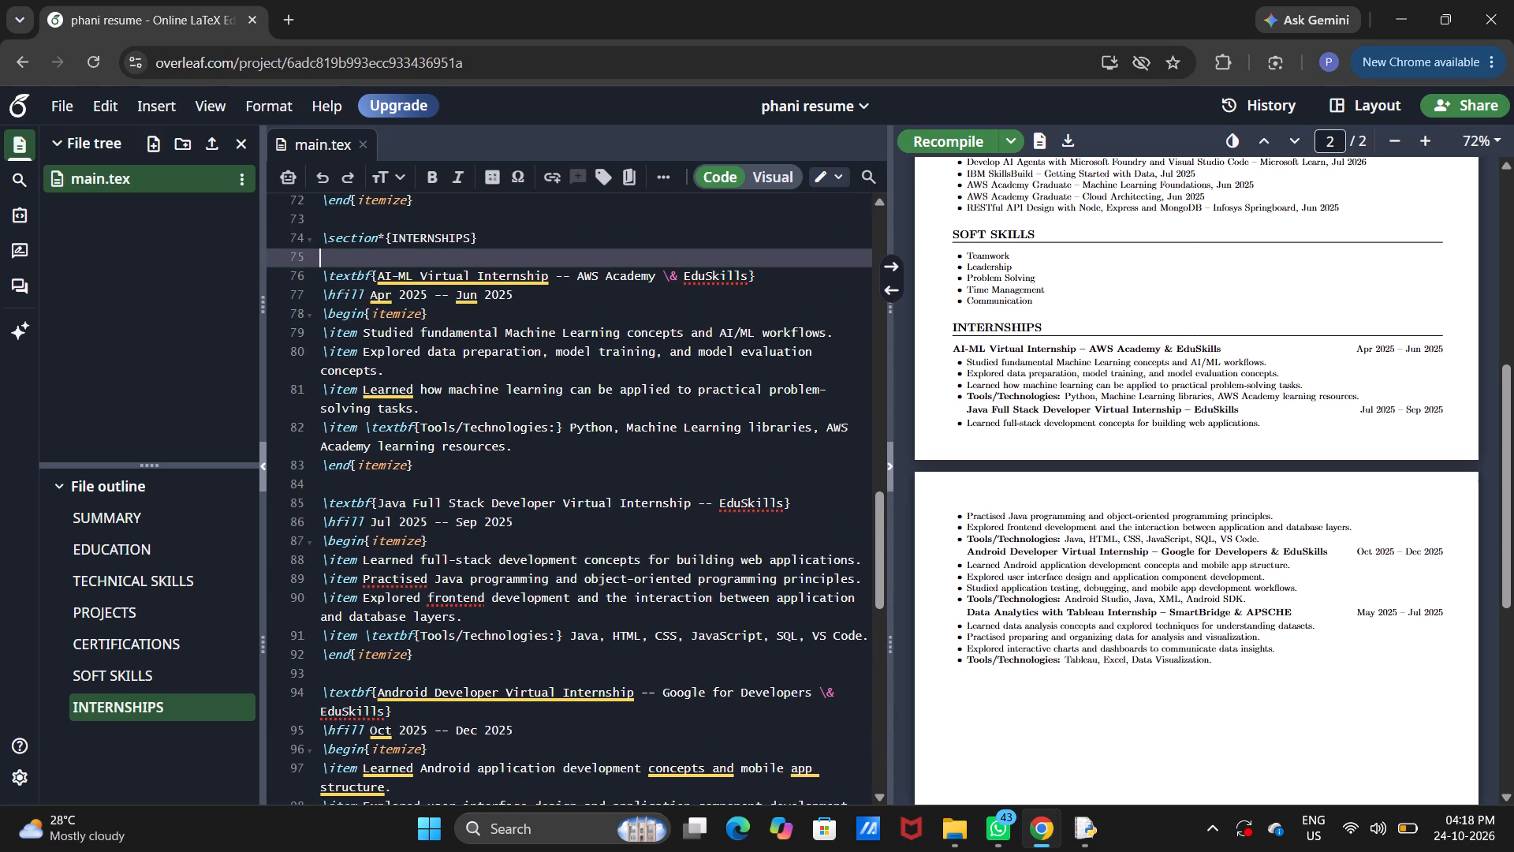
left_click(324, 240)
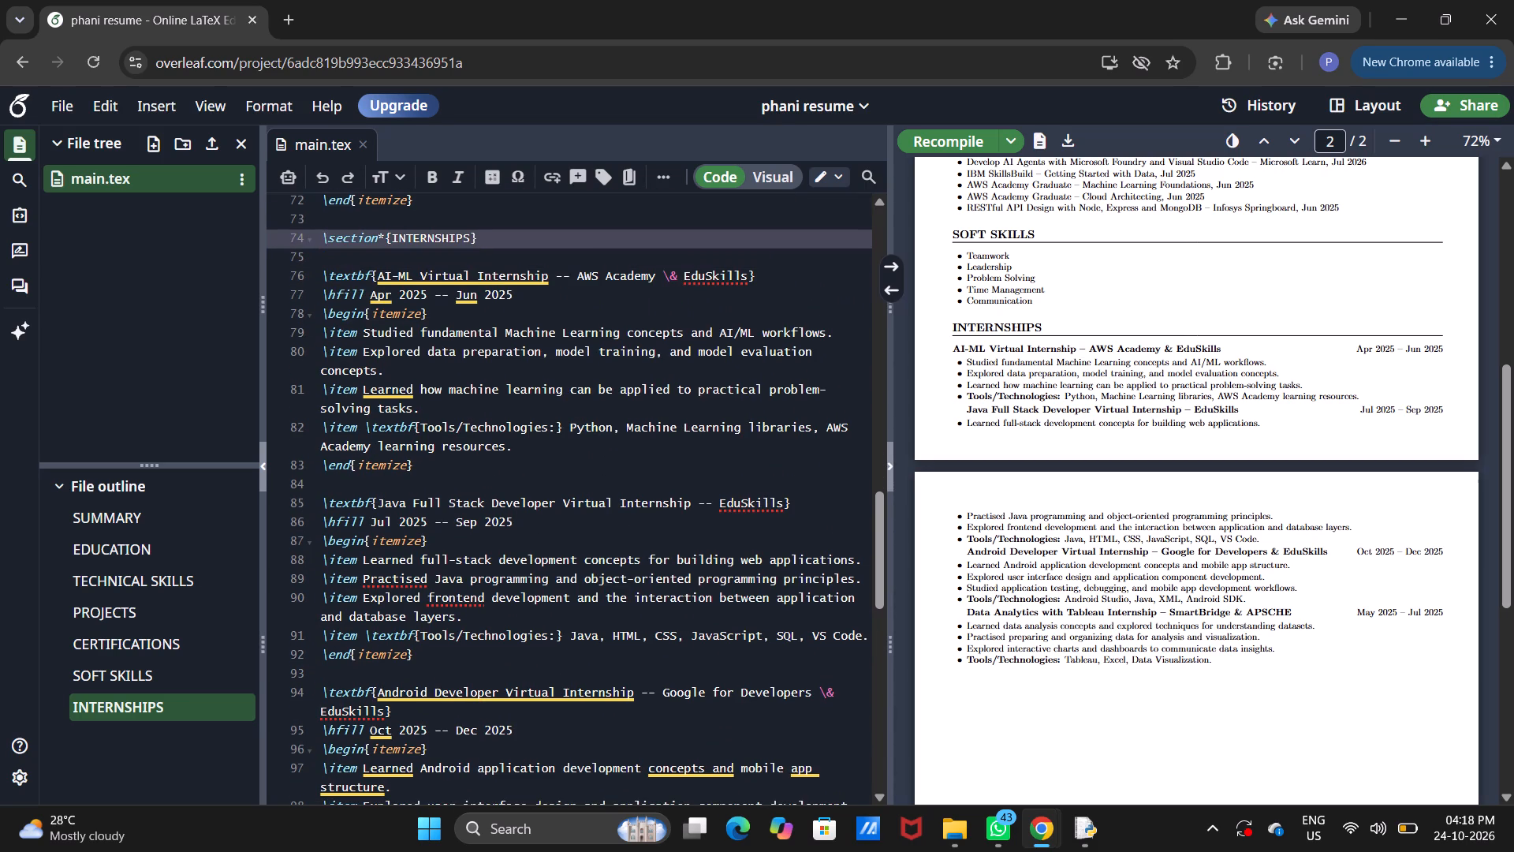
left_click_drag(324, 240, 442, 363)
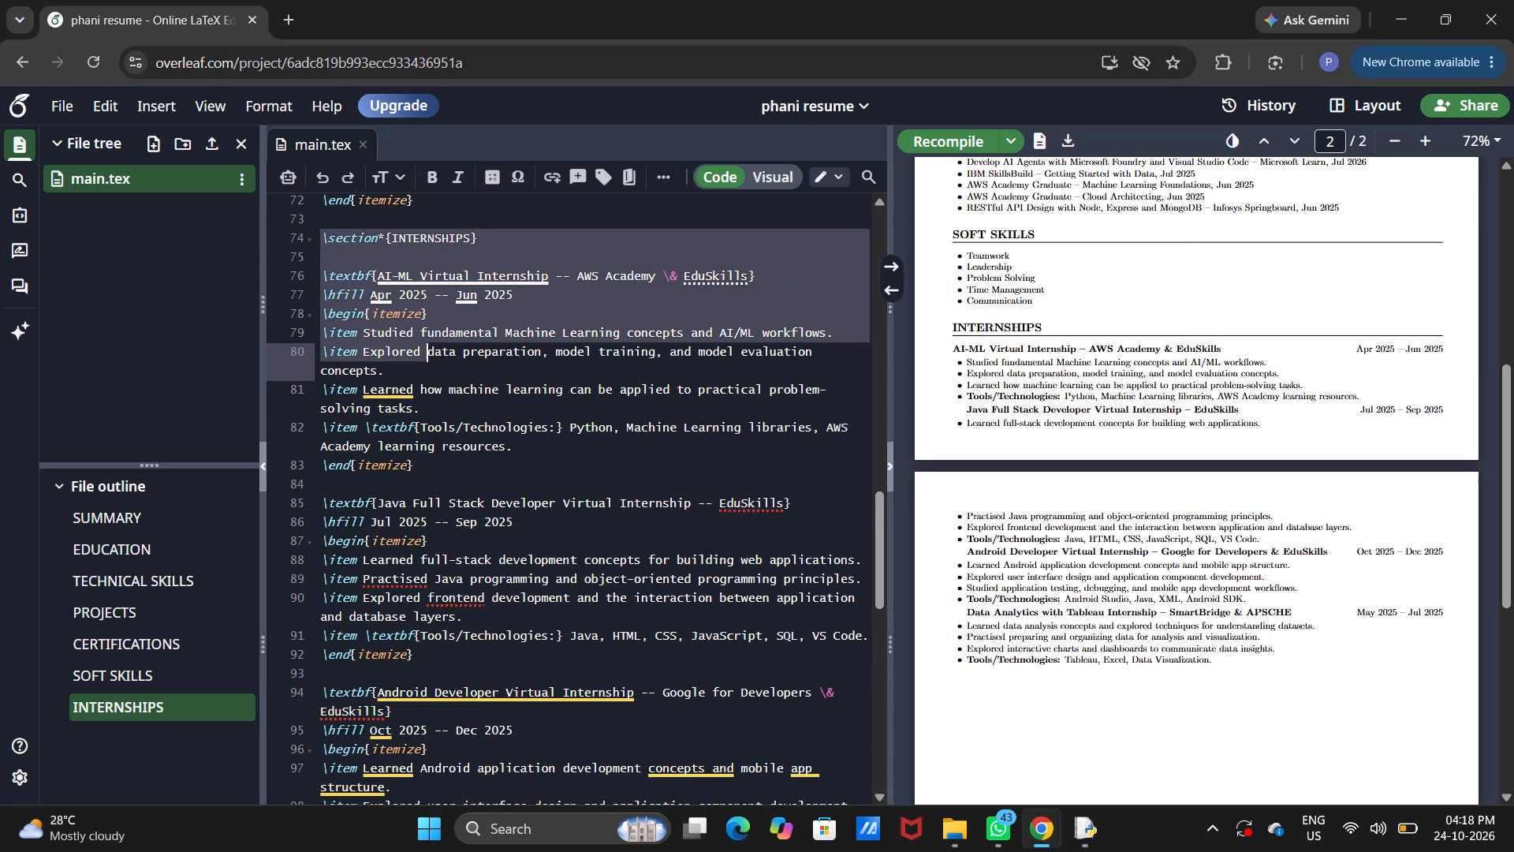
left_click_drag(442, 363, 745, 797)
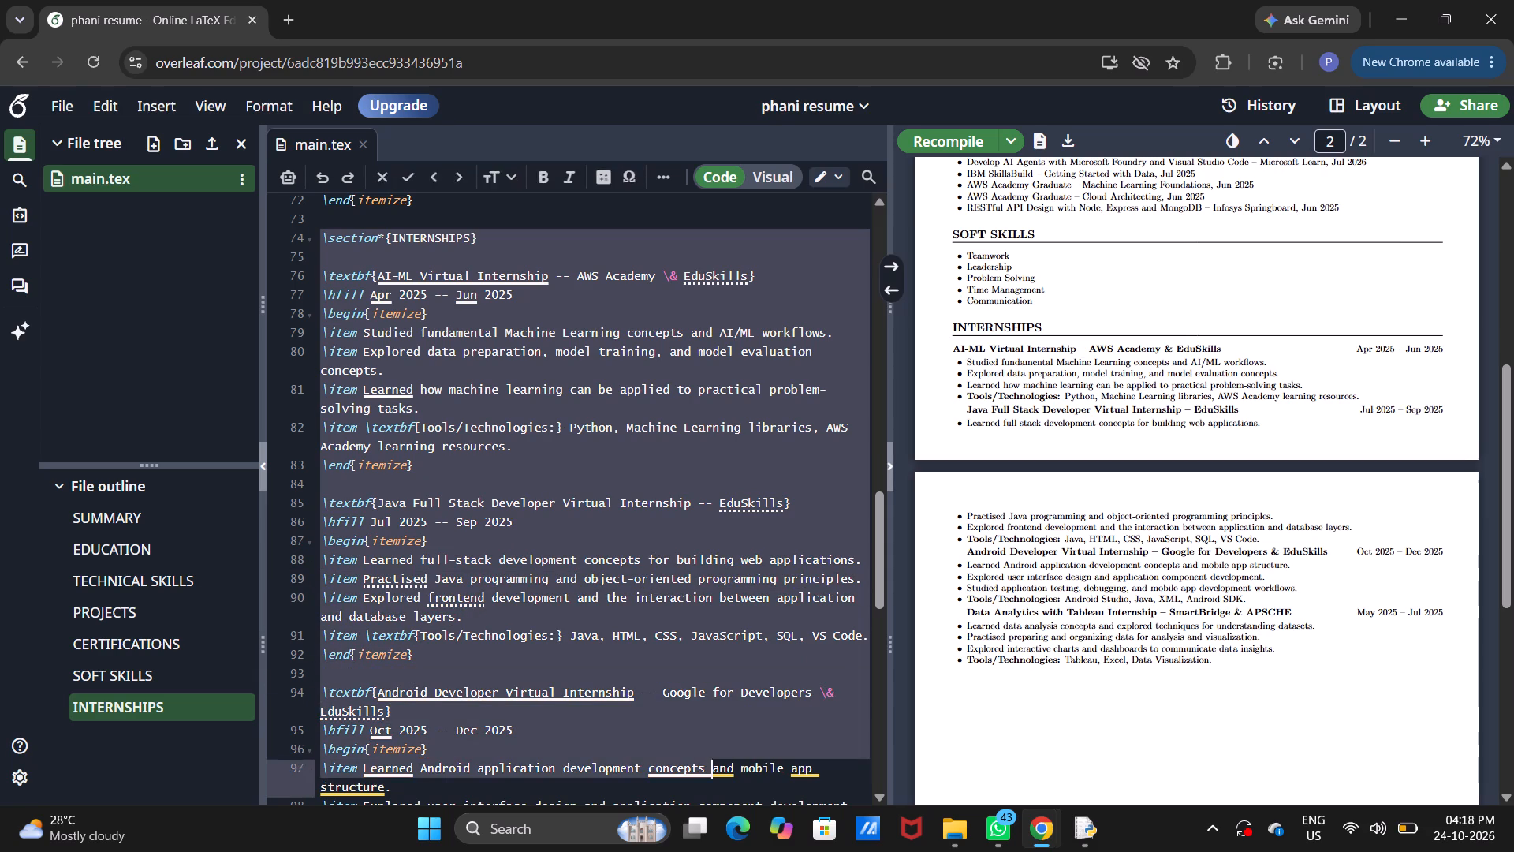
left_click_drag(745, 797, 522, 551)
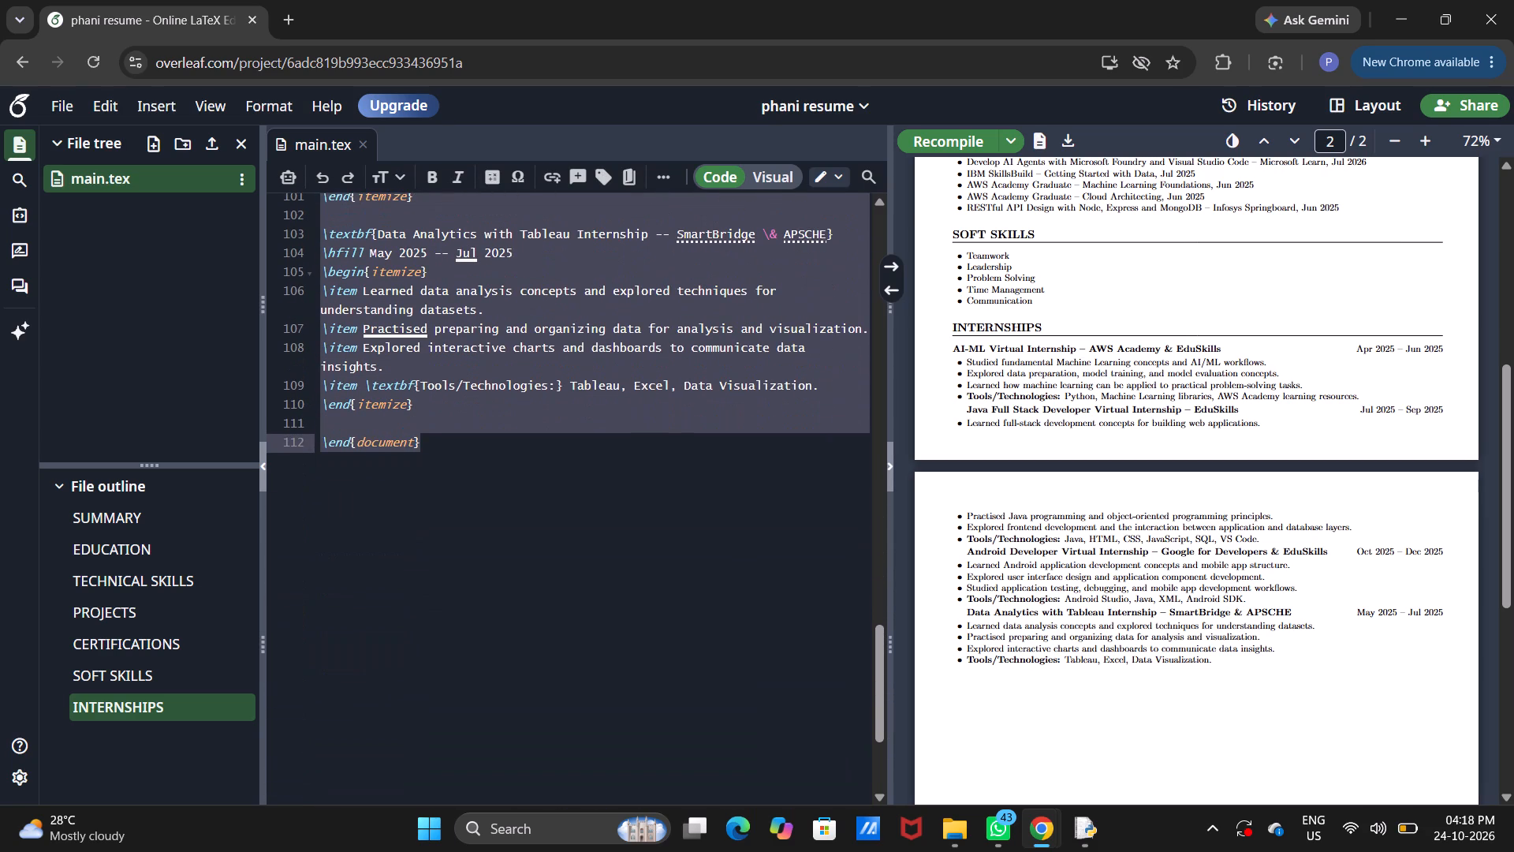
left_click_drag(522, 551, 424, 404)
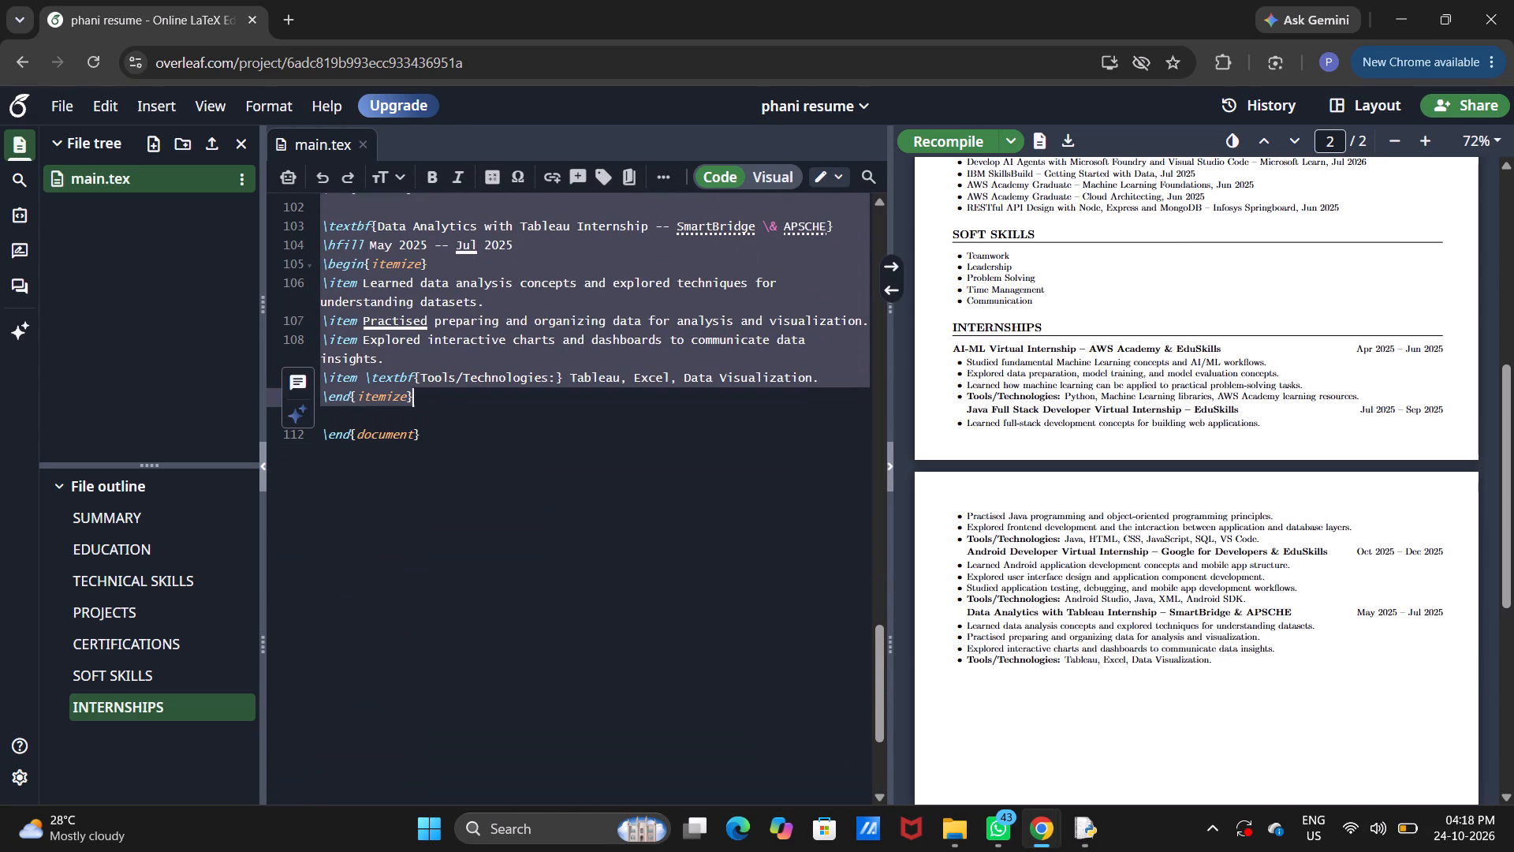
key("BackSpace")
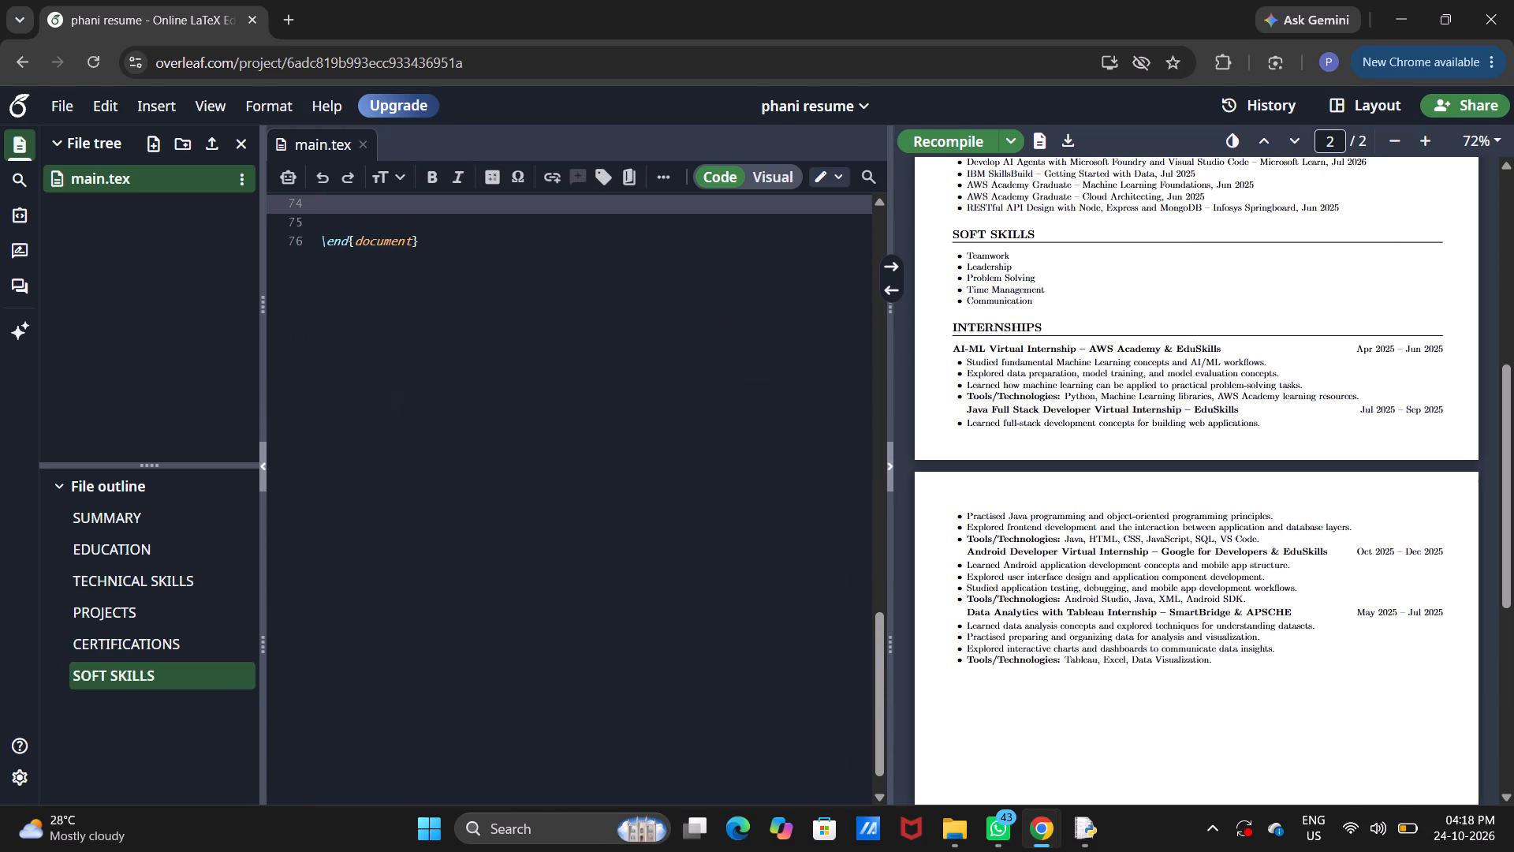
key("ctrl+v")
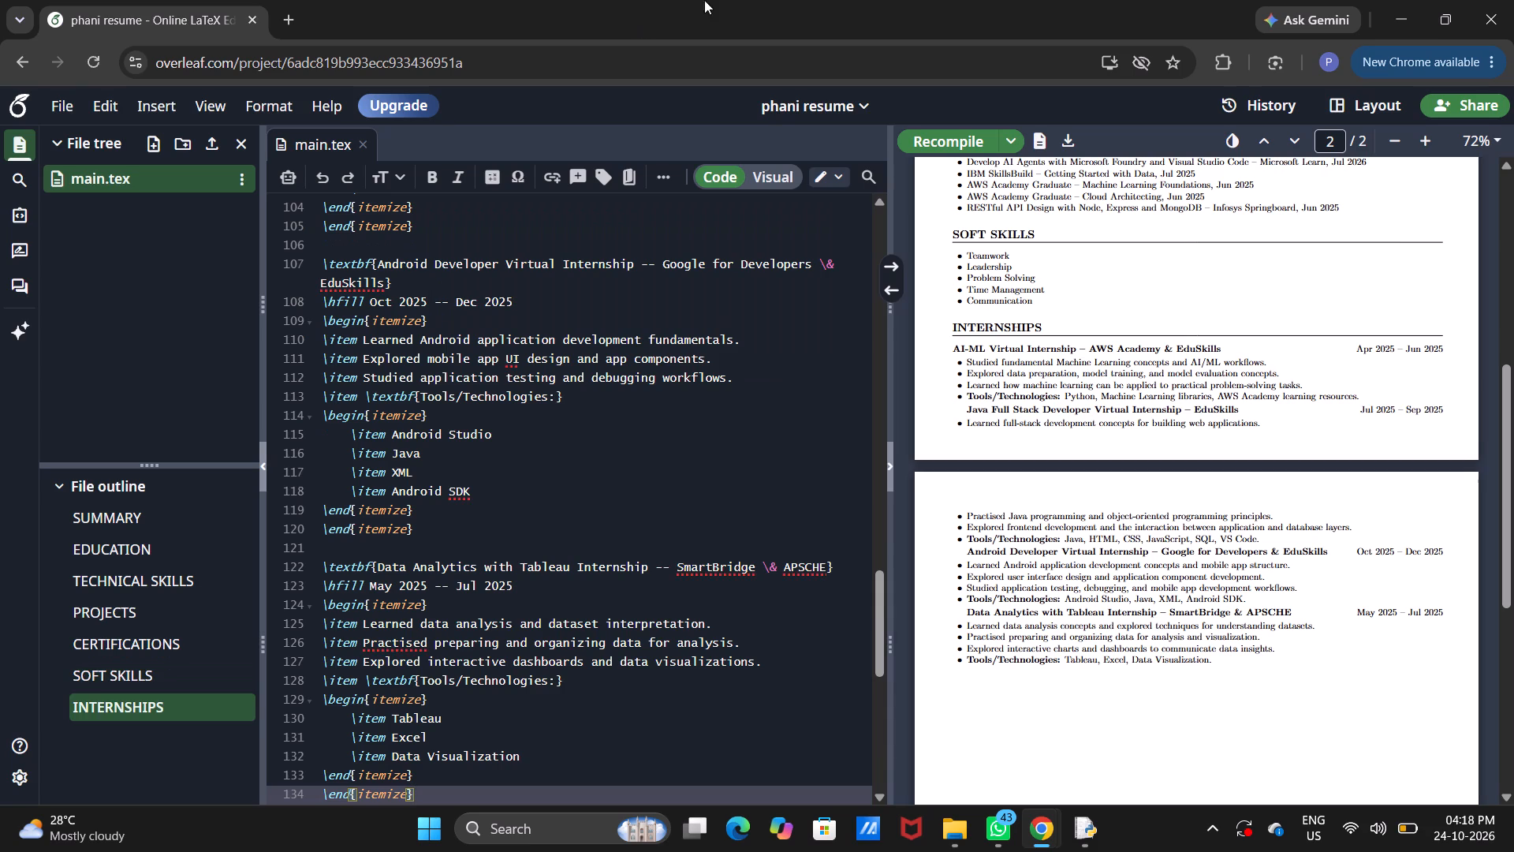
Recompile the resume PDF with the replaced INTERNSHIPS section.
left_click(936, 139)
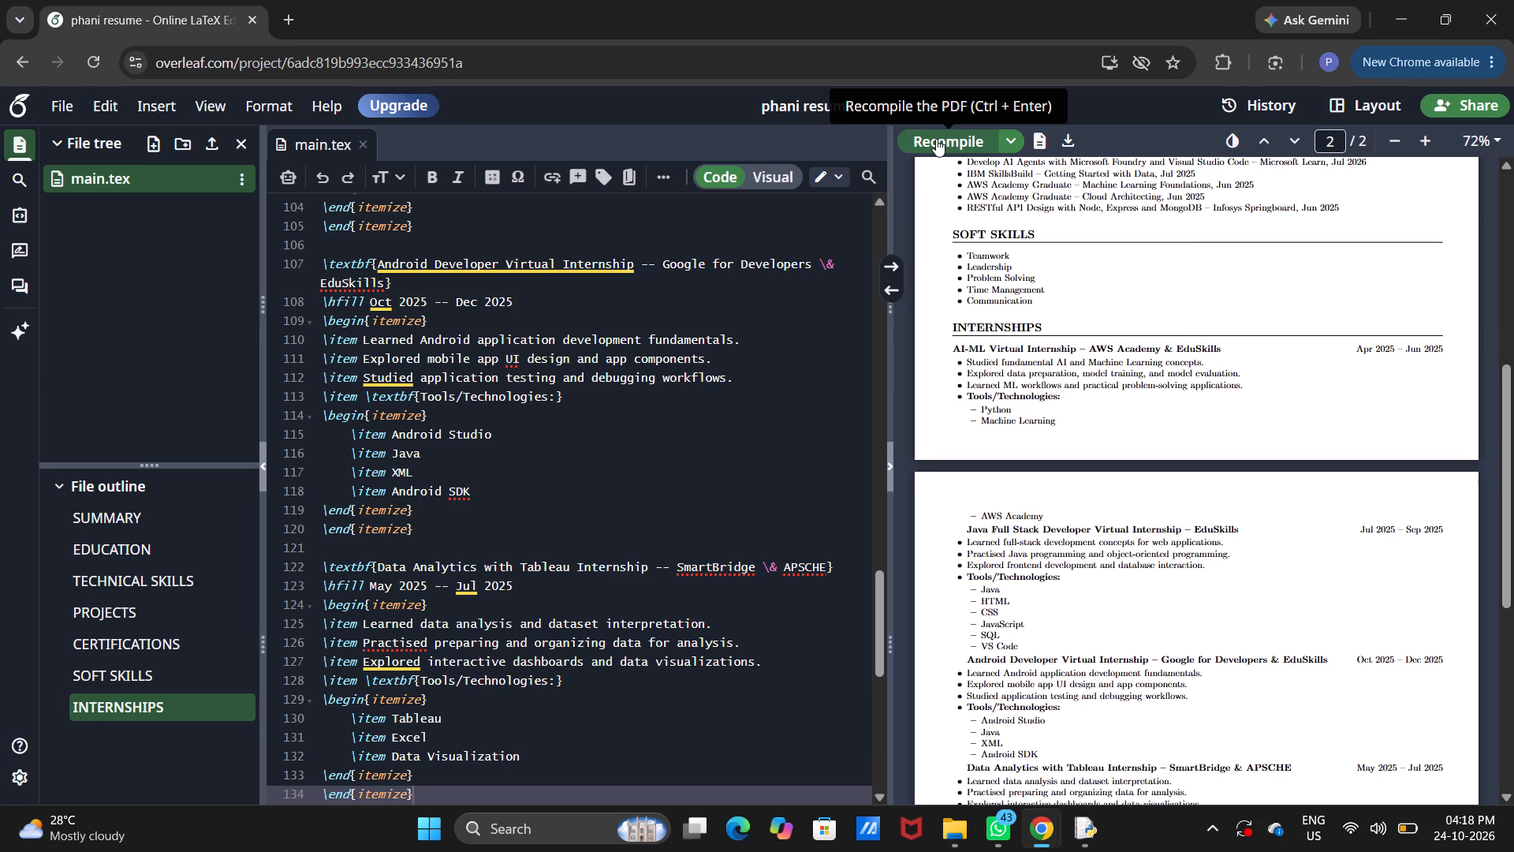
Look through the INTERNSHIPS section in the compiled PDF, checking its nested tool lists and the break across both pages.
scroll(1251, 459, "down", 1)
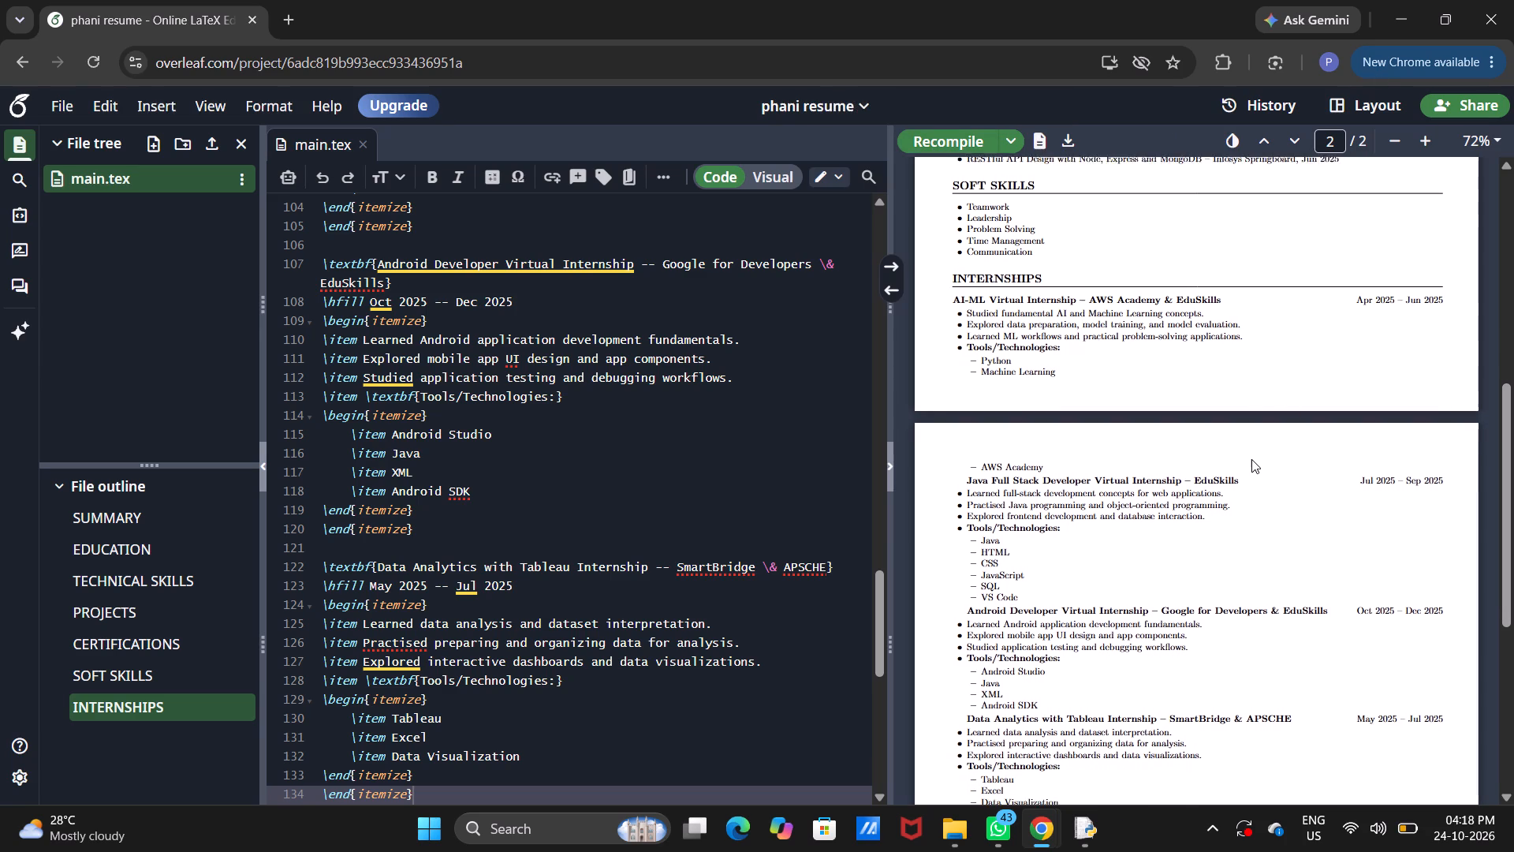
scroll(1251, 459, "down", 2)
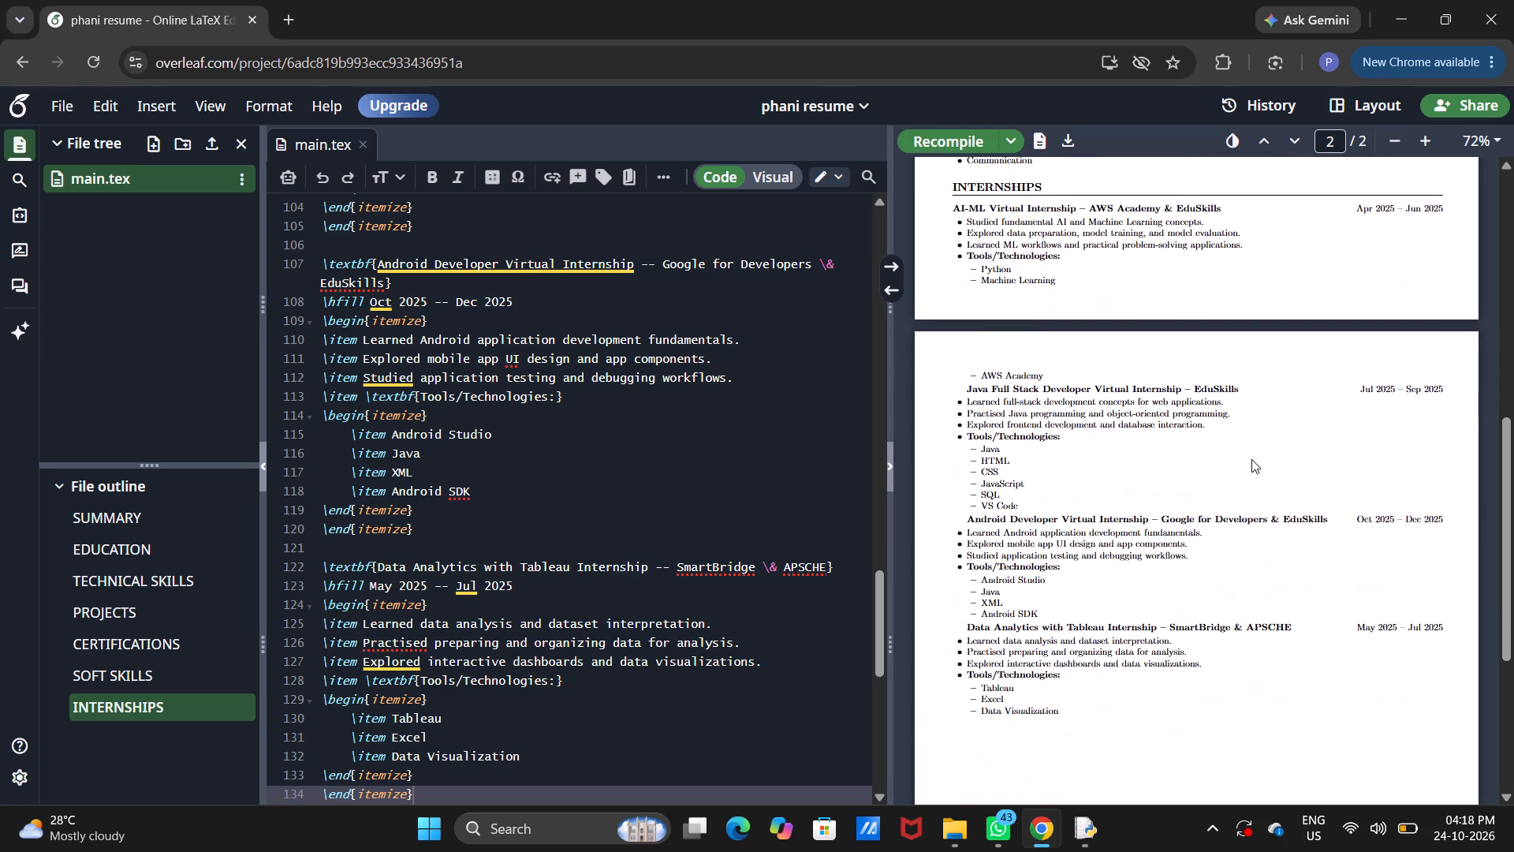
scroll(1251, 459, "down", 2)
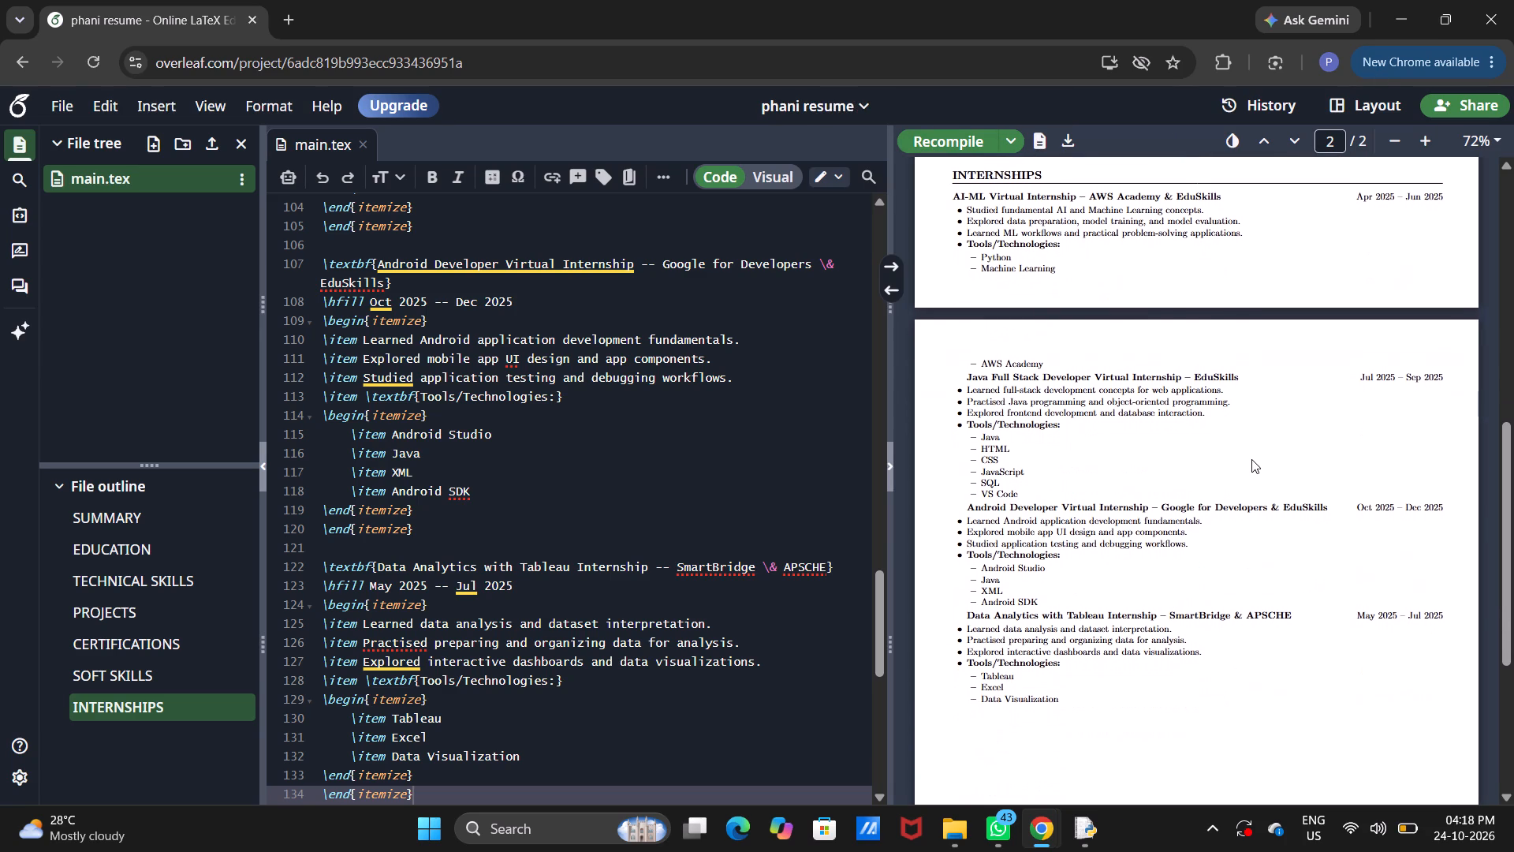
scroll(1251, 459, "down", 1)
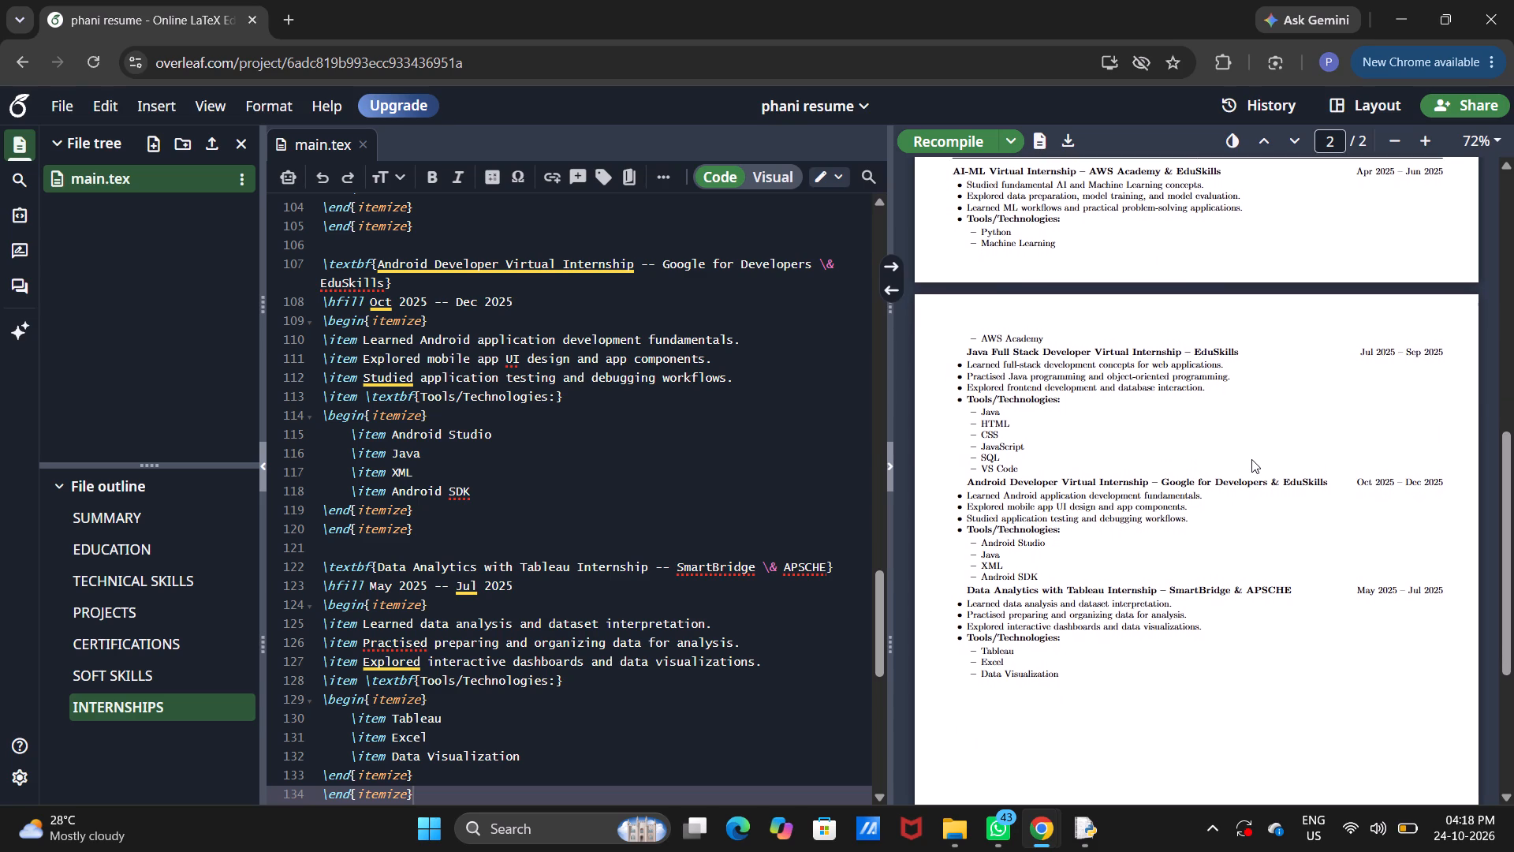
scroll(1251, 459, "down", 3)
scroll(1251, 459, "up", 1)
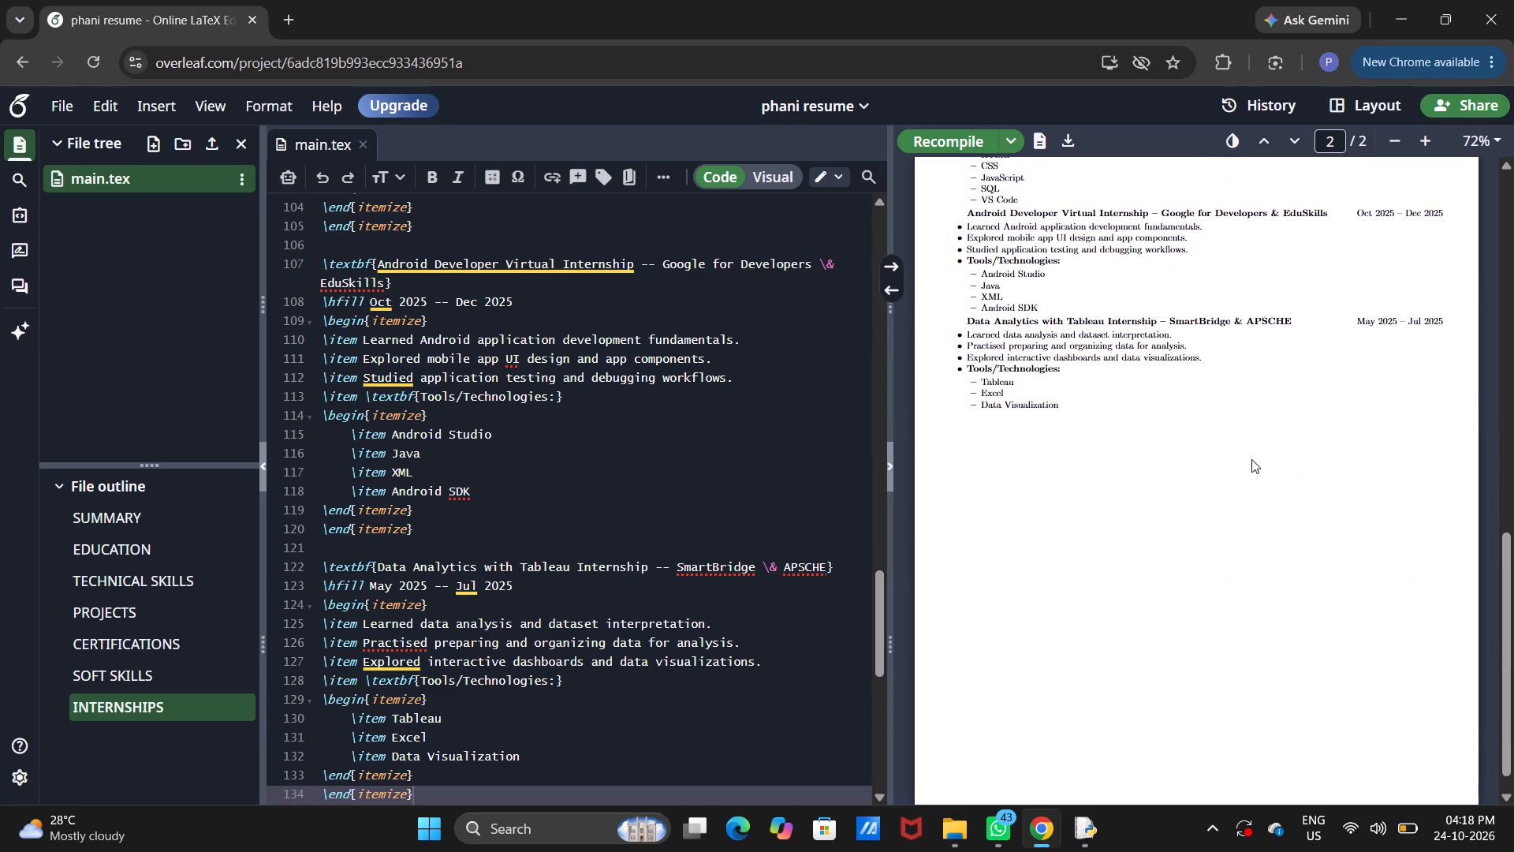
scroll(1251, 459, "up", 3)
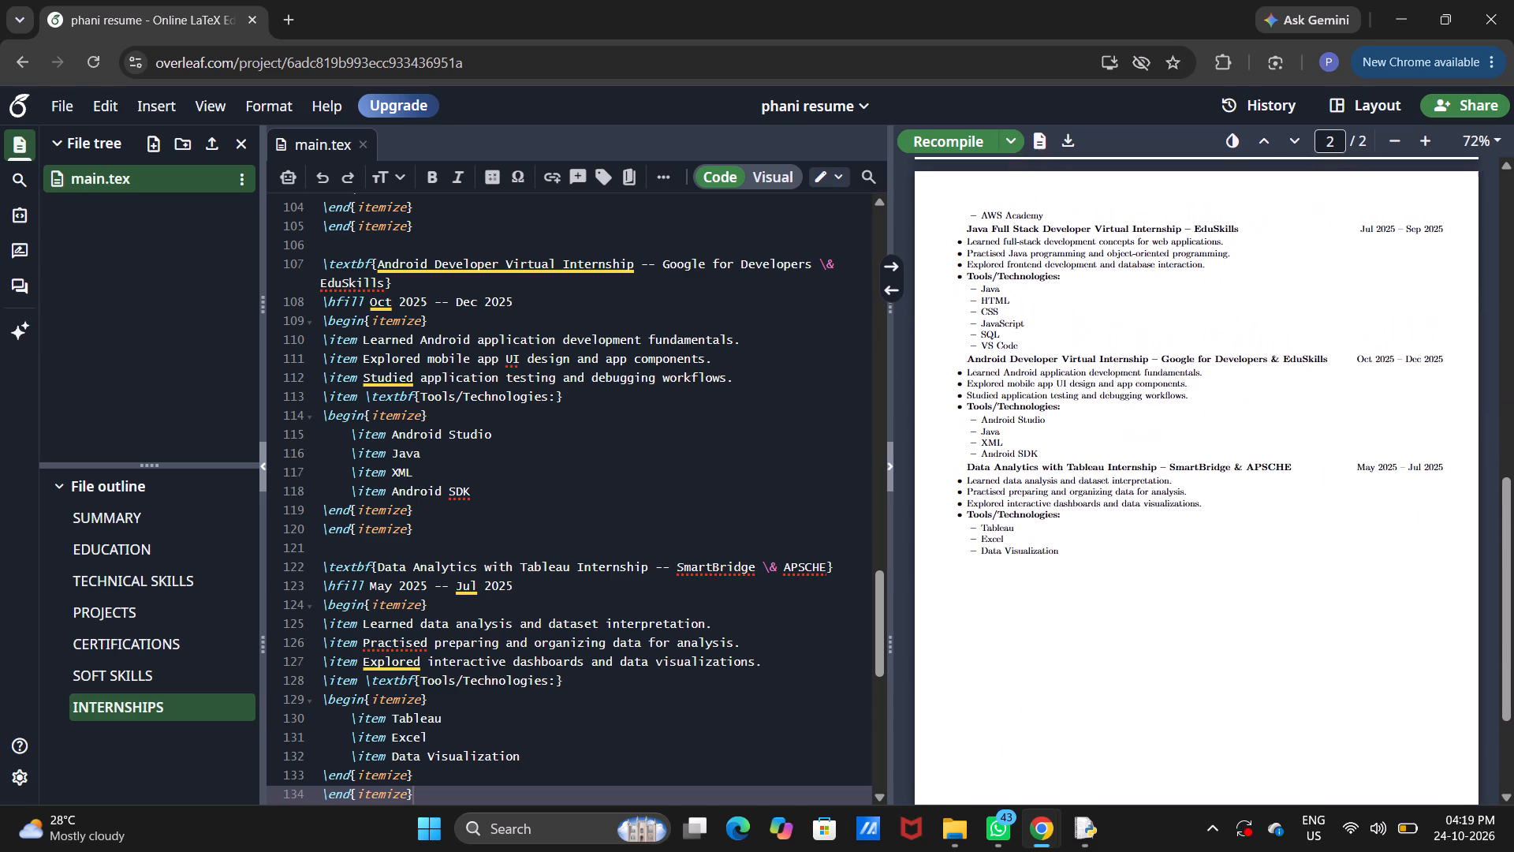
scroll(1251, 459, "up", 2)
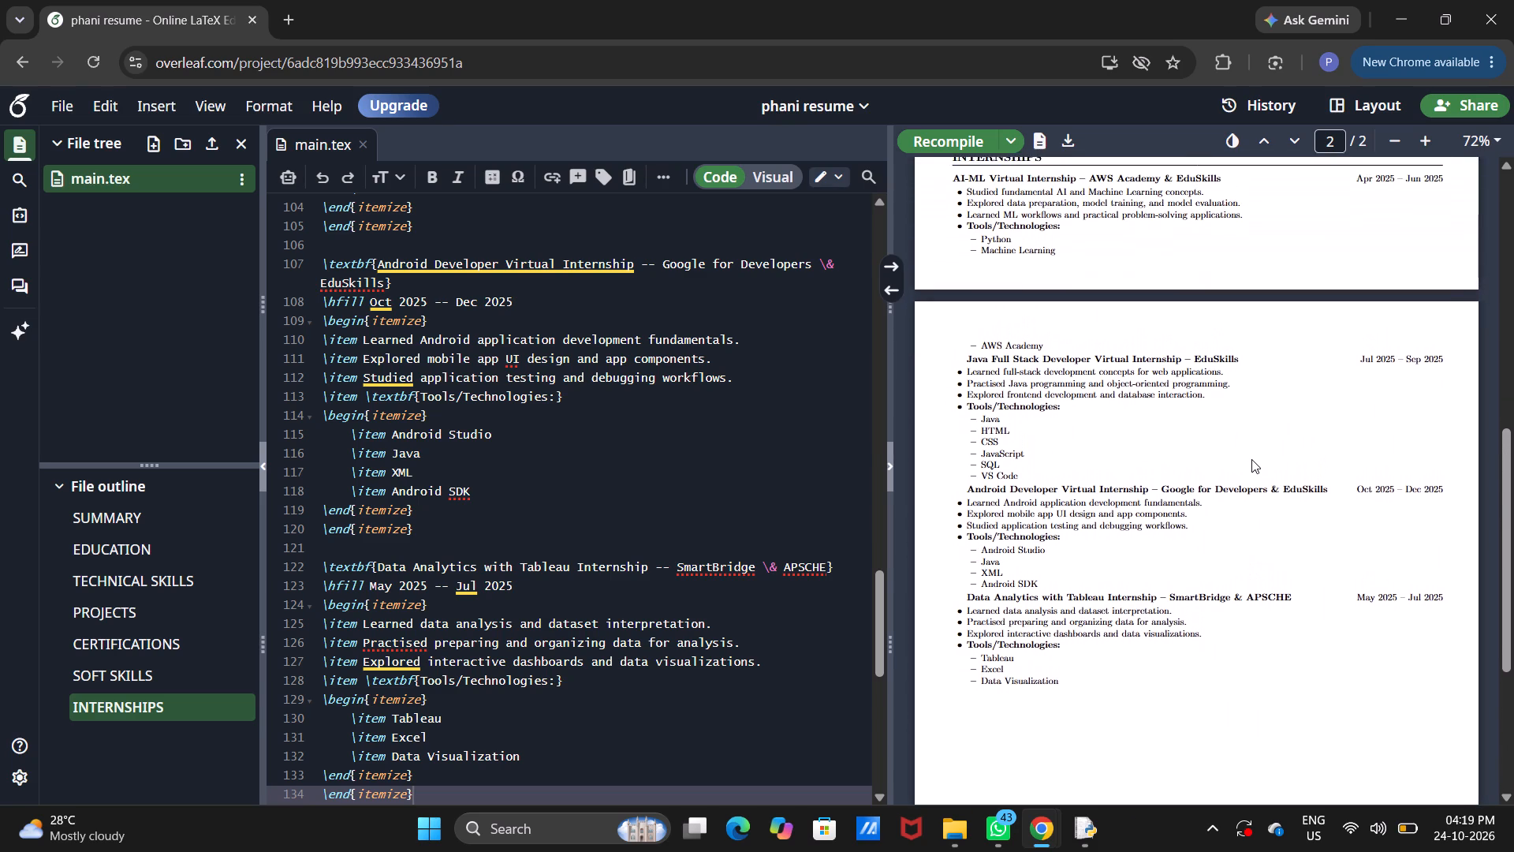
scroll(1251, 459, "up", 2)
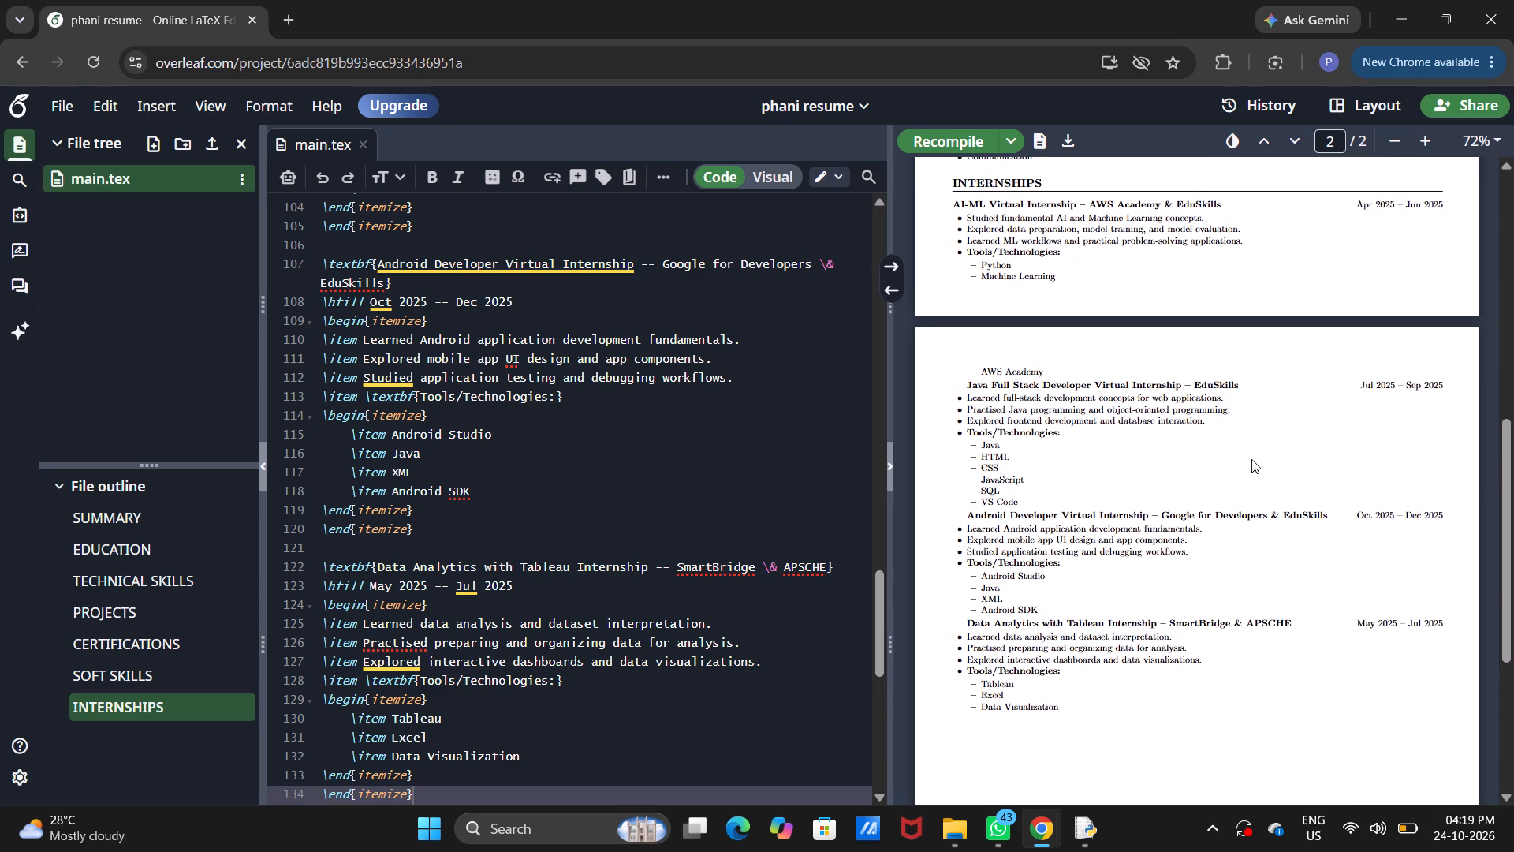
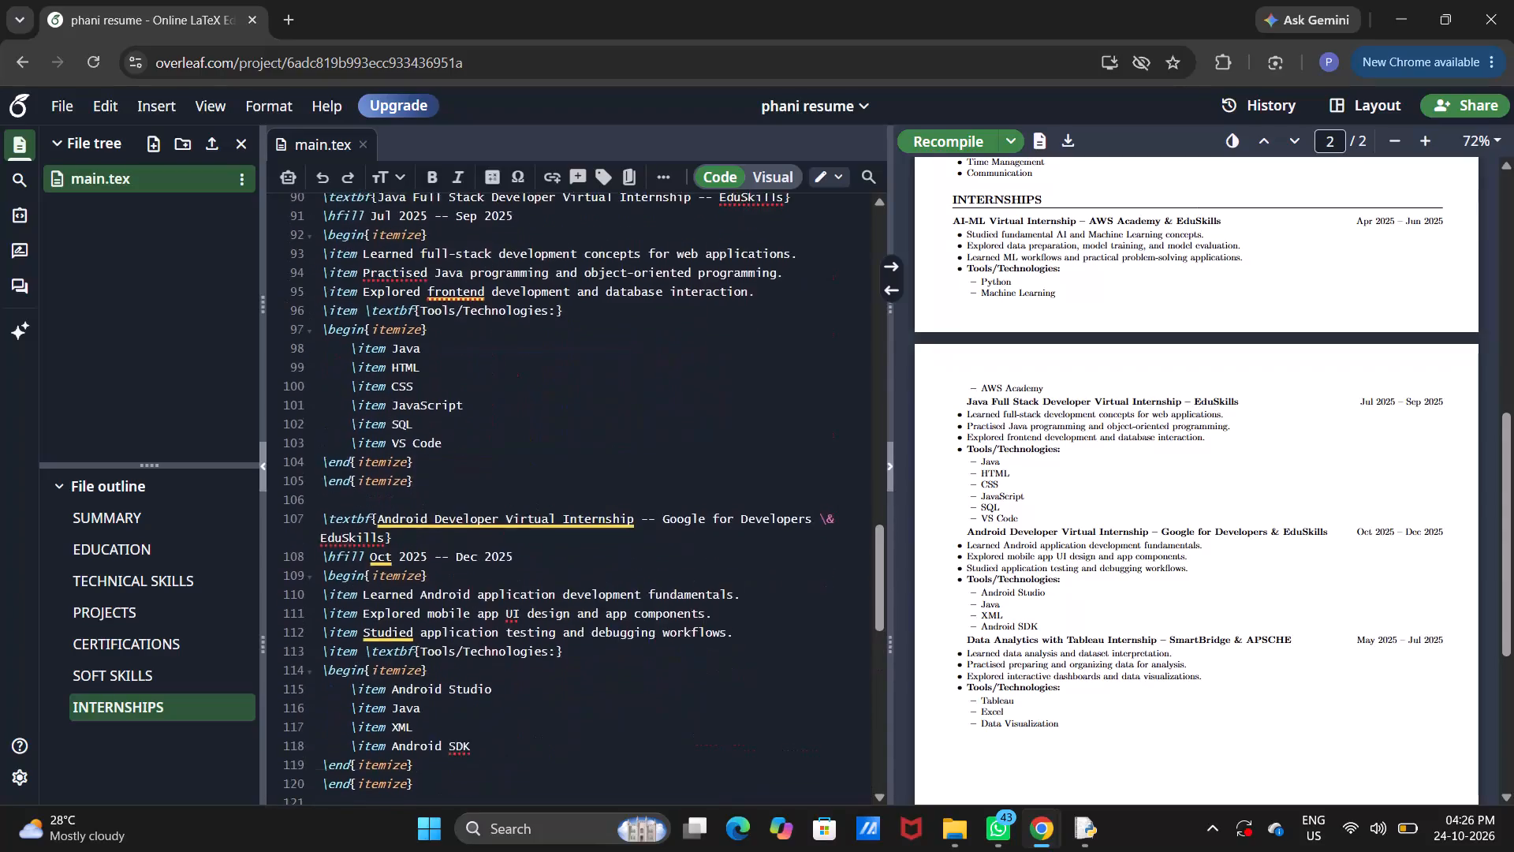
Replace the whole INTERNSHIPS section, keeping the document's end line, with the copied version that has reworded, expanded bullet descriptions for the internships.
scroll(497, 466, "up", 6)
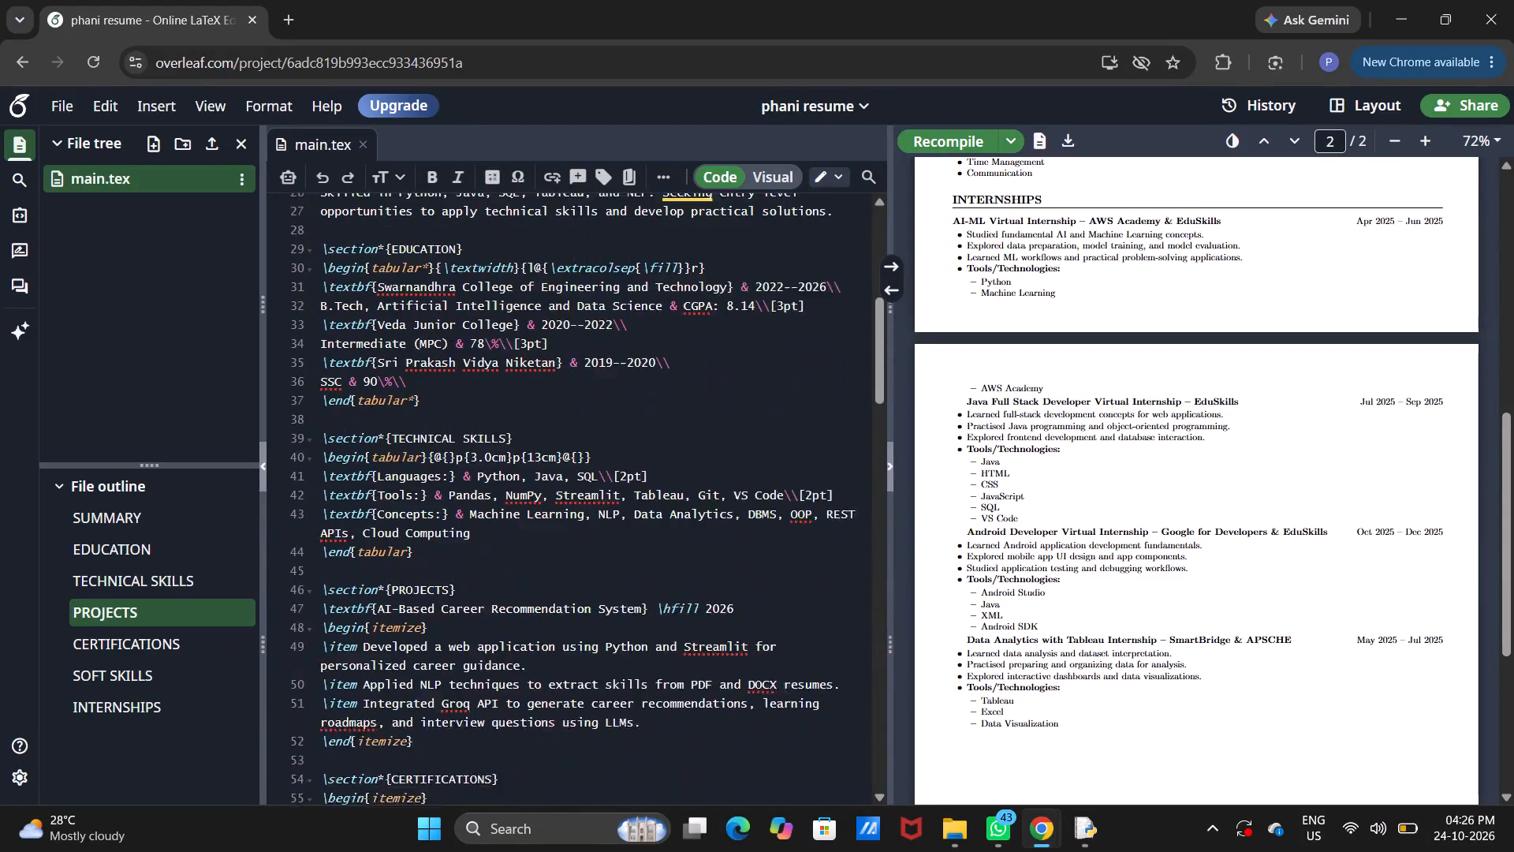
scroll(497, 466, "right", 1)
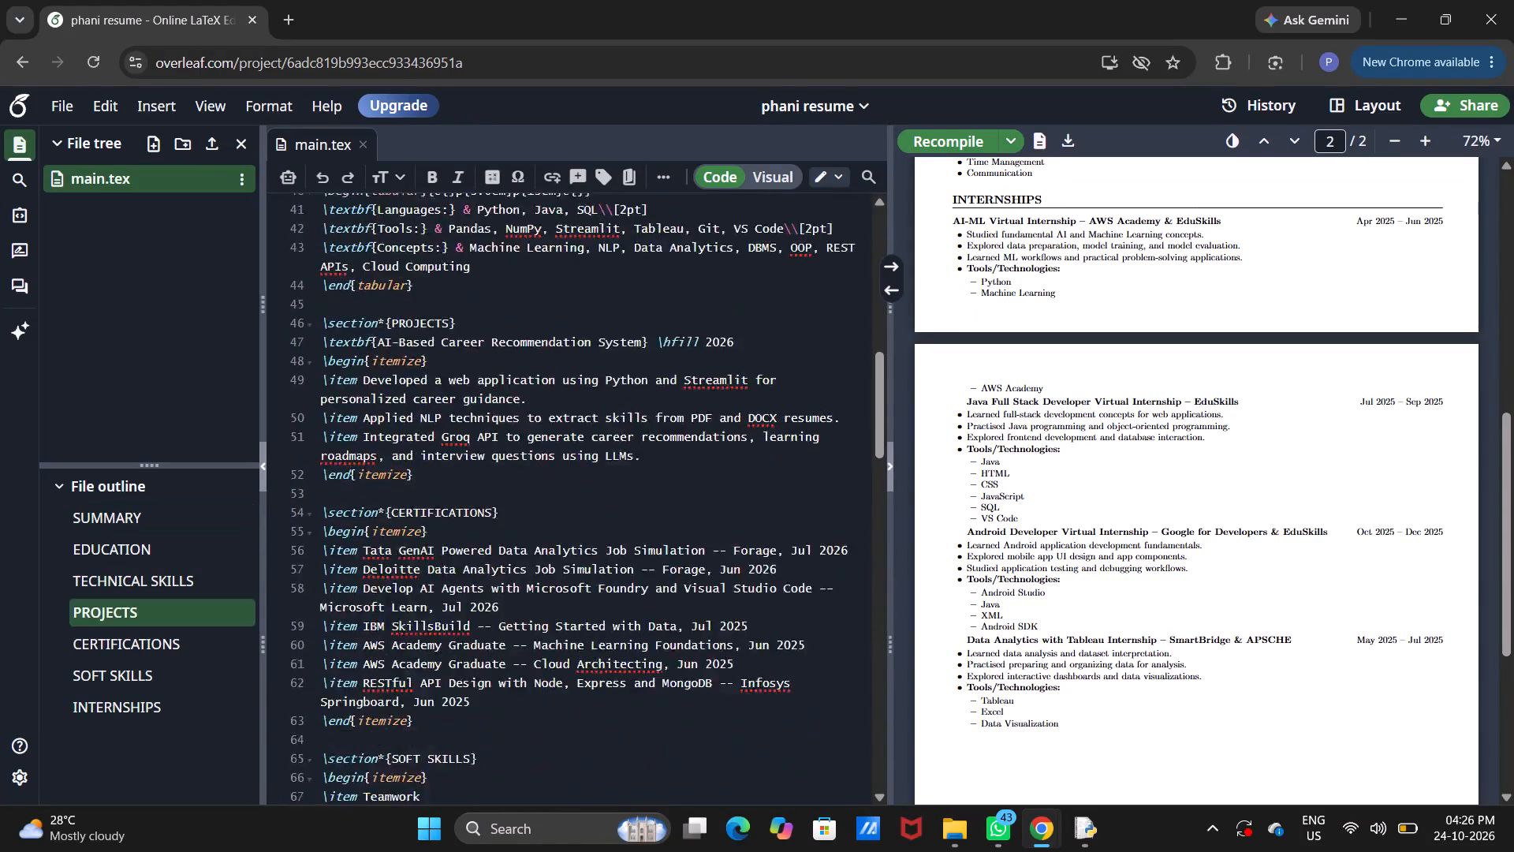
scroll(497, 466, "right", 1)
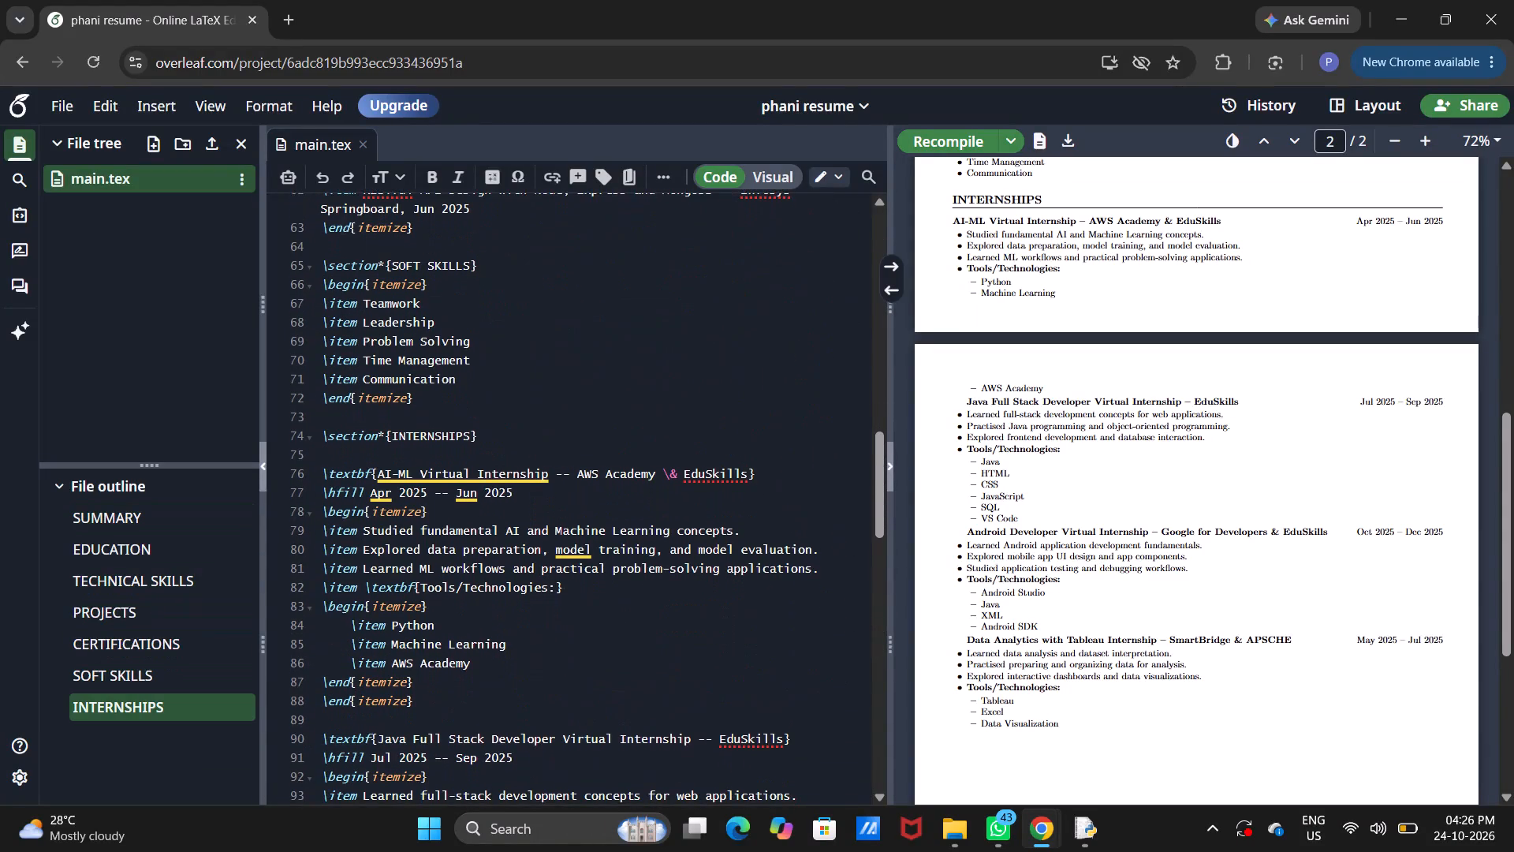
scroll(497, 466, "down", 1)
left_click(319, 410)
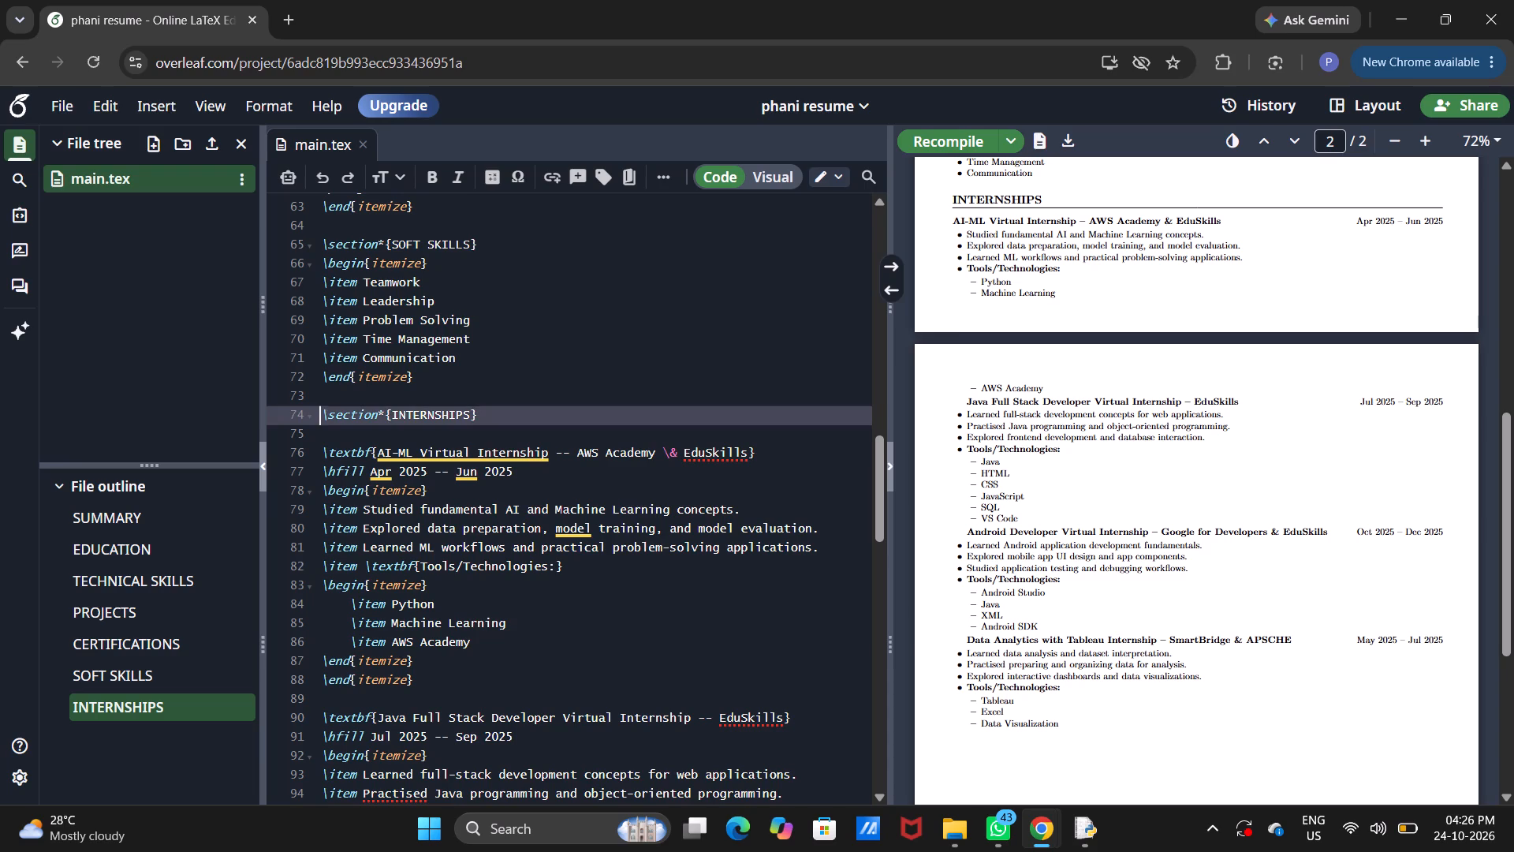
left_click_drag(319, 410, 457, 487)
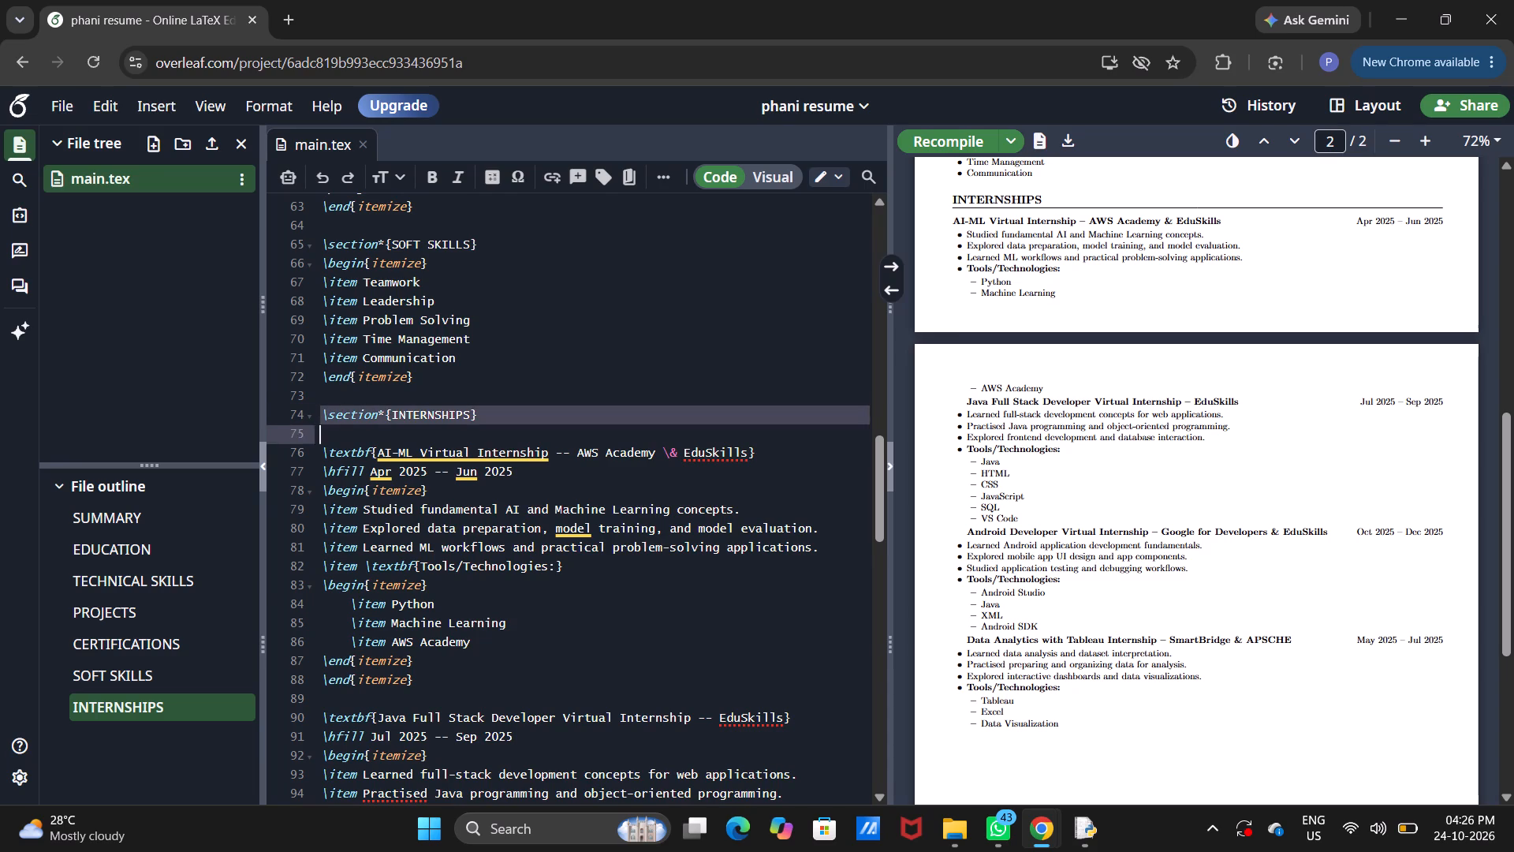
left_click_drag(457, 487, 751, 843)
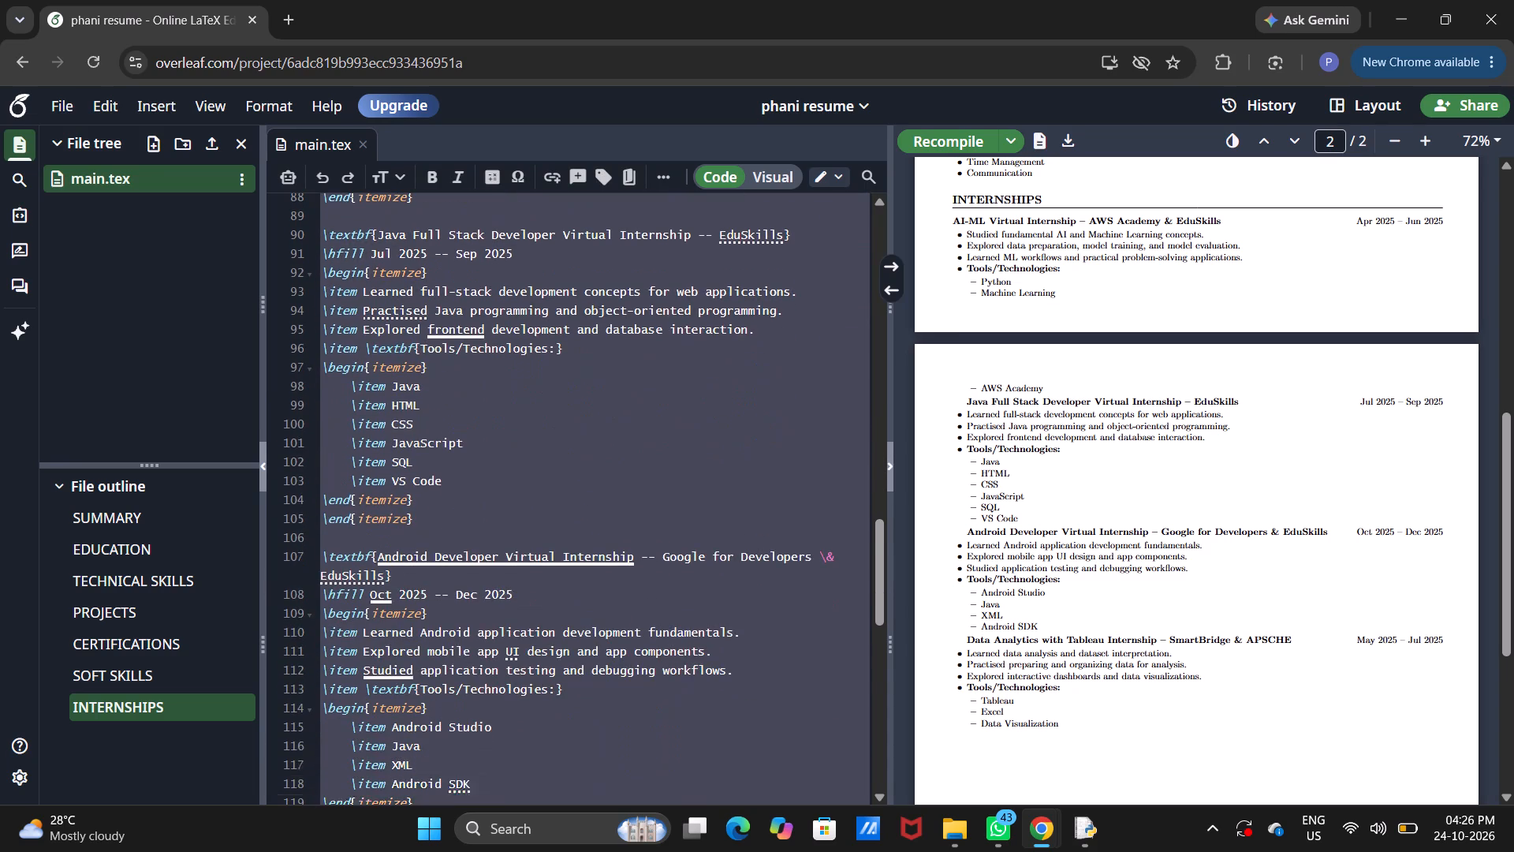
left_click_drag(751, 843, 673, 532)
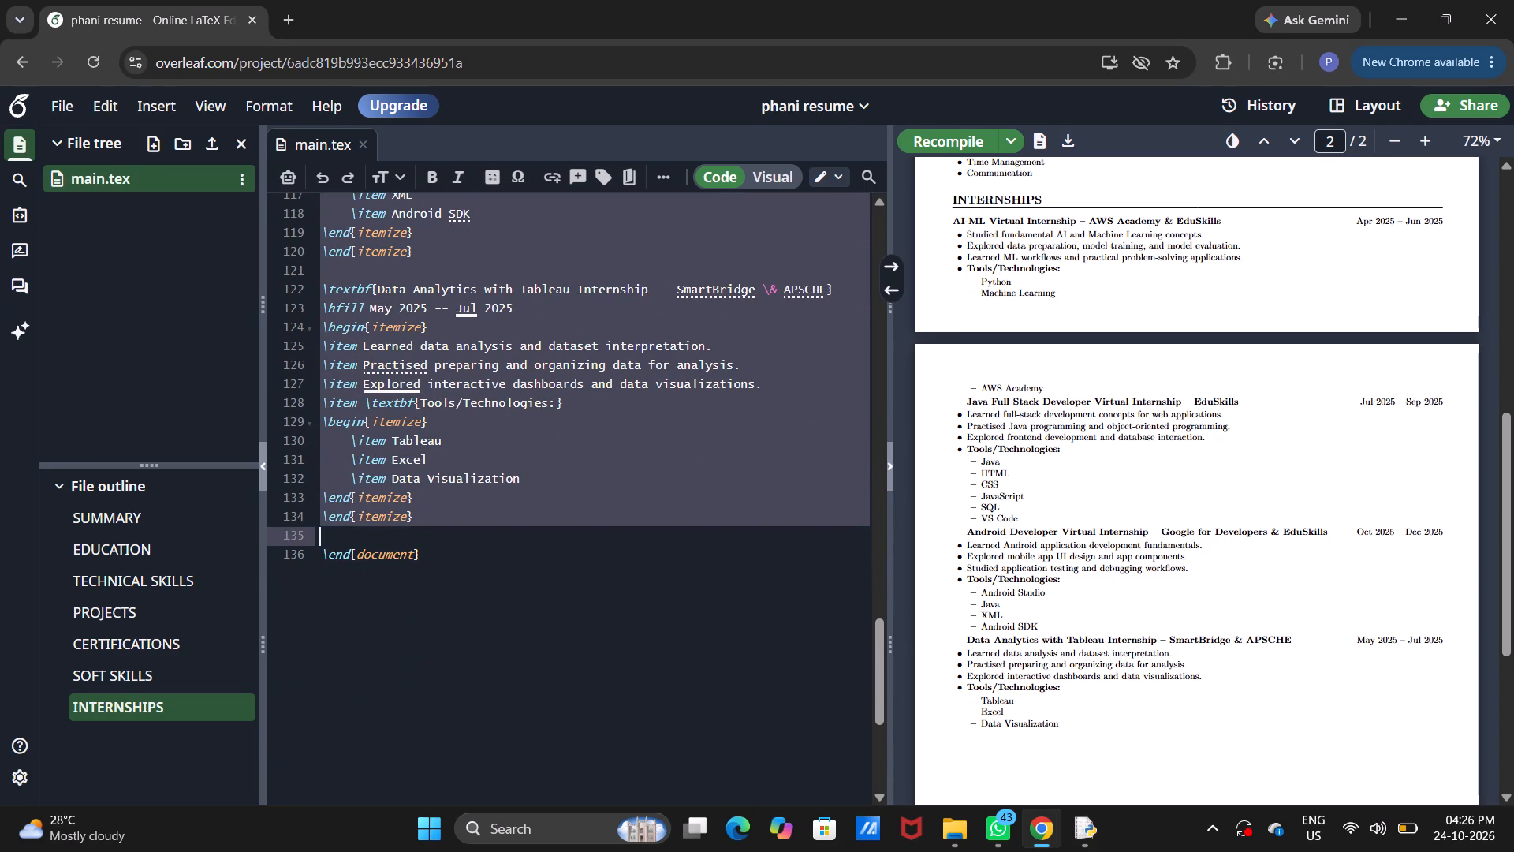
left_click_drag(673, 532, 676, 522)
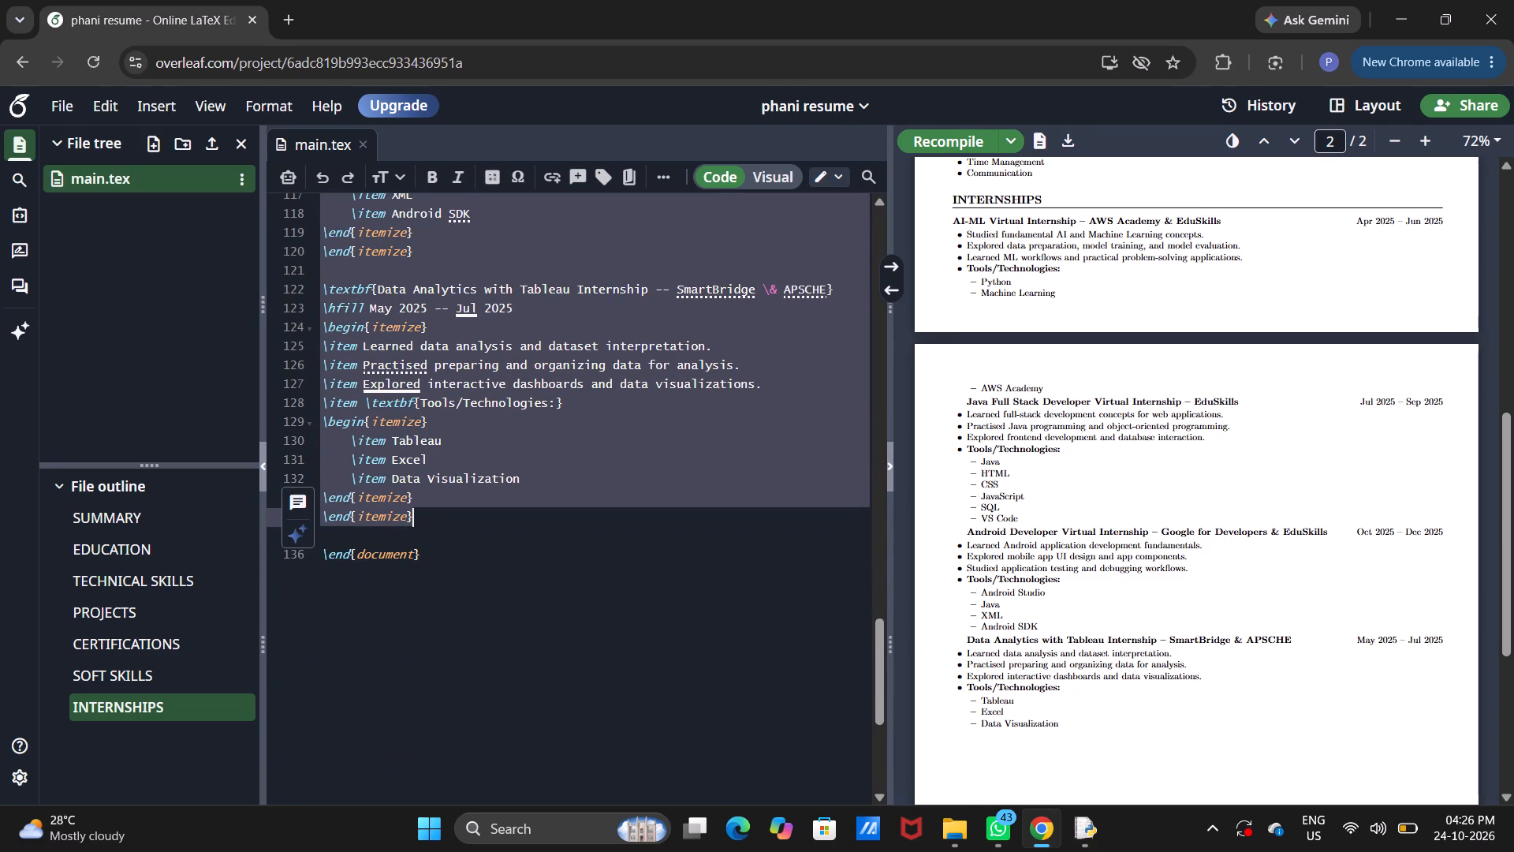
key("BackSpace")
key("ctrl+v")
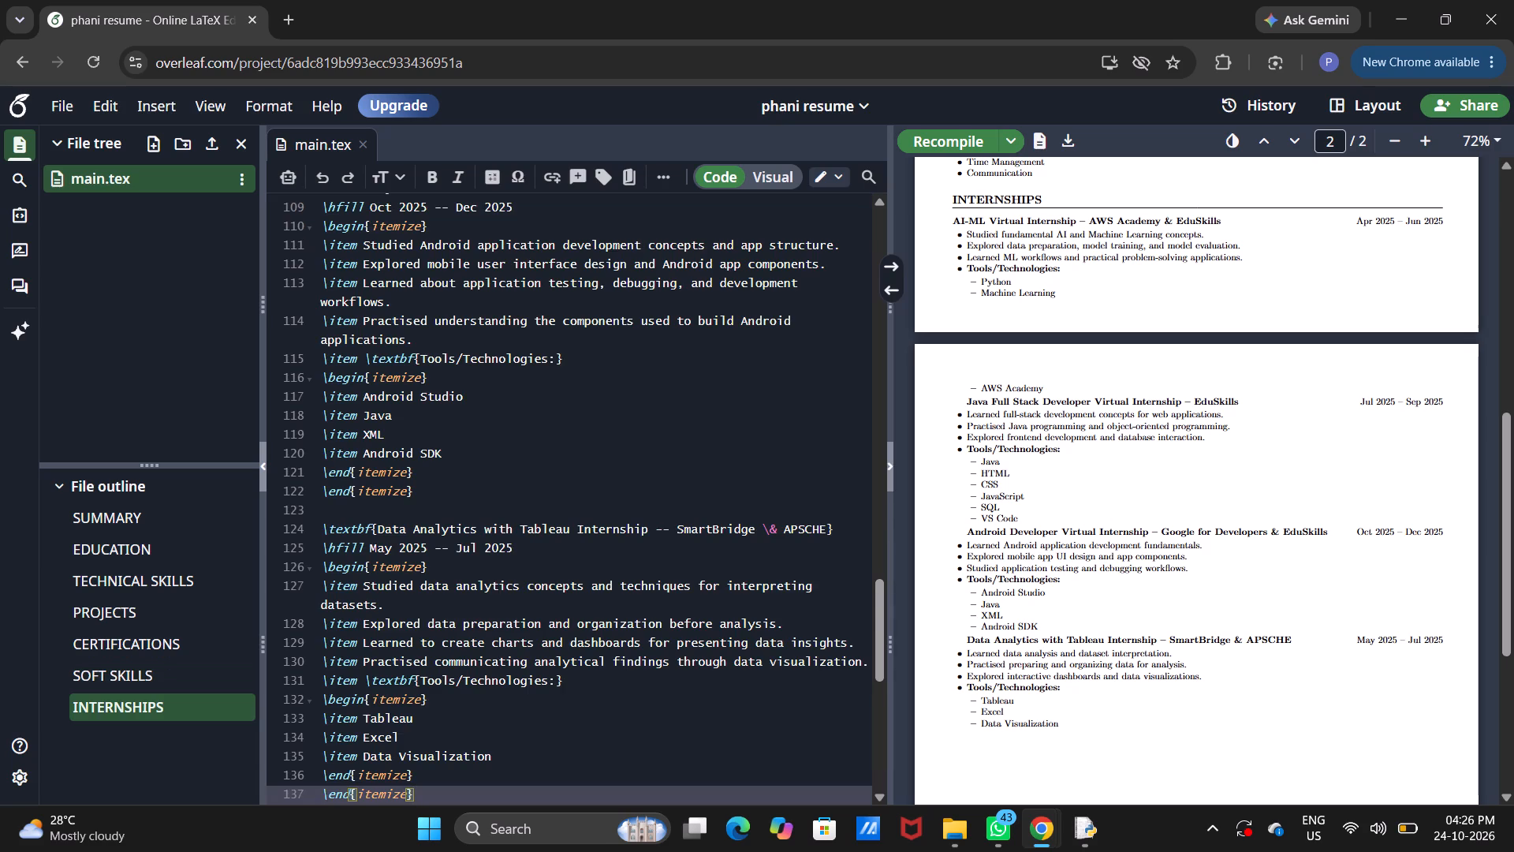
Recompile the resume PDF with the expanded INTERNSHIPS section.
left_click(957, 137)
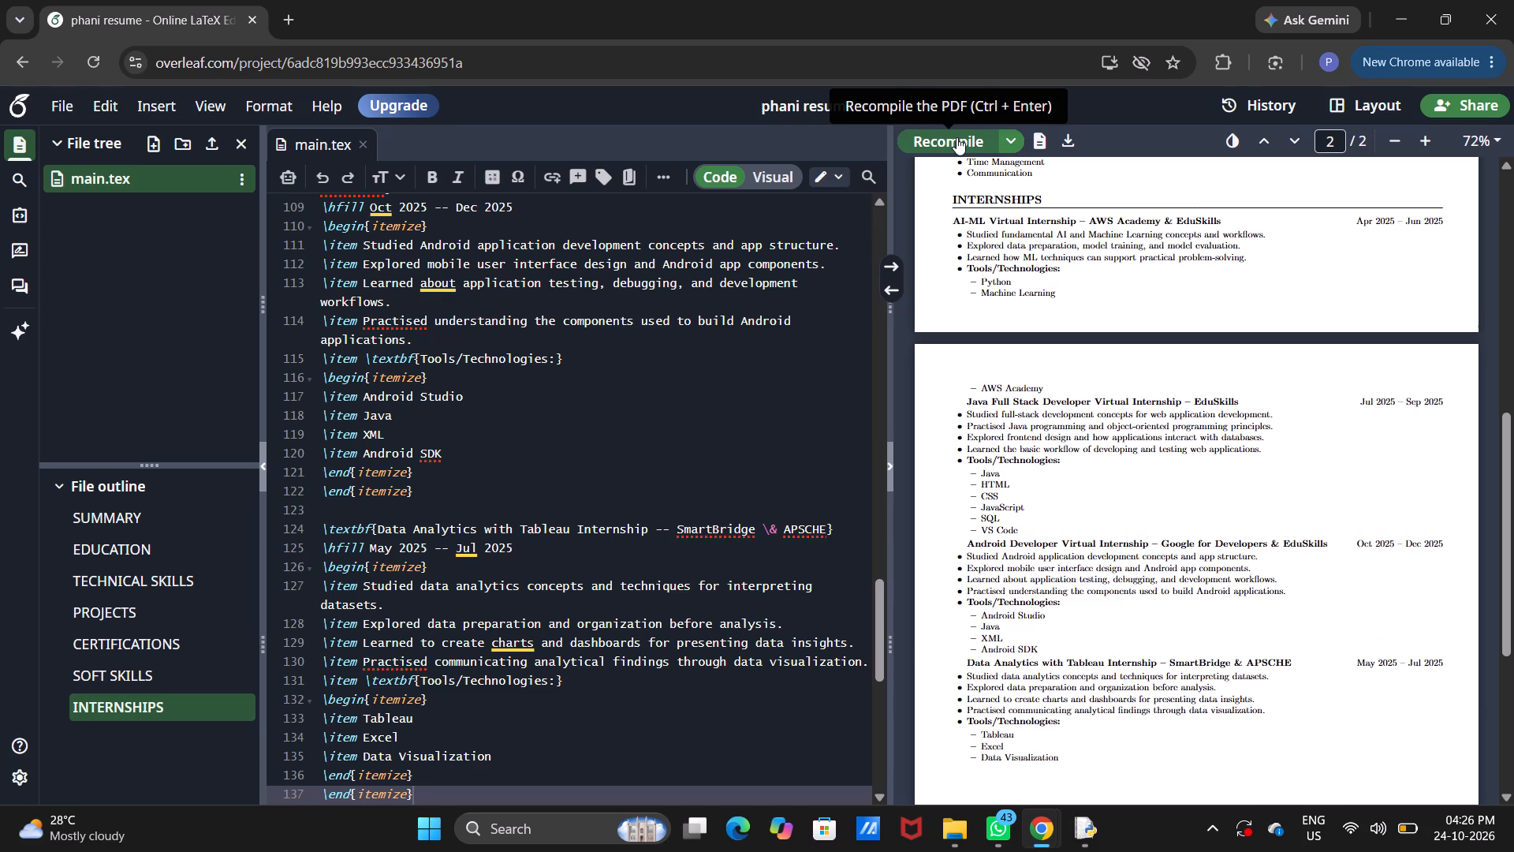
left_click(957, 137)
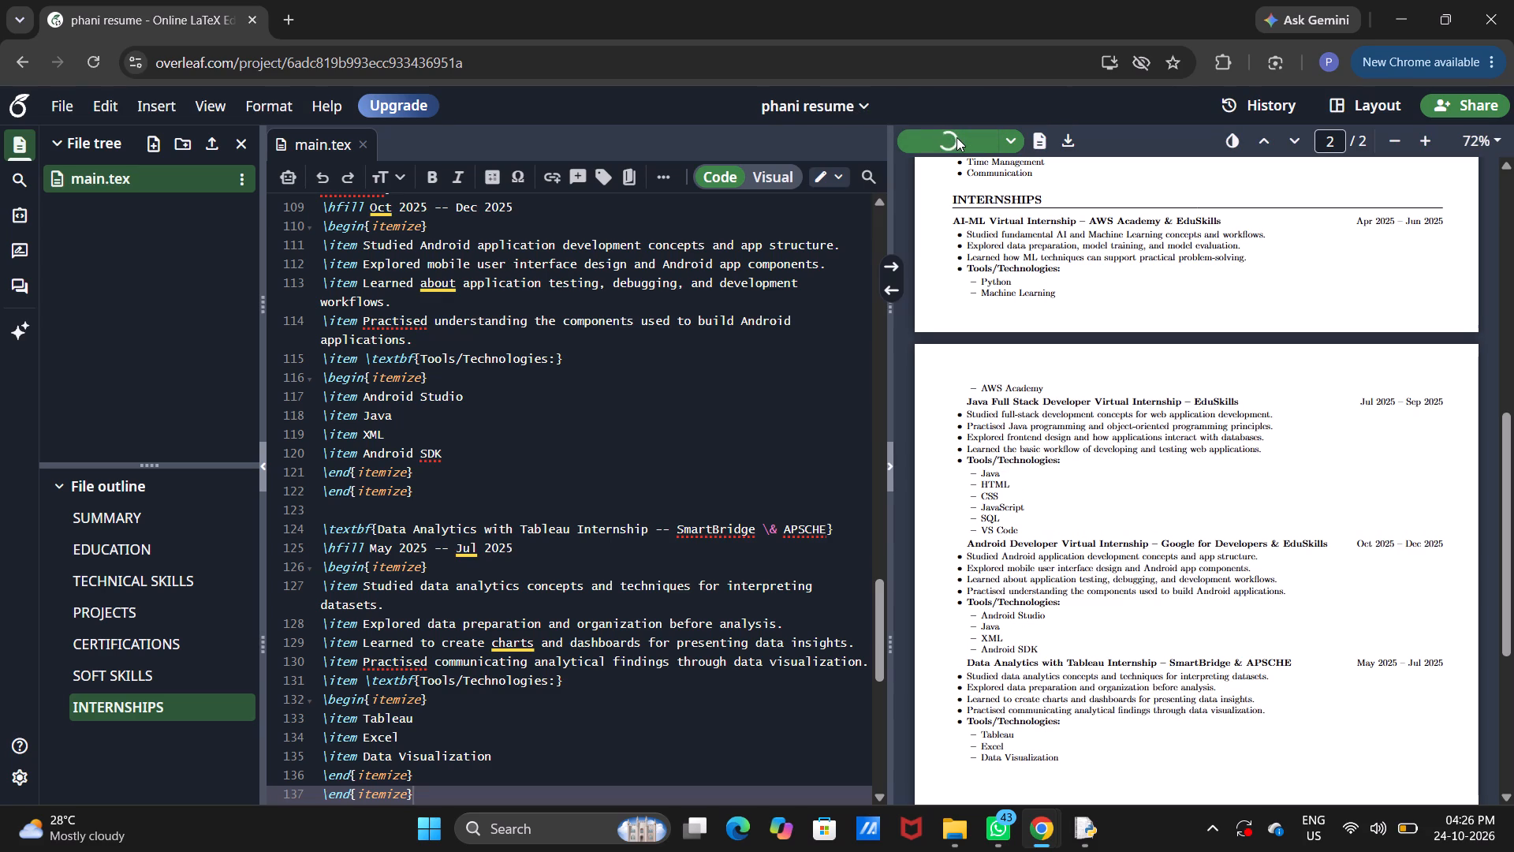
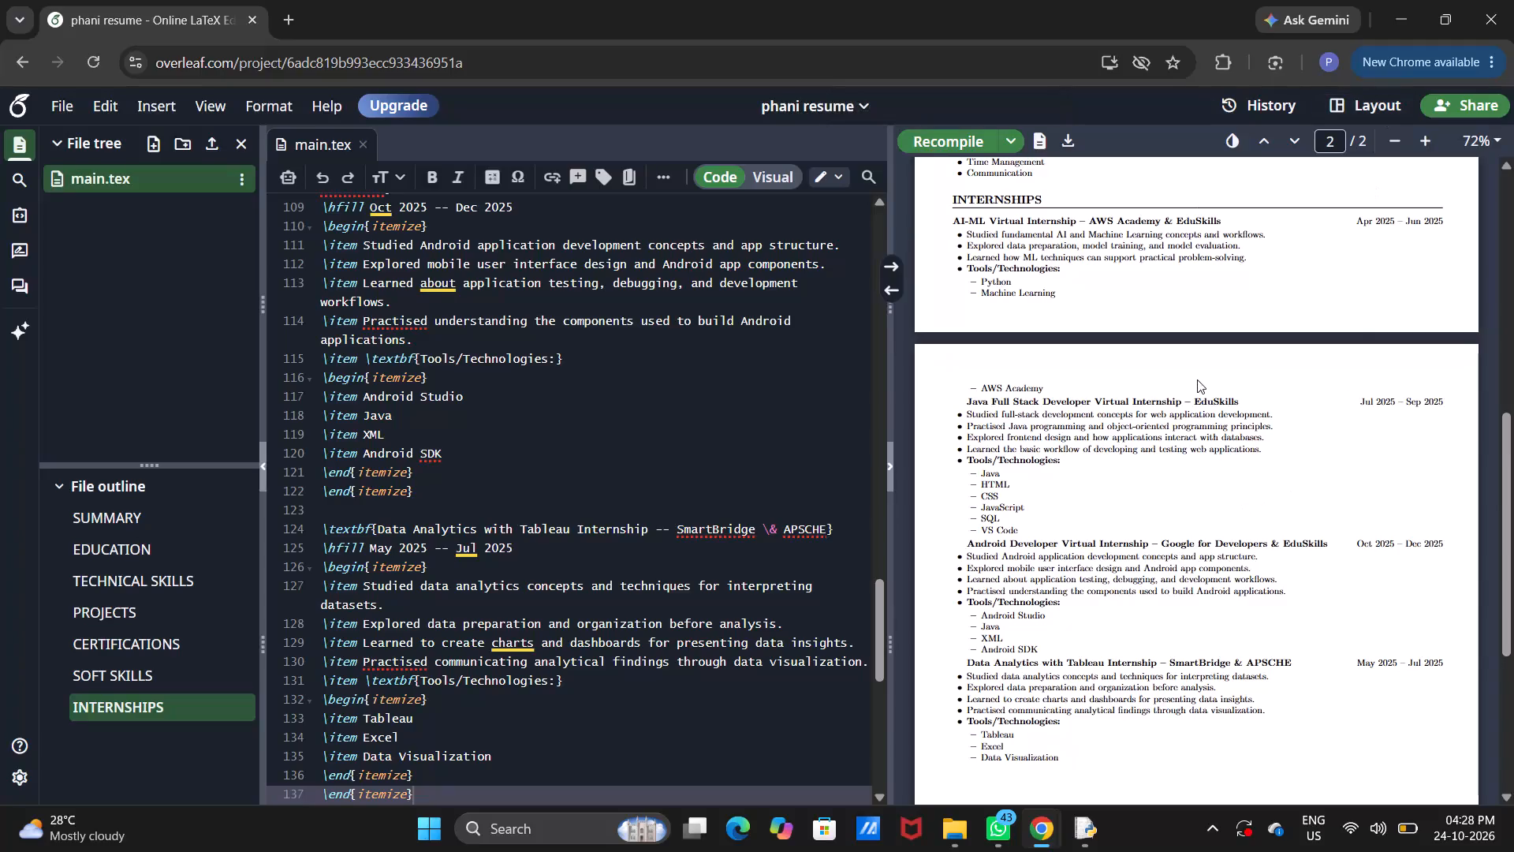
Review the recompiled resume PDF from the header through the end of the INTERNSHIPS section, checking layout and content.
scroll(1195, 376, "up", 4)
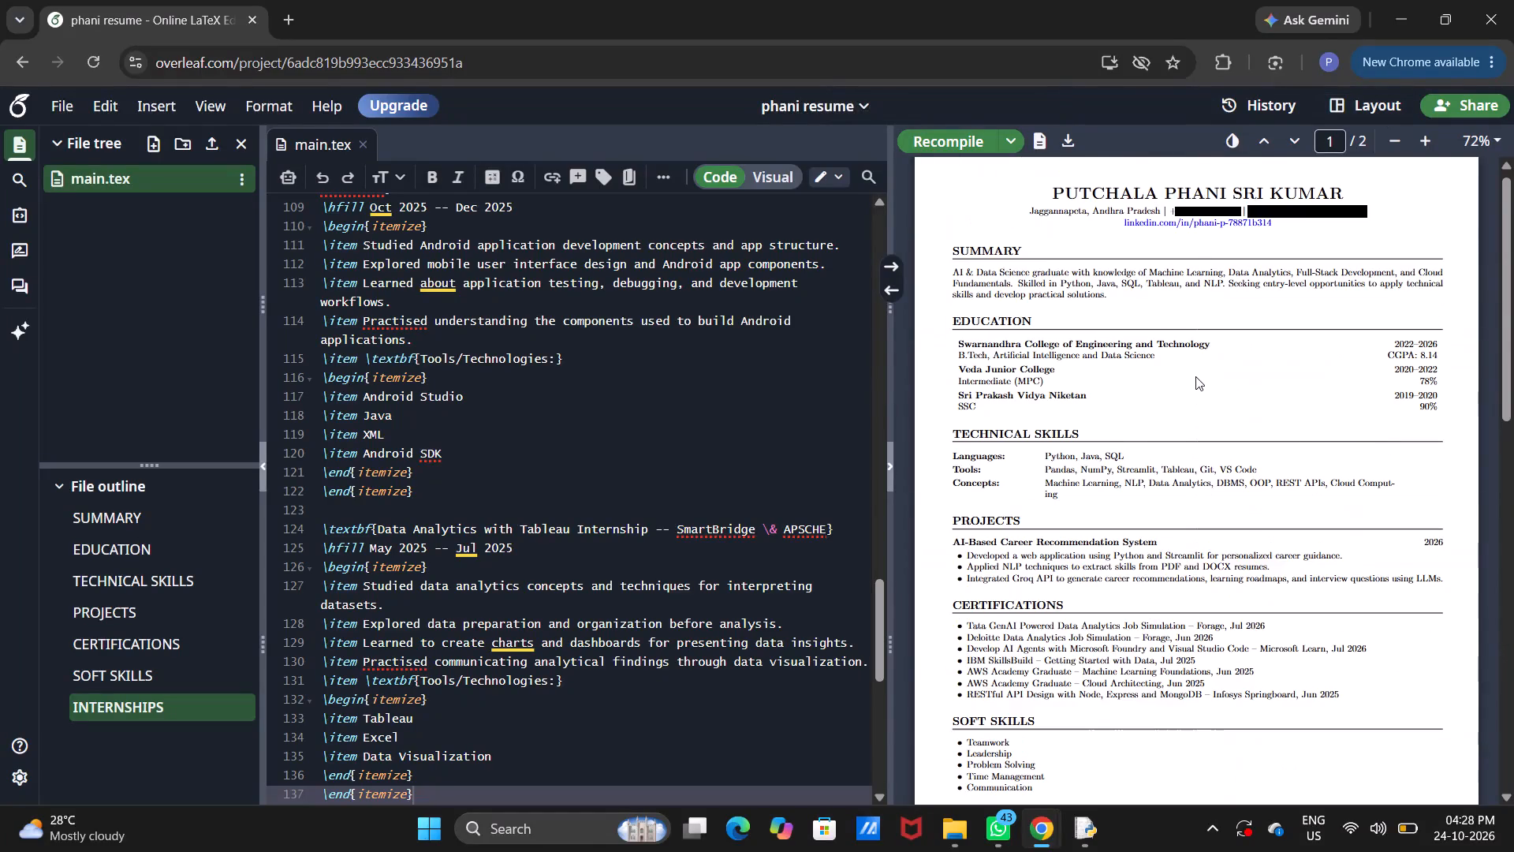
scroll(1195, 376, "down", 1)
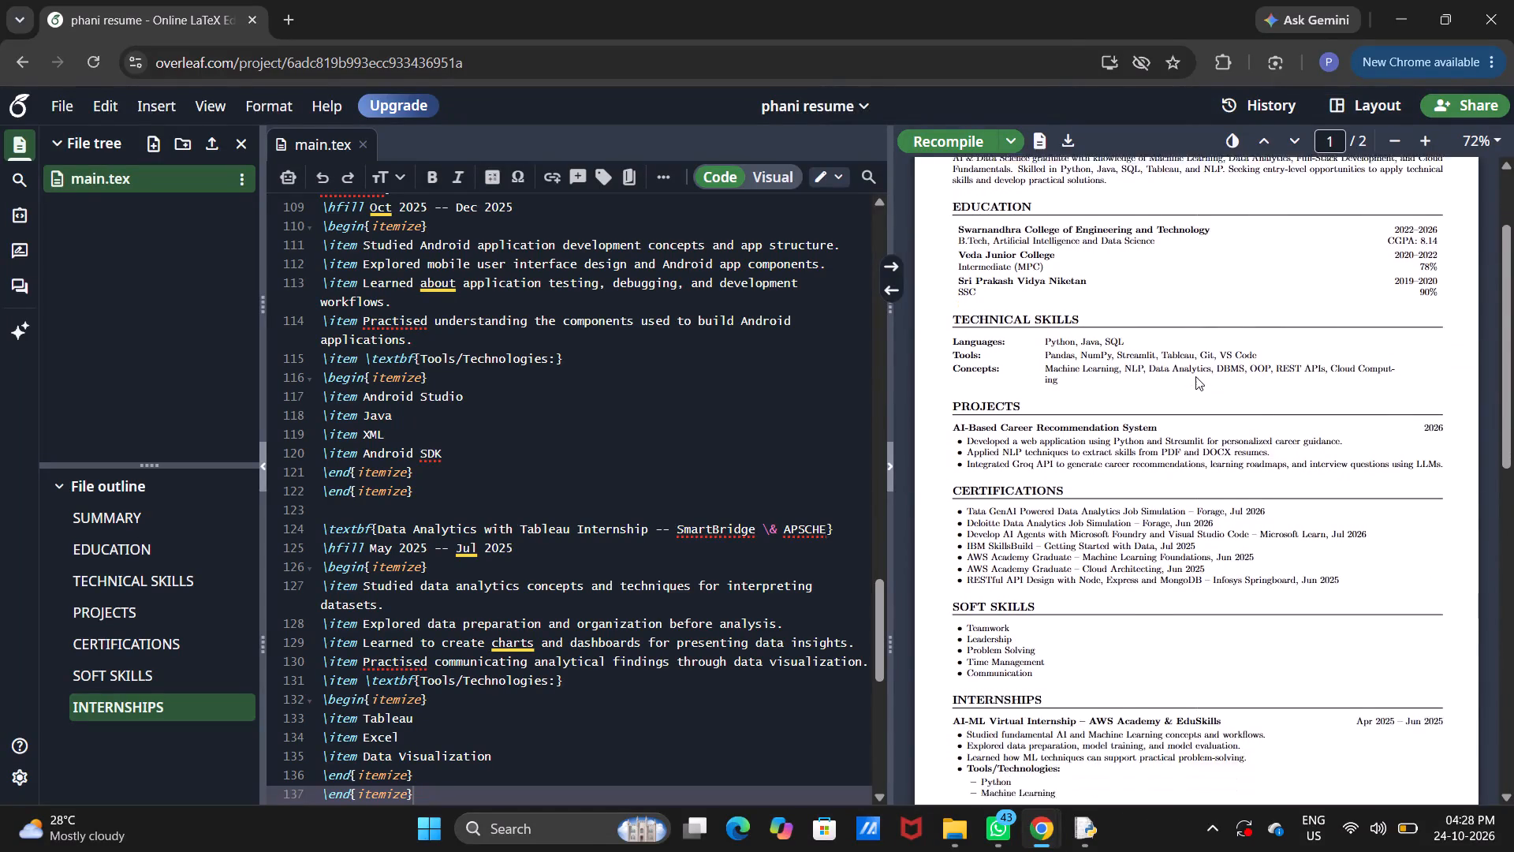
scroll(1195, 376, "down", 2)
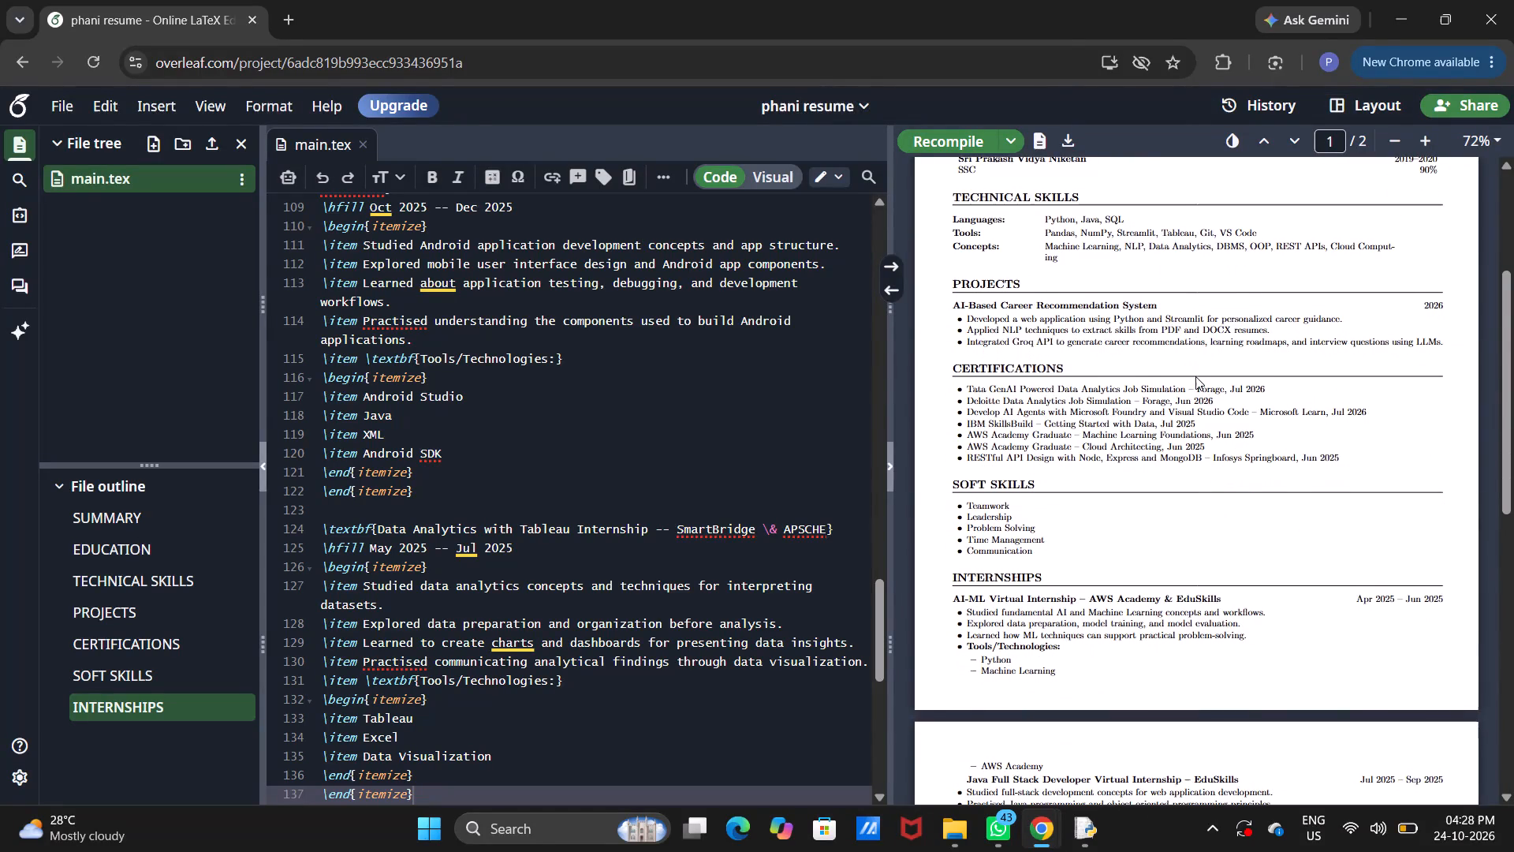
scroll(1195, 376, "down", 3)
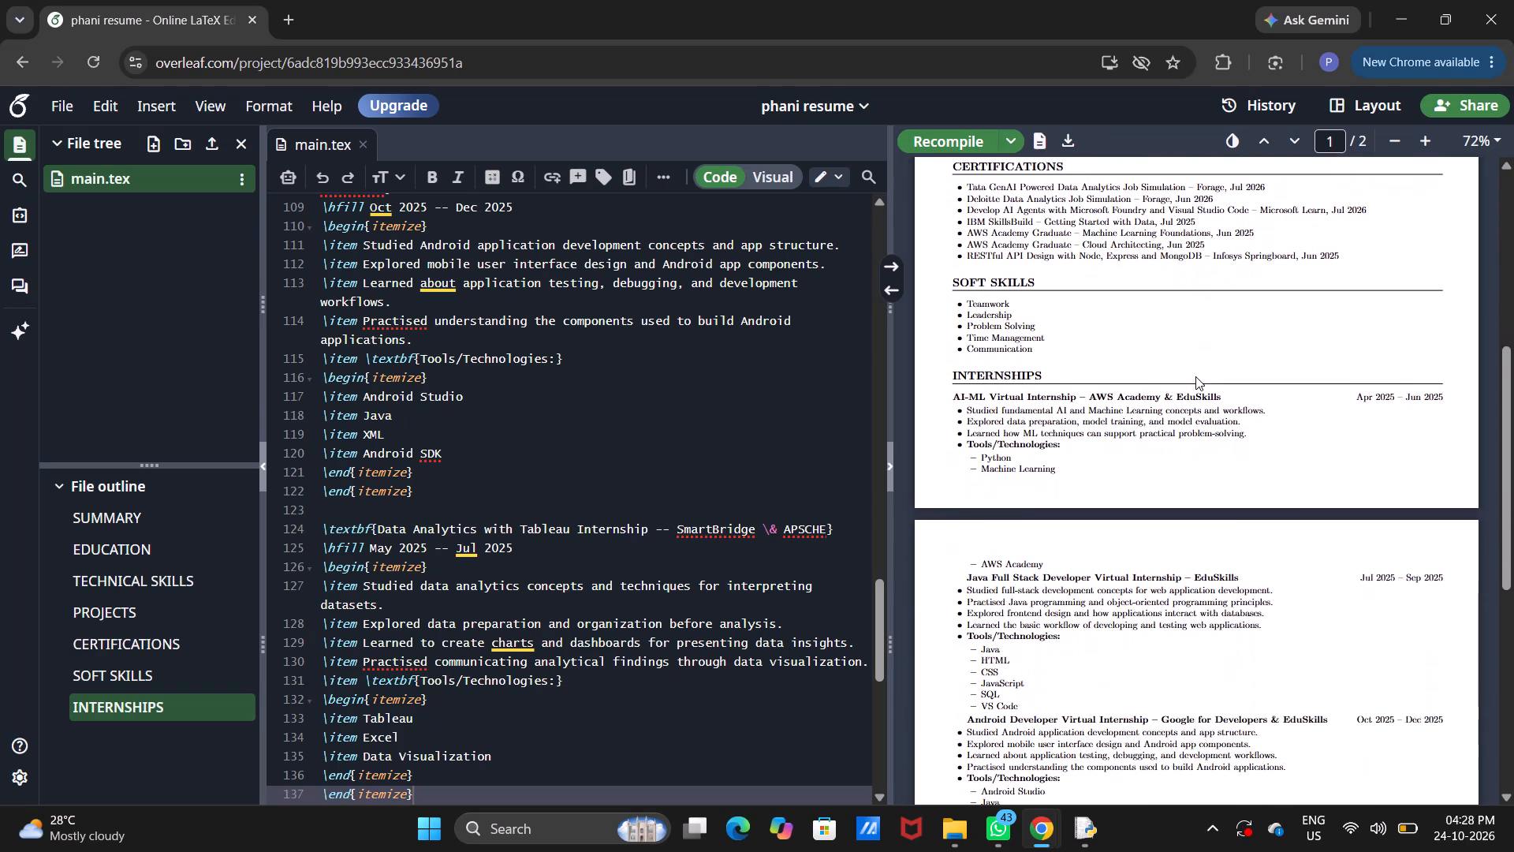
scroll(1195, 376, "down", 6)
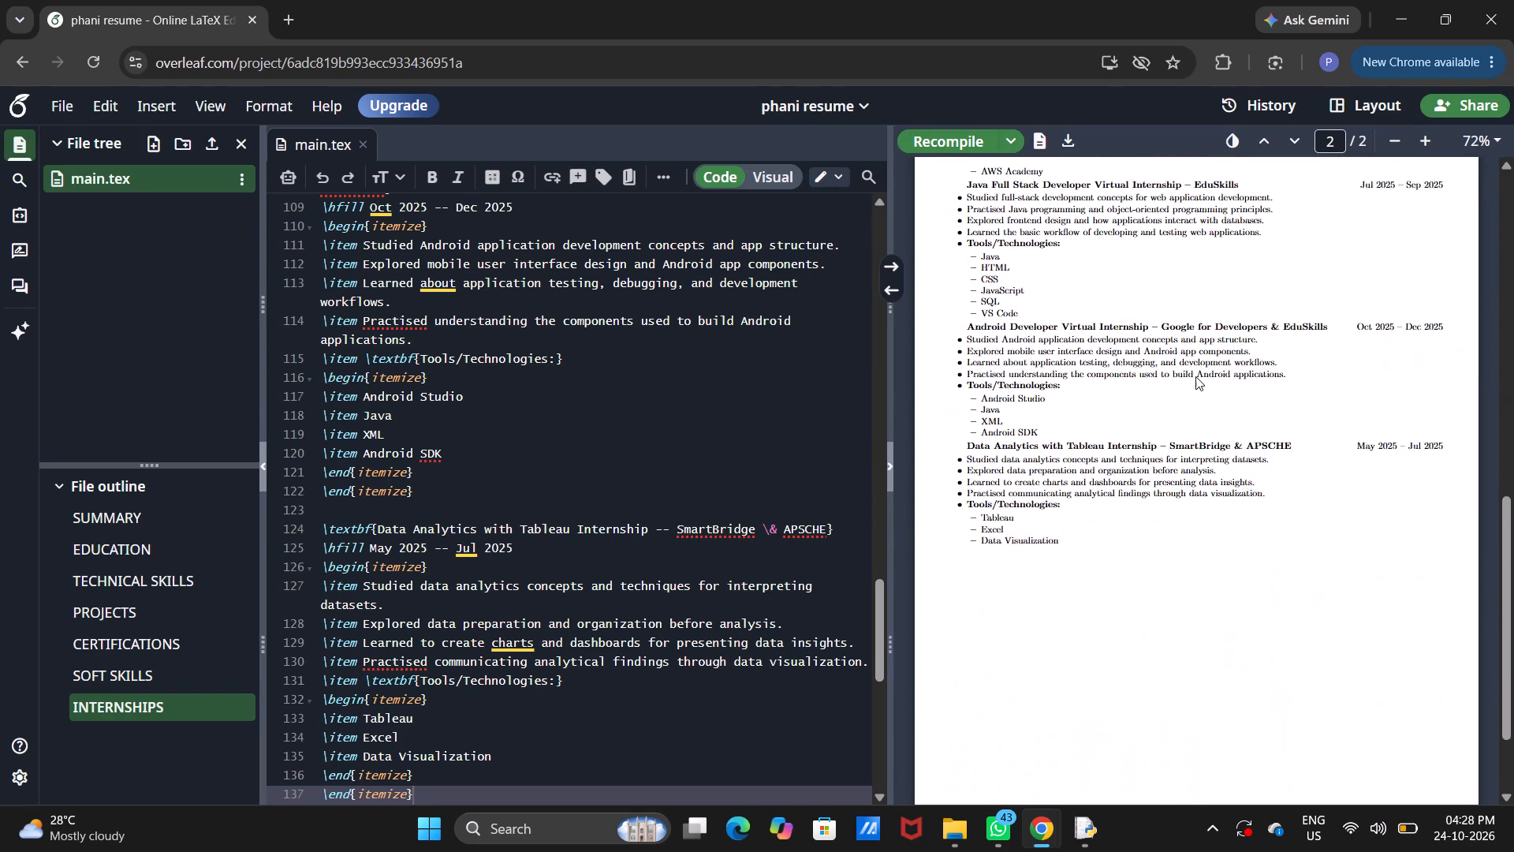
scroll(1195, 376, "up", 4)
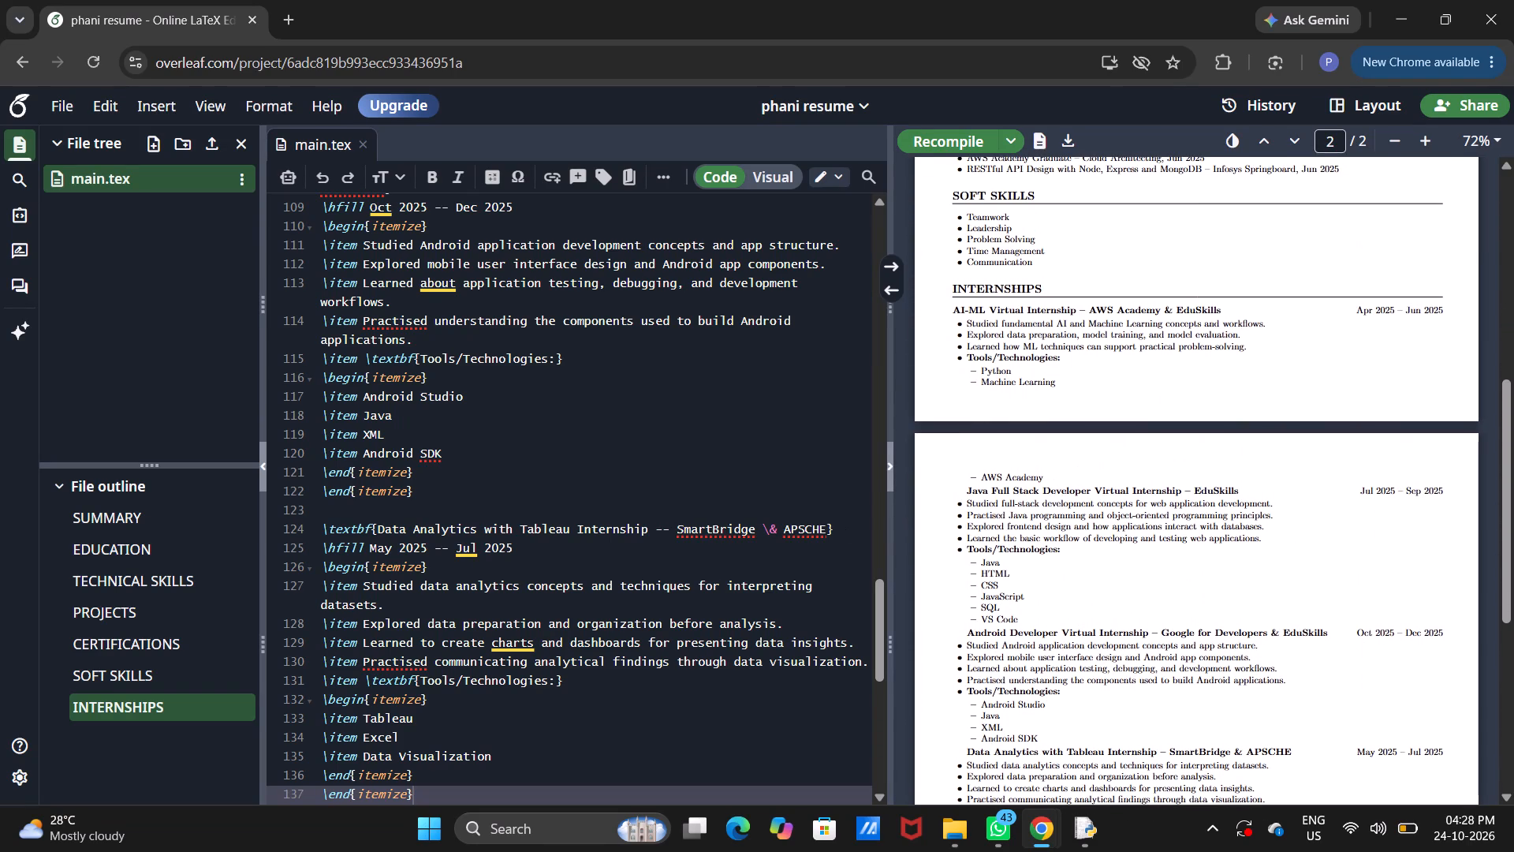
Examine the INTERNSHIPS source code in main.tex alongside its PDF output, checking the internship entries and their nested tool lists.
scroll(530, 467, "up", 1)
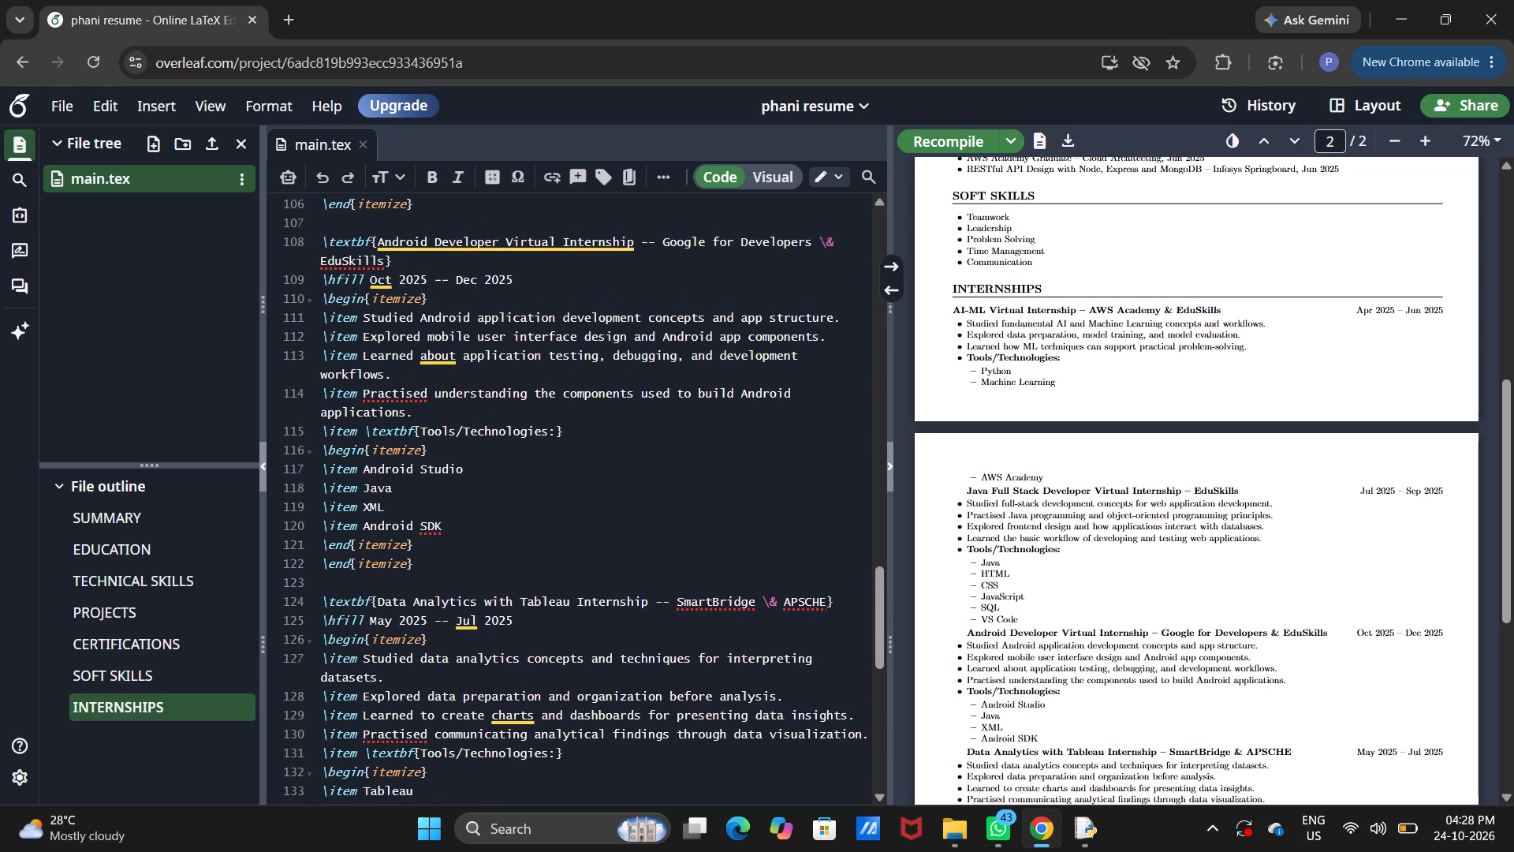
scroll(530, 467, "up", 5)
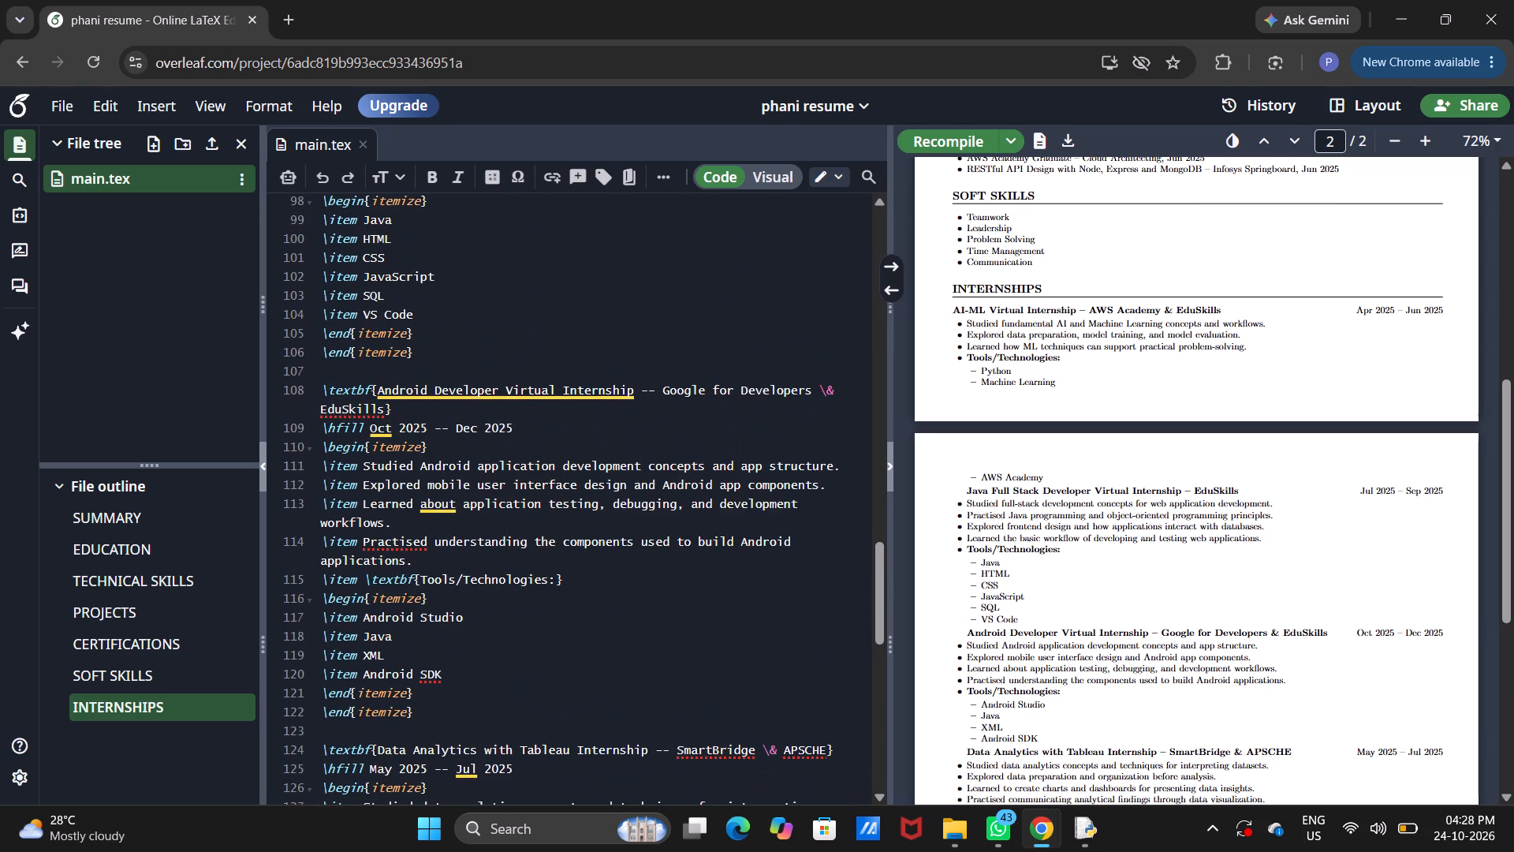
scroll(530, 467, "up", 4)
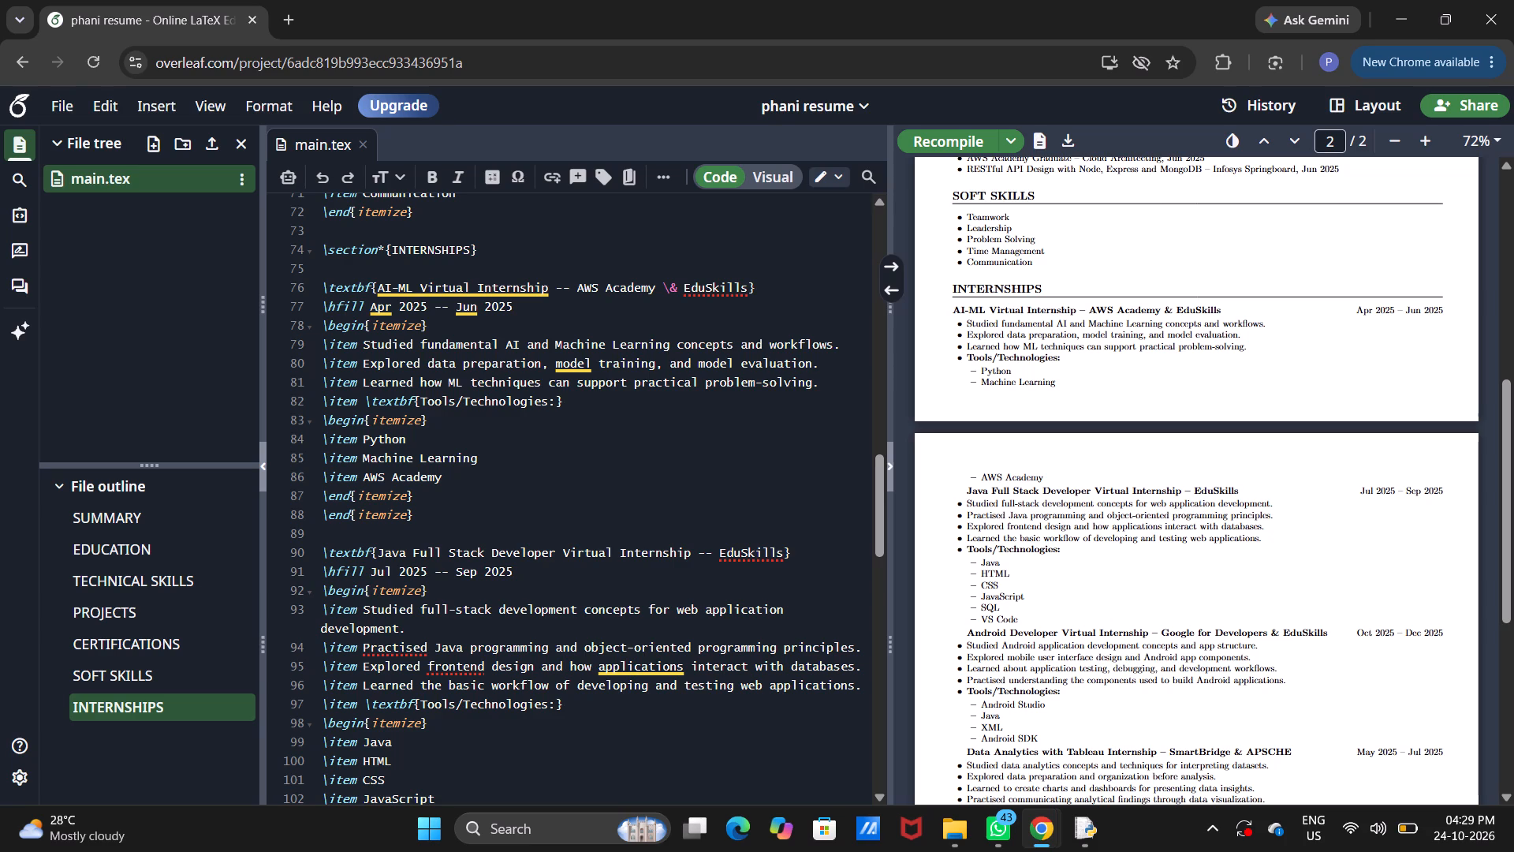
scroll(588, 487, "down", 1)
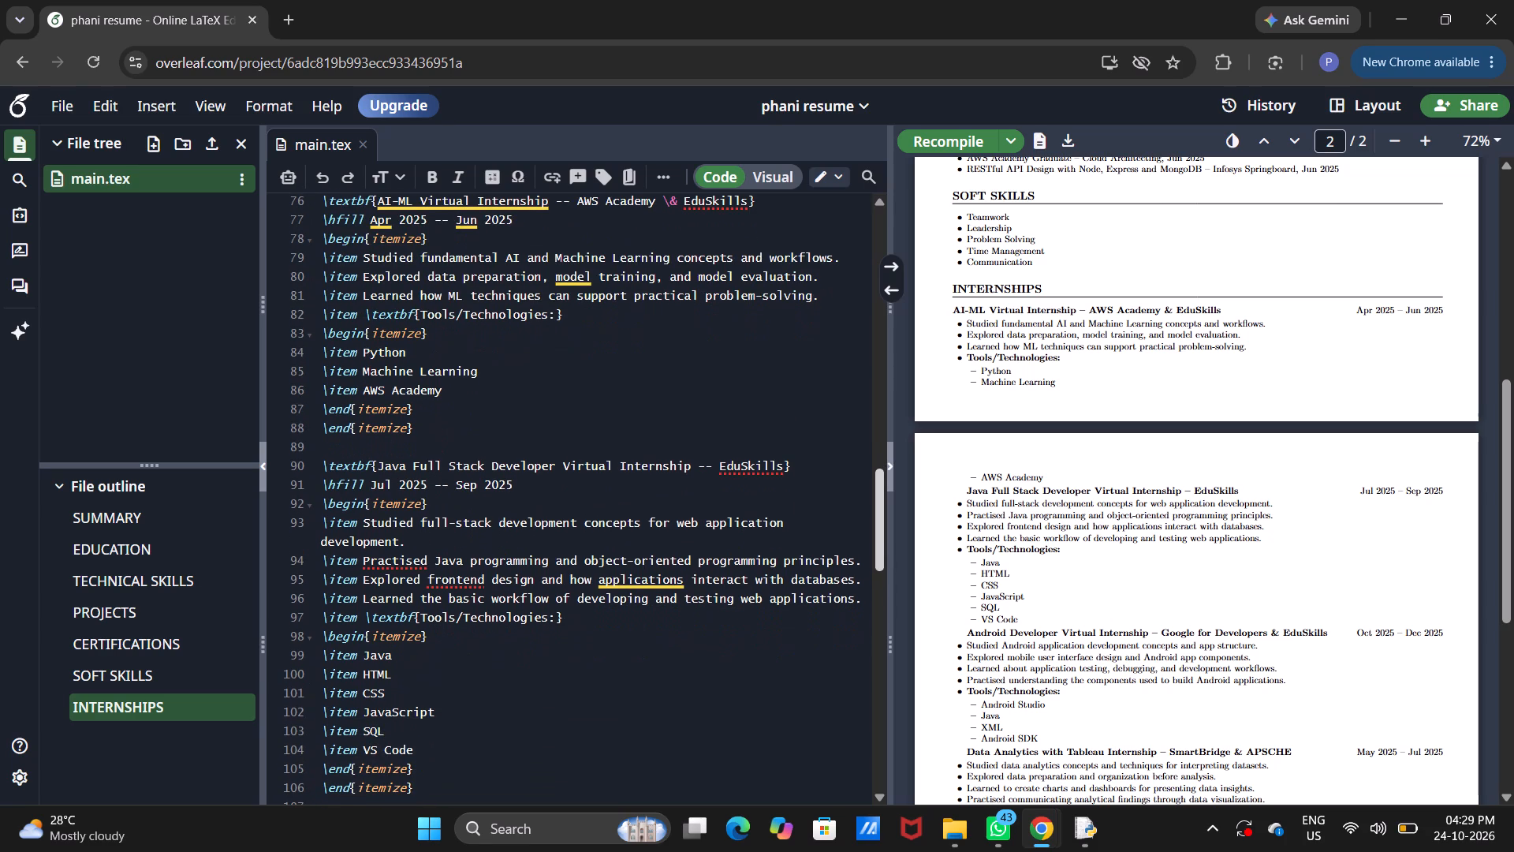
scroll(1023, 661, "down", 3)
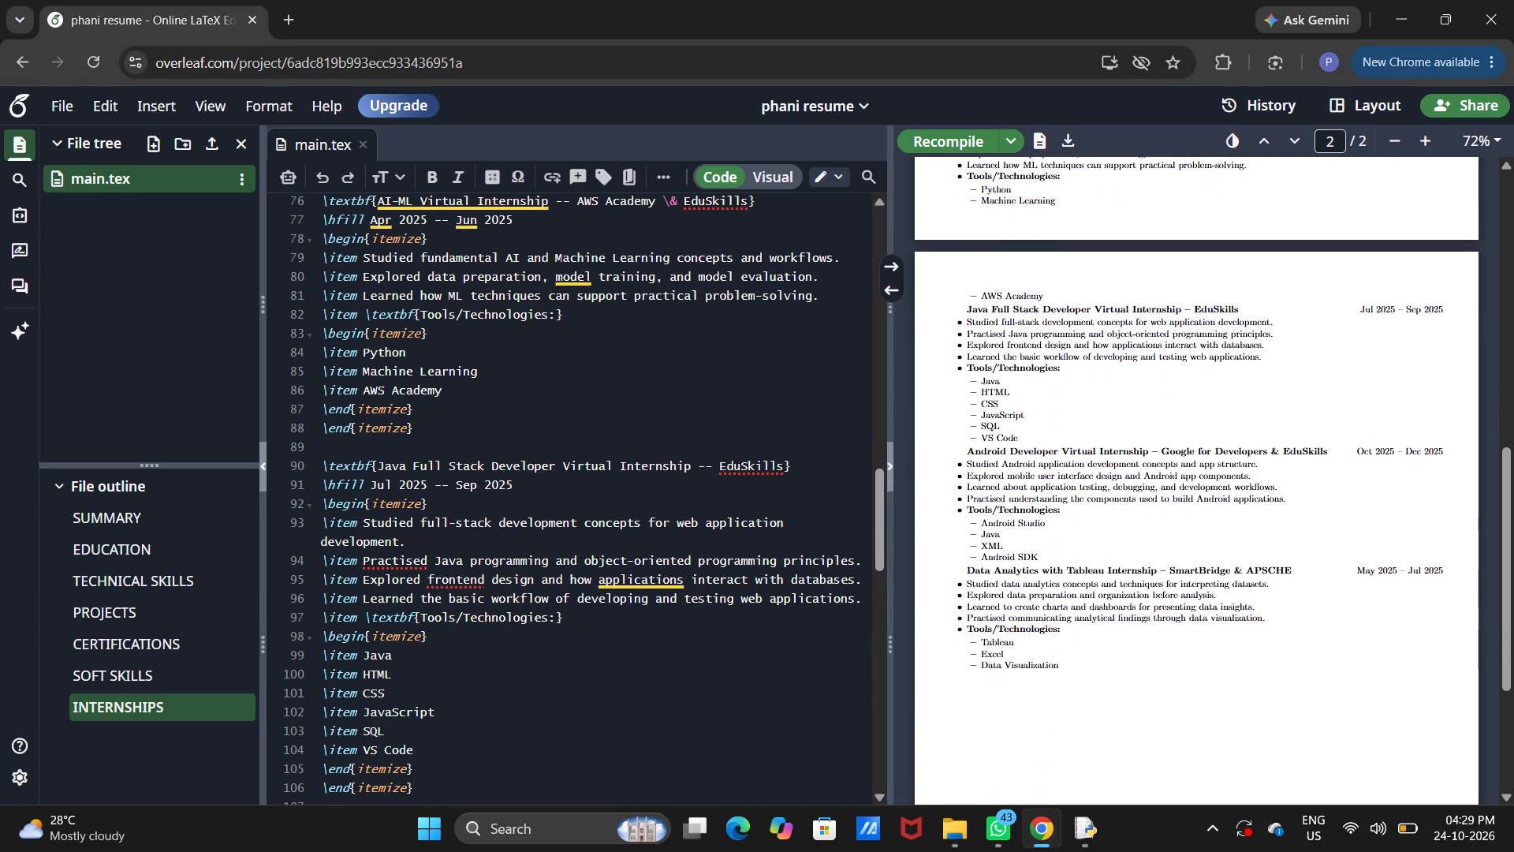
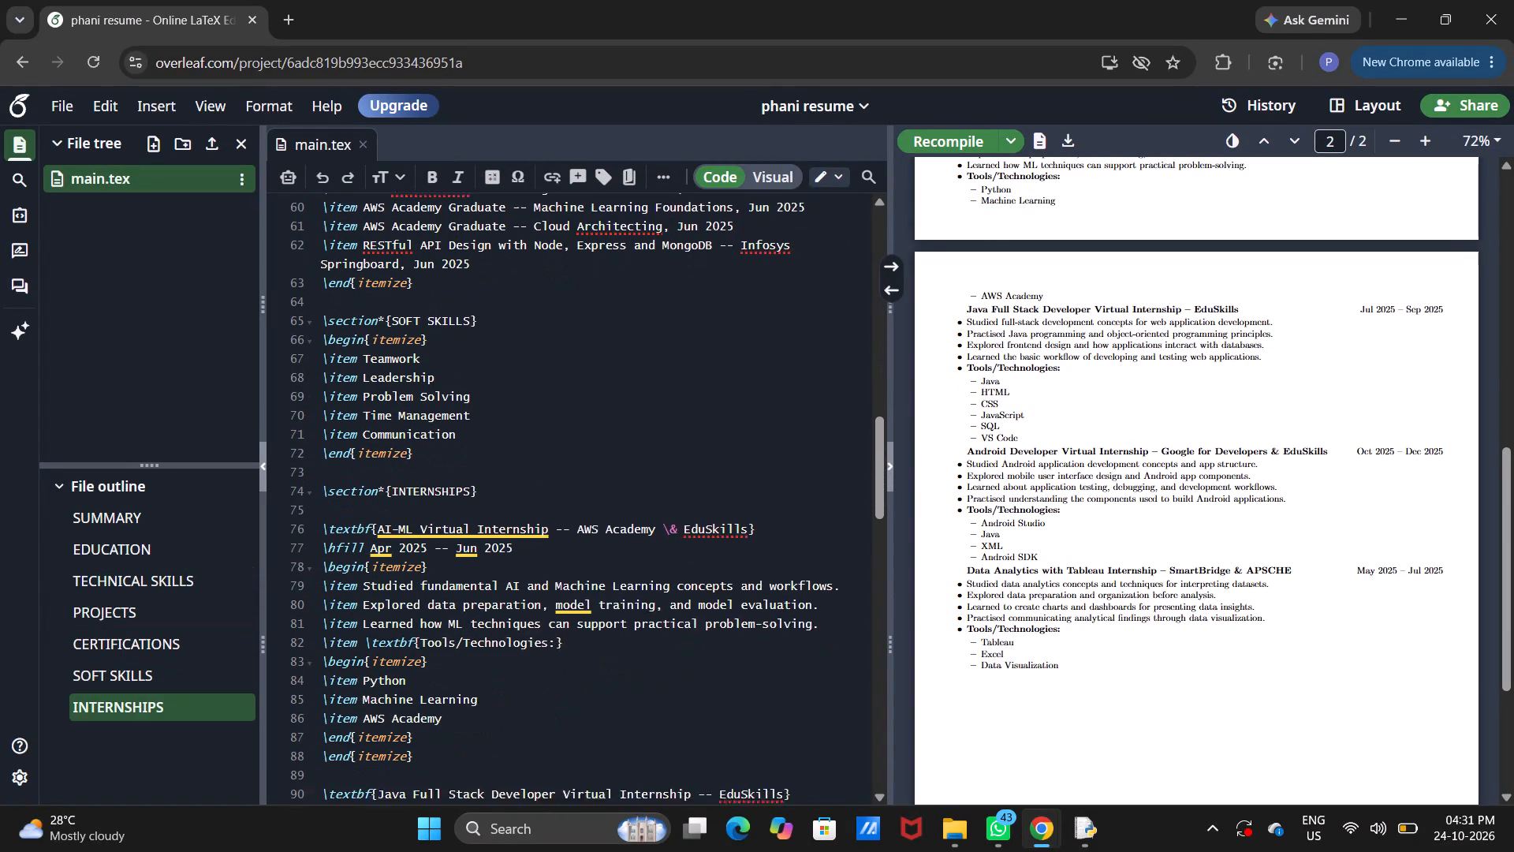
Replace the INTERNSHIPS source, from its heading up to \end{document}, with the copied version that lists tools on \hspace{8pt} lines instead of nested itemize lists.
scroll(467, 458, "right", 1)
left_click(322, 459)
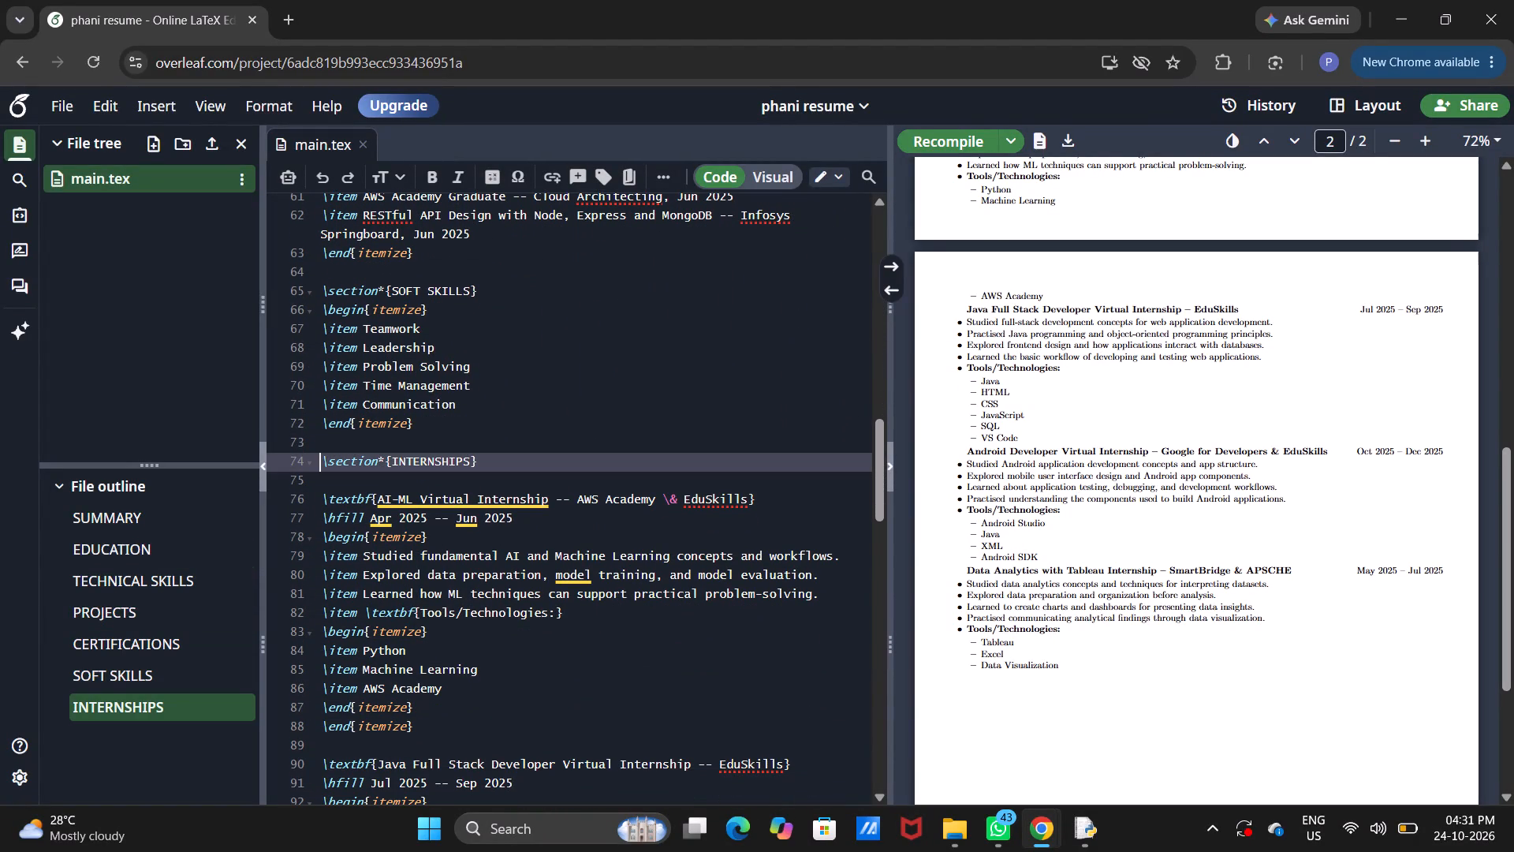
left_click_drag(322, 459, 636, 815)
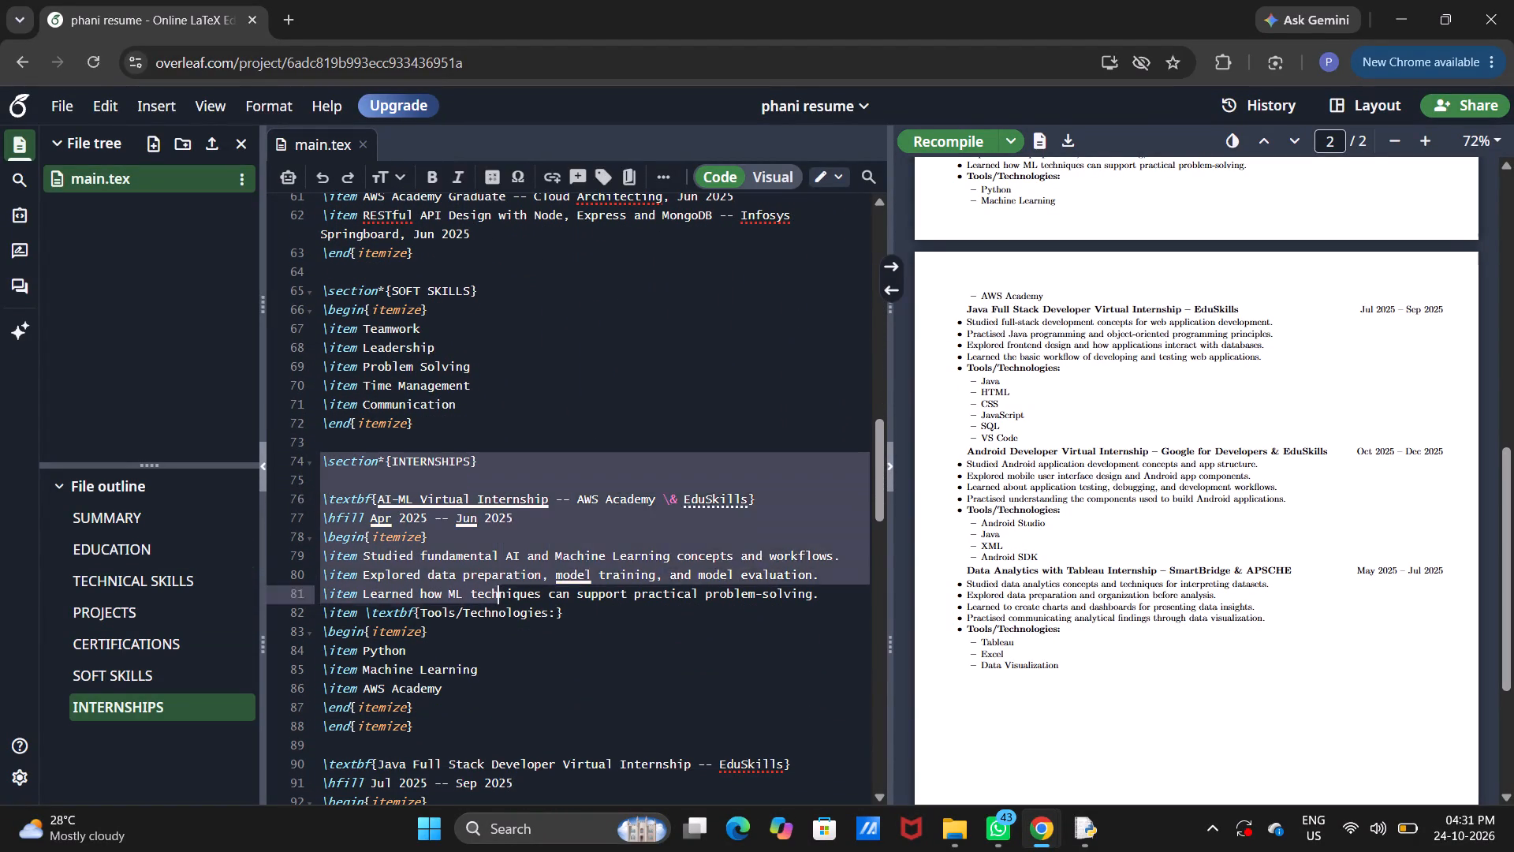
left_click_drag(636, 815, 728, 851)
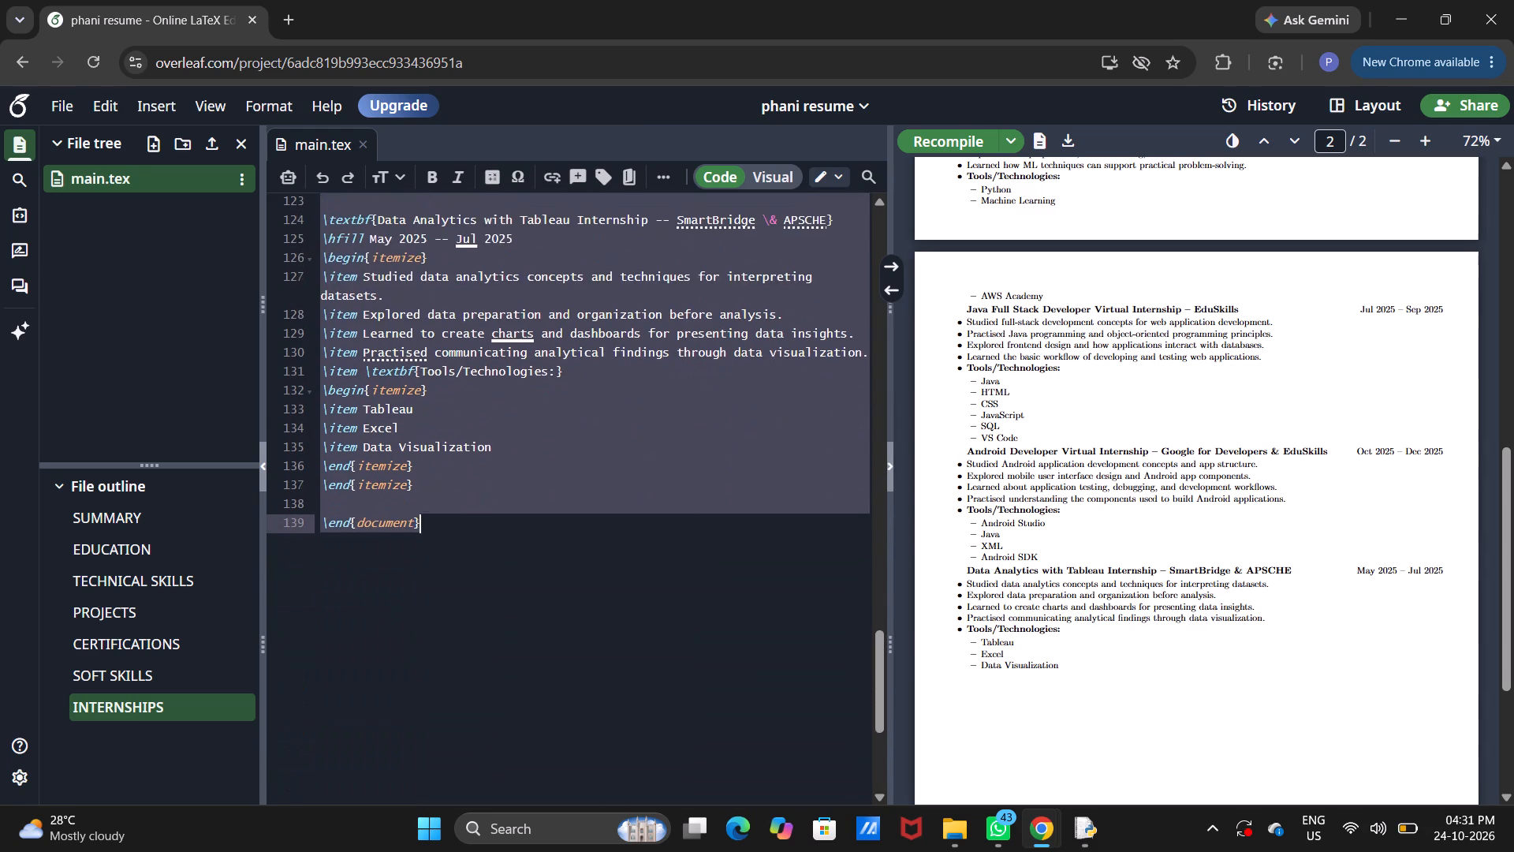
left_click_drag(728, 851, 494, 366)
key("BackSpace")
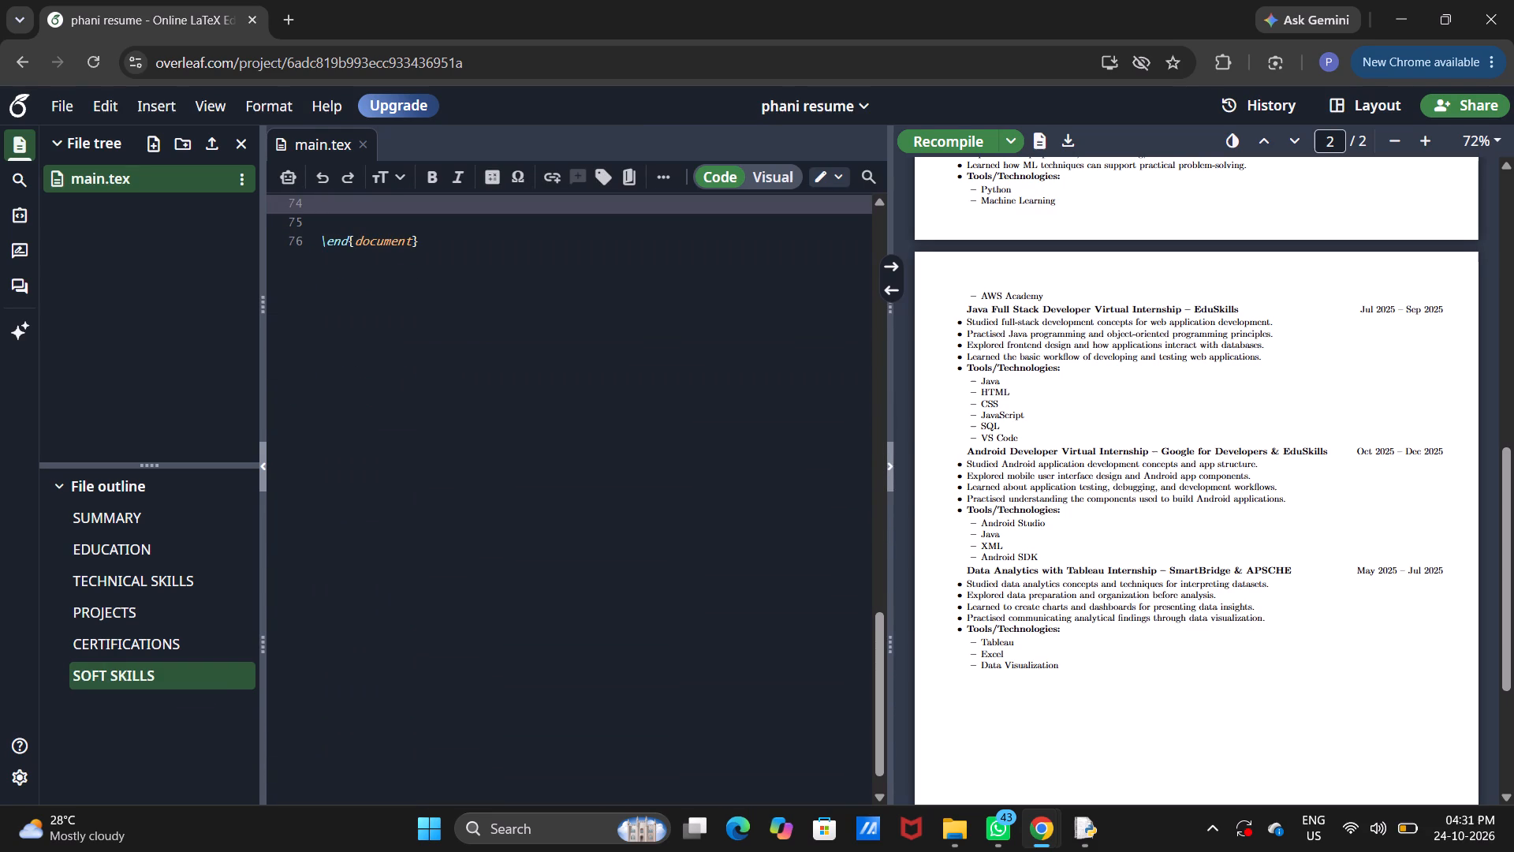
key("ctrl+v")
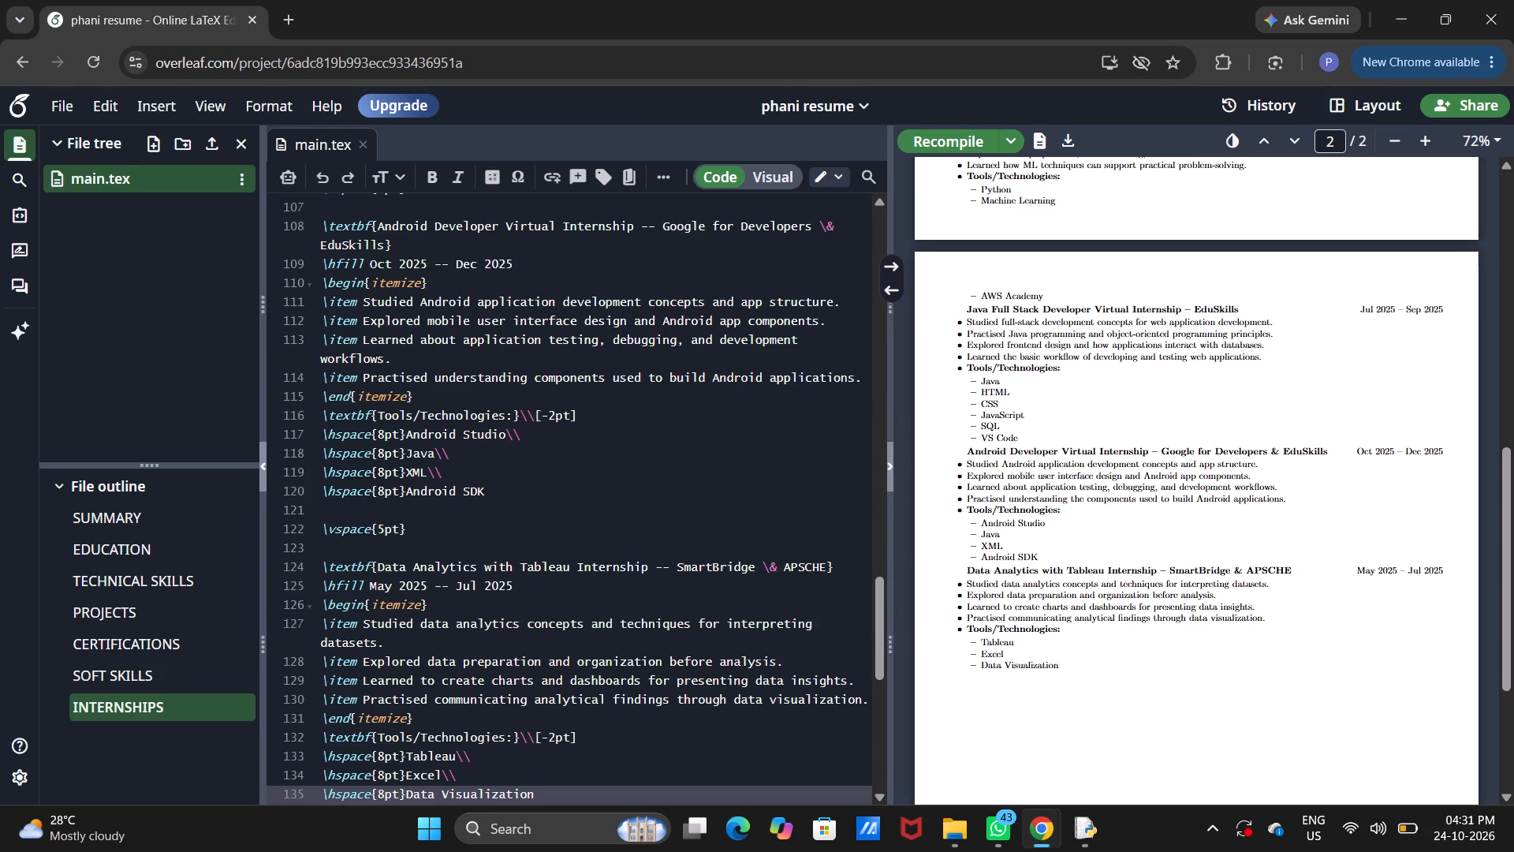
Recompile the resume PDF and check the INTERNSHIPS layout across the page break.
left_click(928, 134)
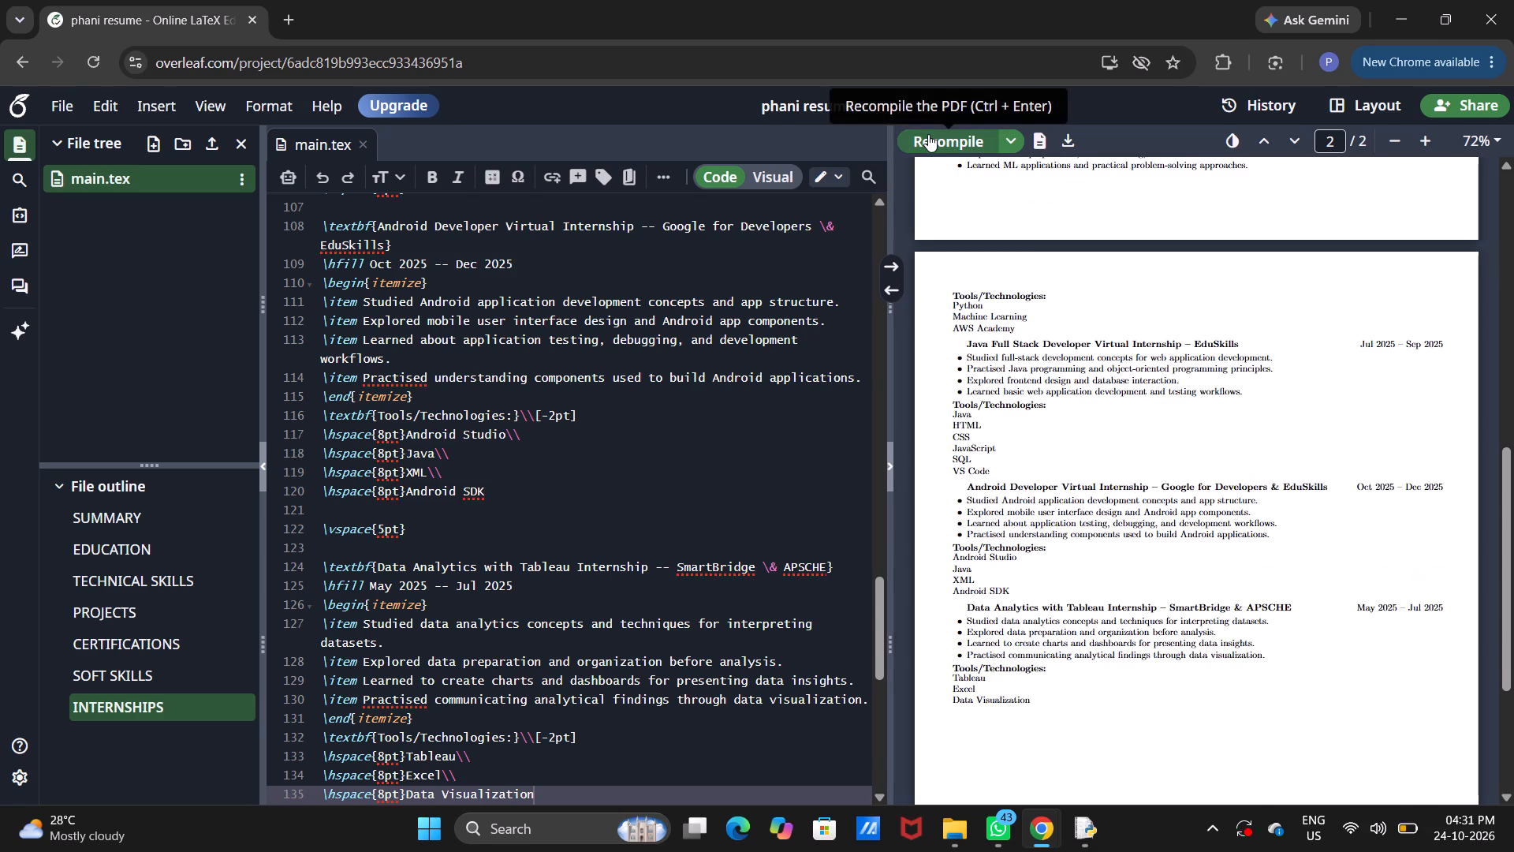
scroll(928, 134, "up", 2)
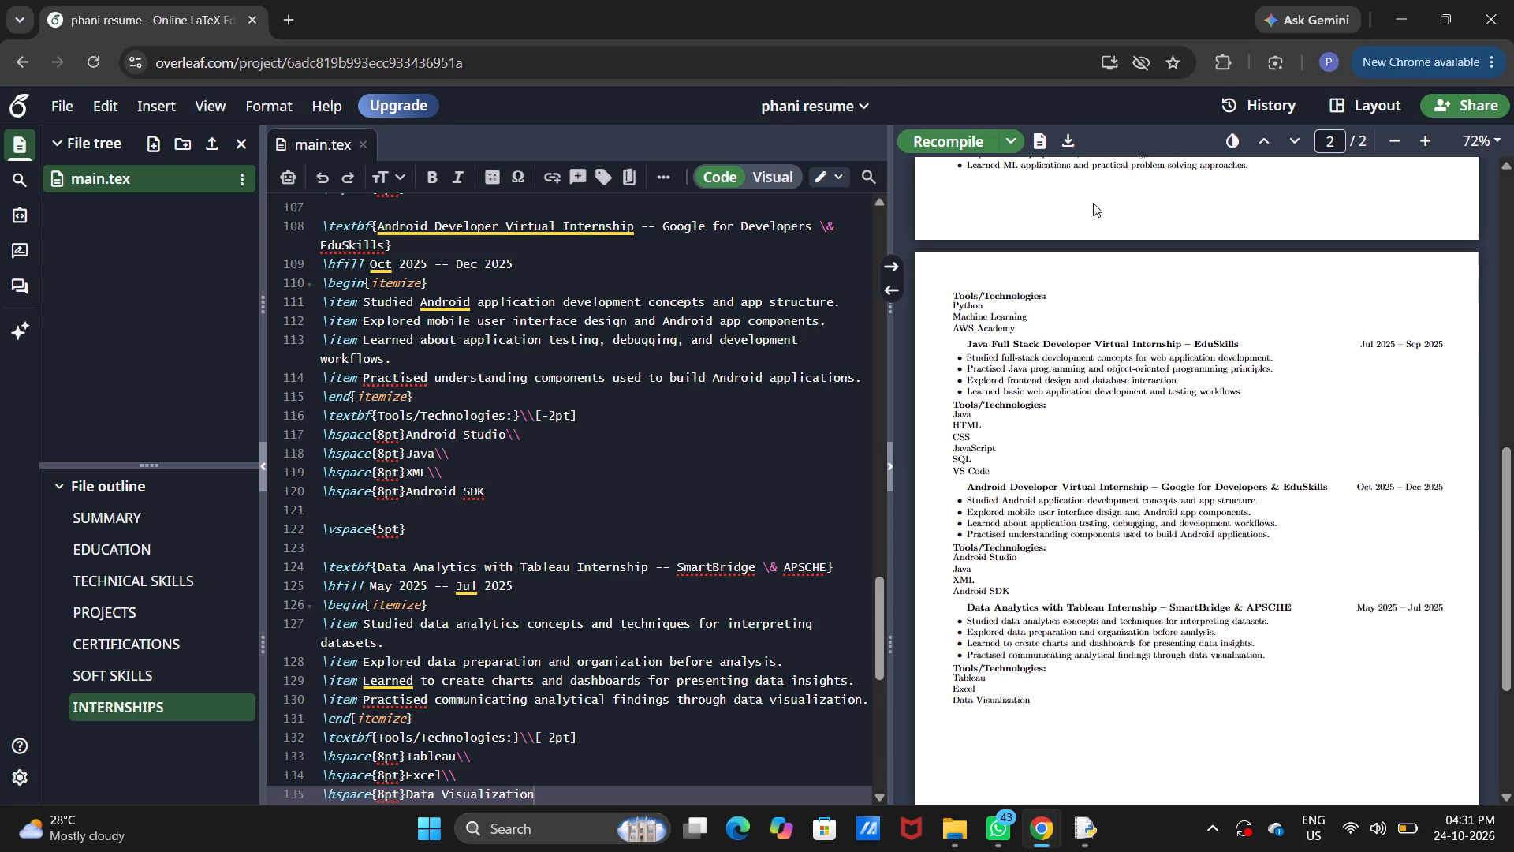
scroll(1027, 192, "up", 2)
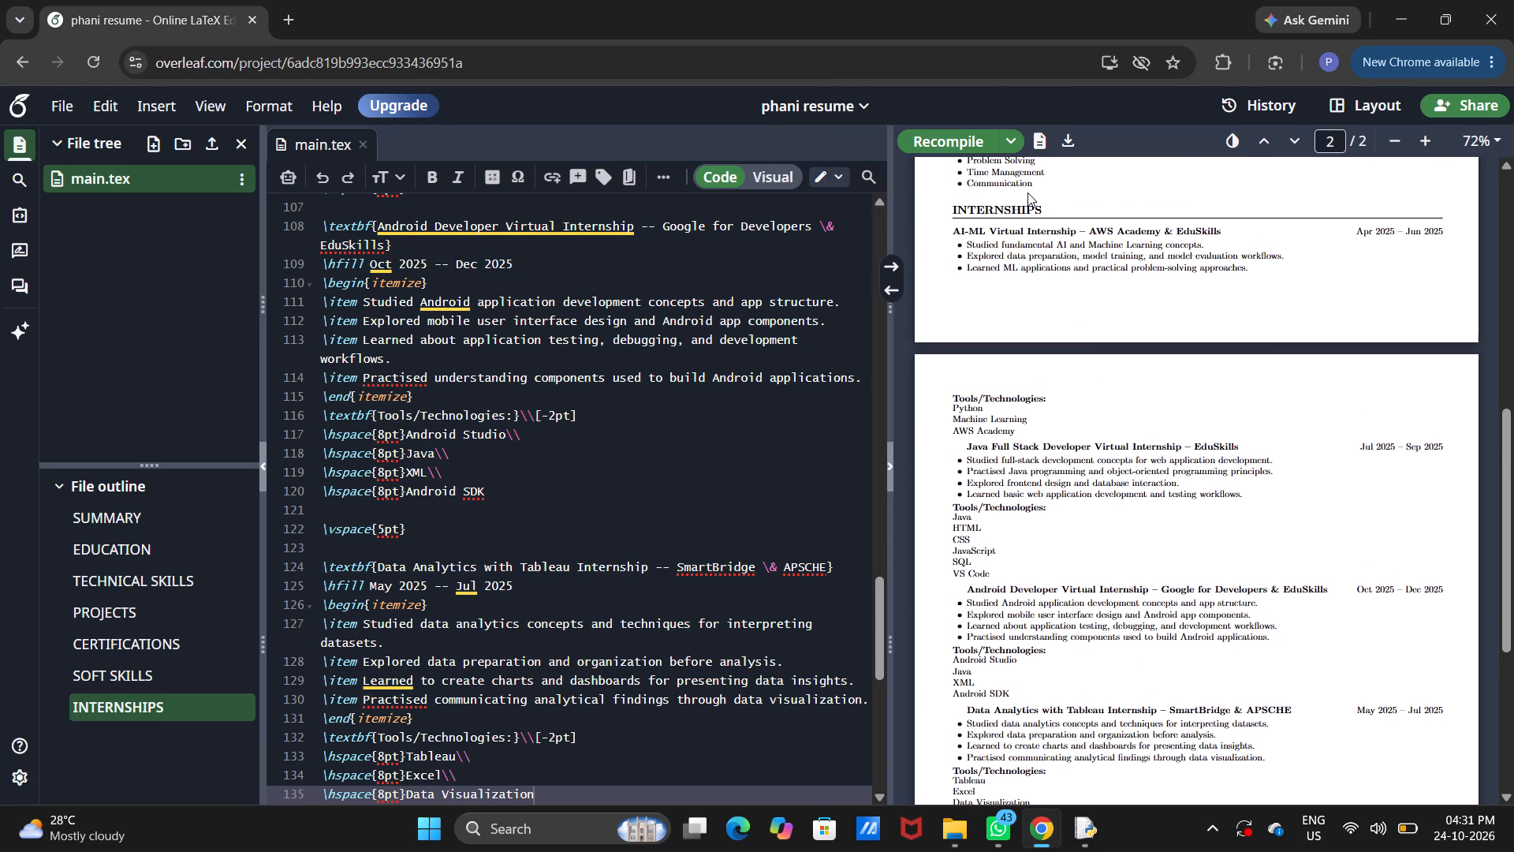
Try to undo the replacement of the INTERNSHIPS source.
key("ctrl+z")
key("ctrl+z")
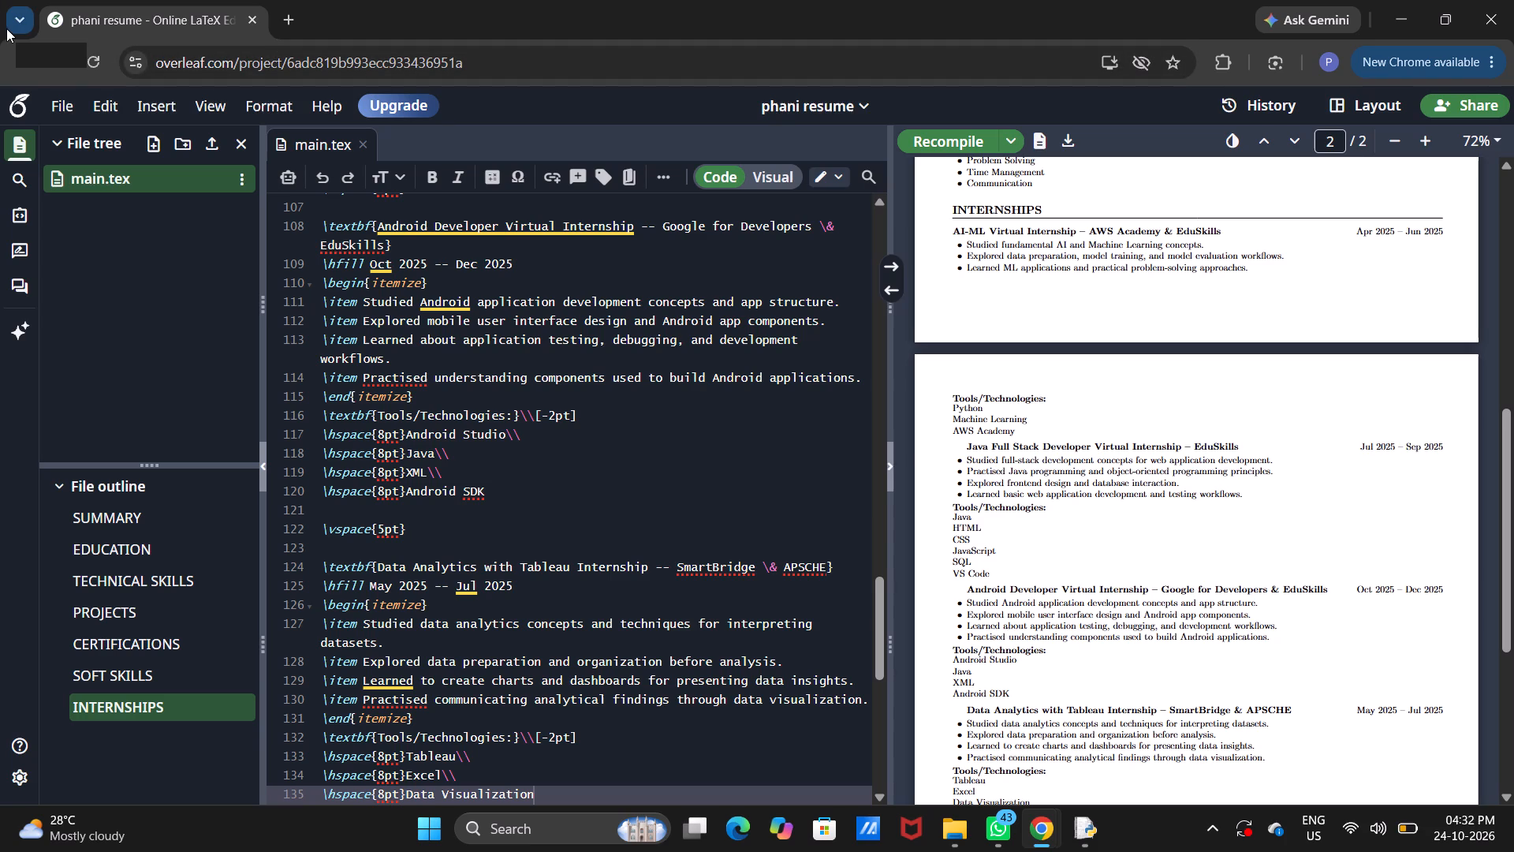
Return to the list of all projects and dismiss the what's-new announcement.
left_click(33, 69)
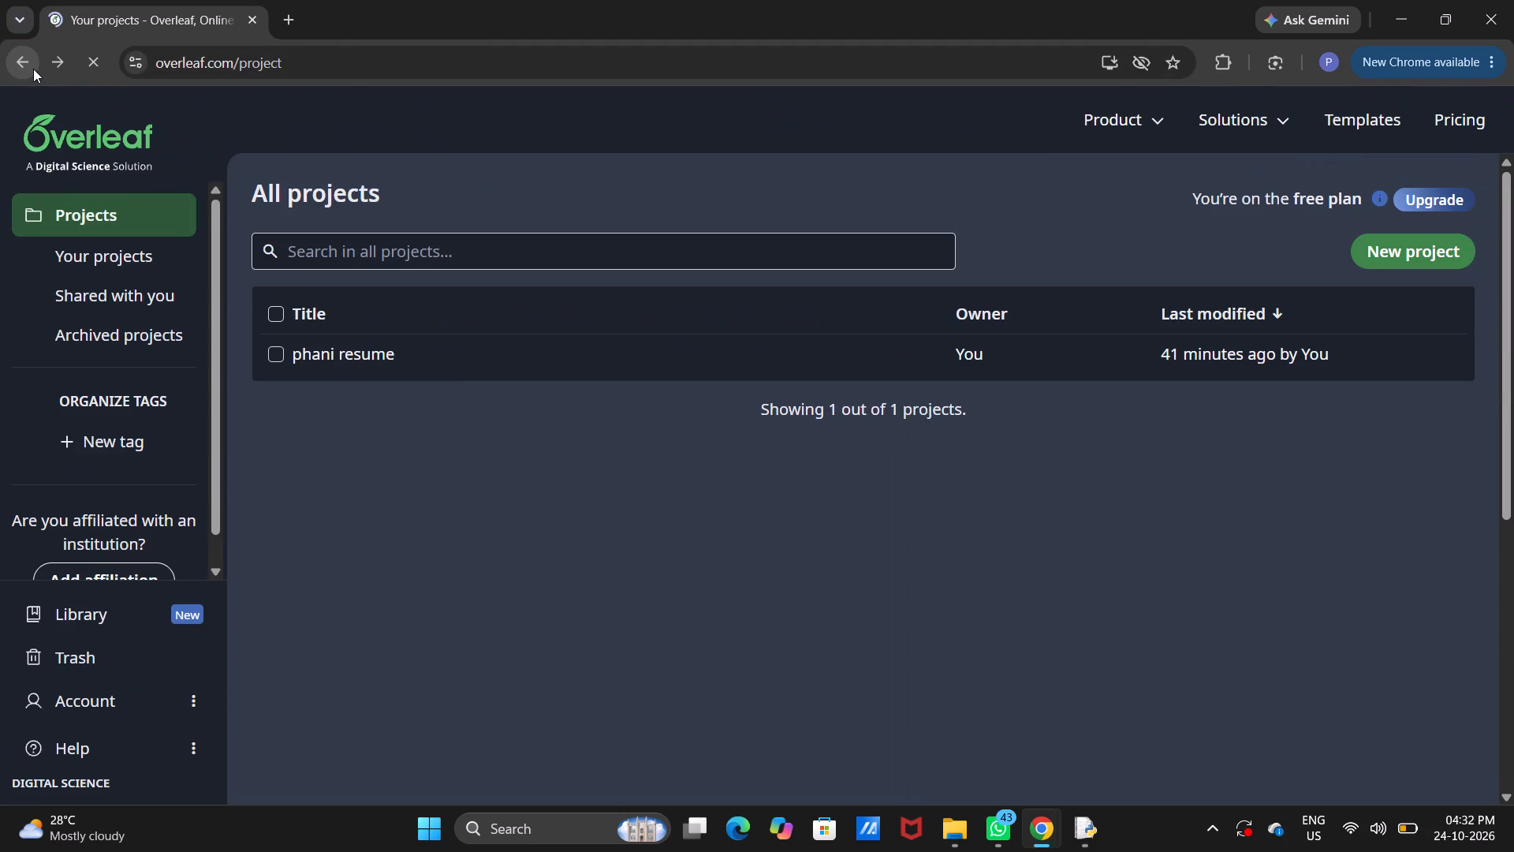
left_click(461, 365)
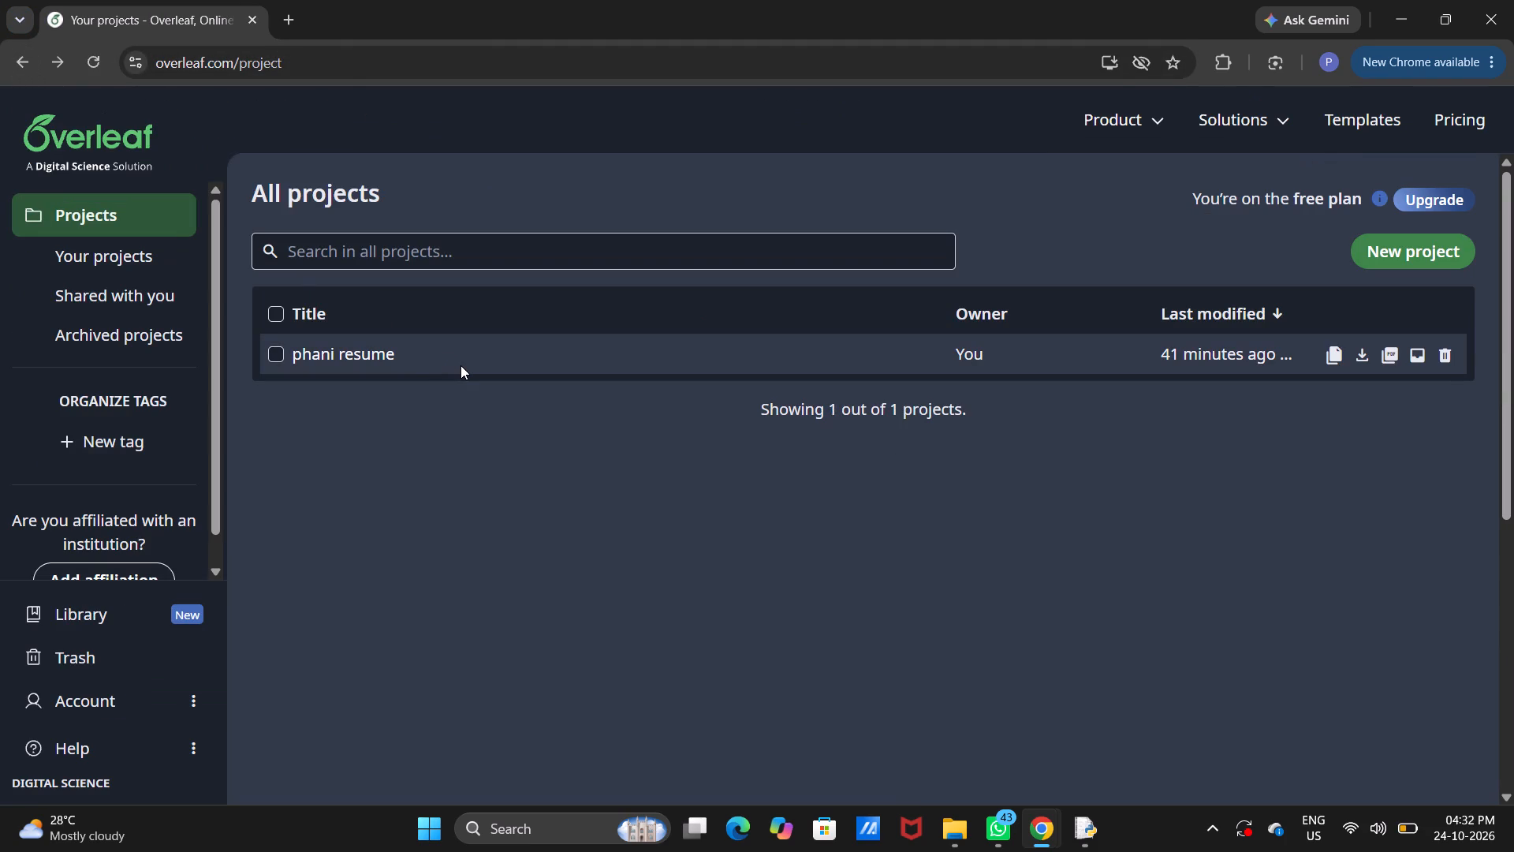
left_click(457, 364)
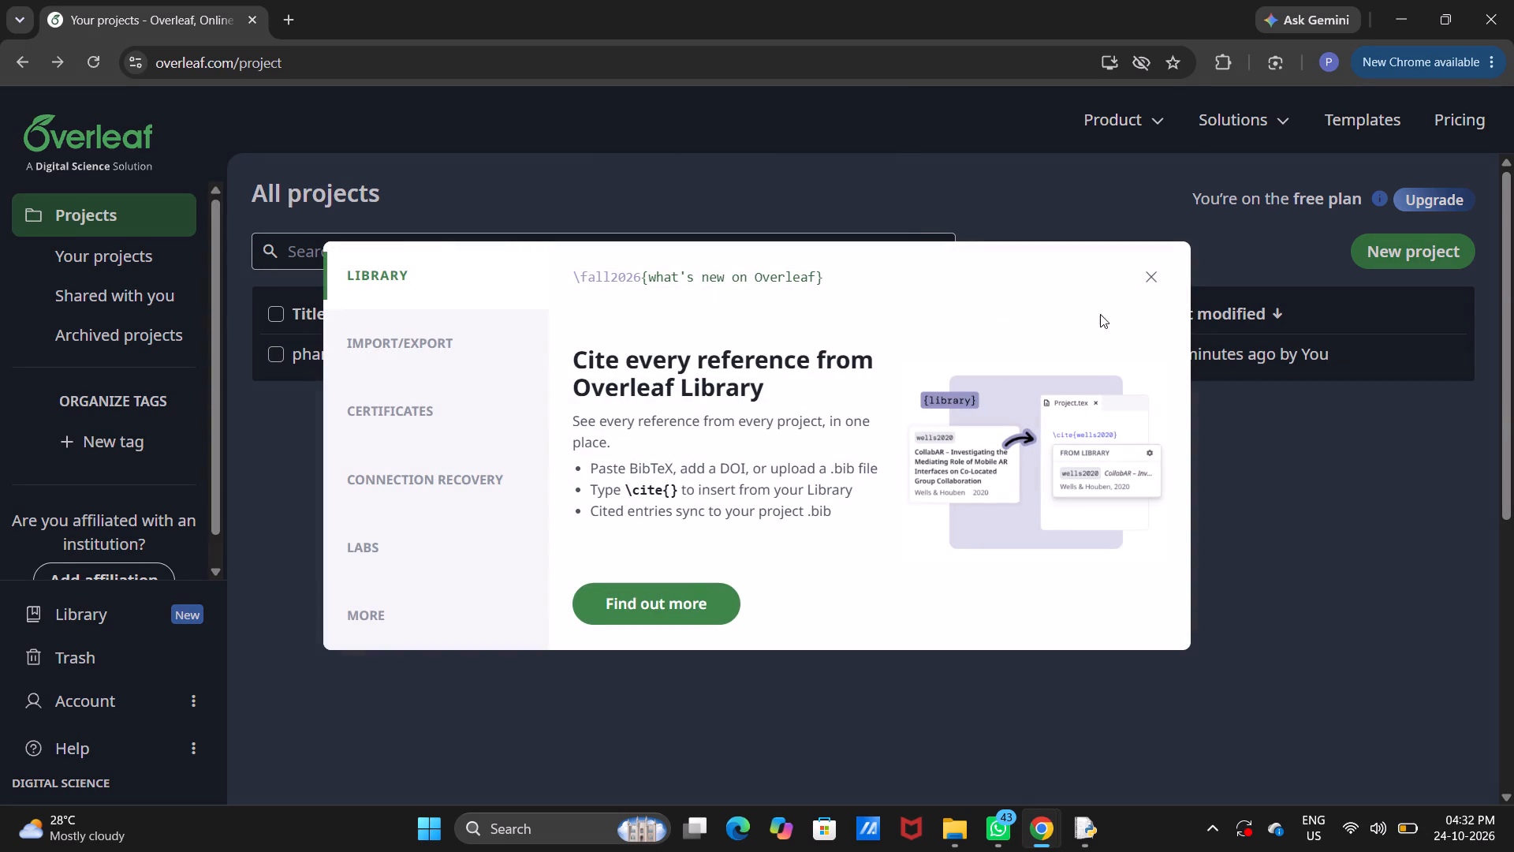
left_click(1150, 277)
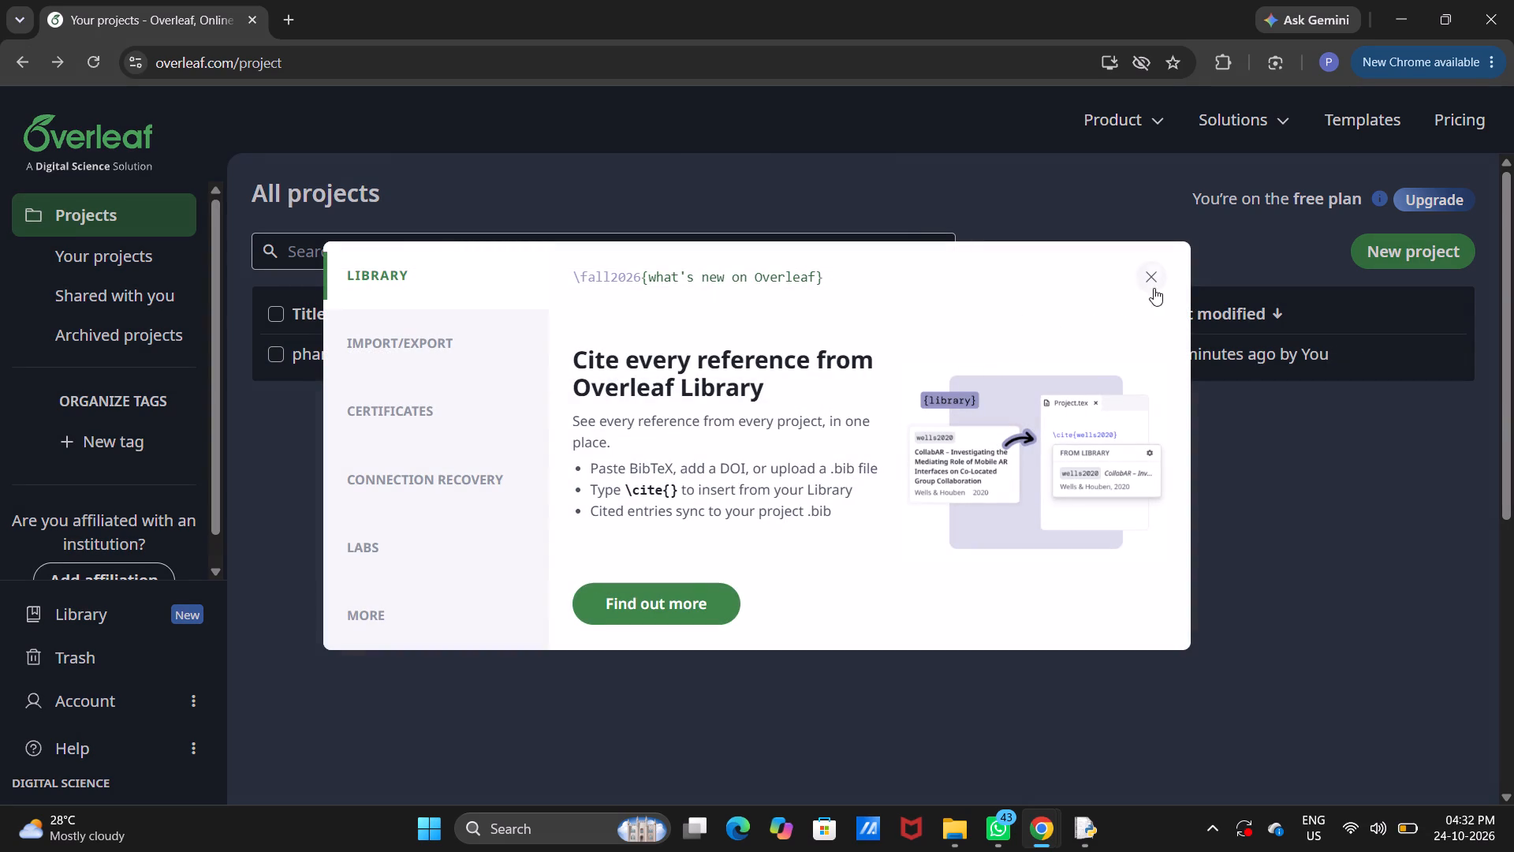
left_click(1143, 281)
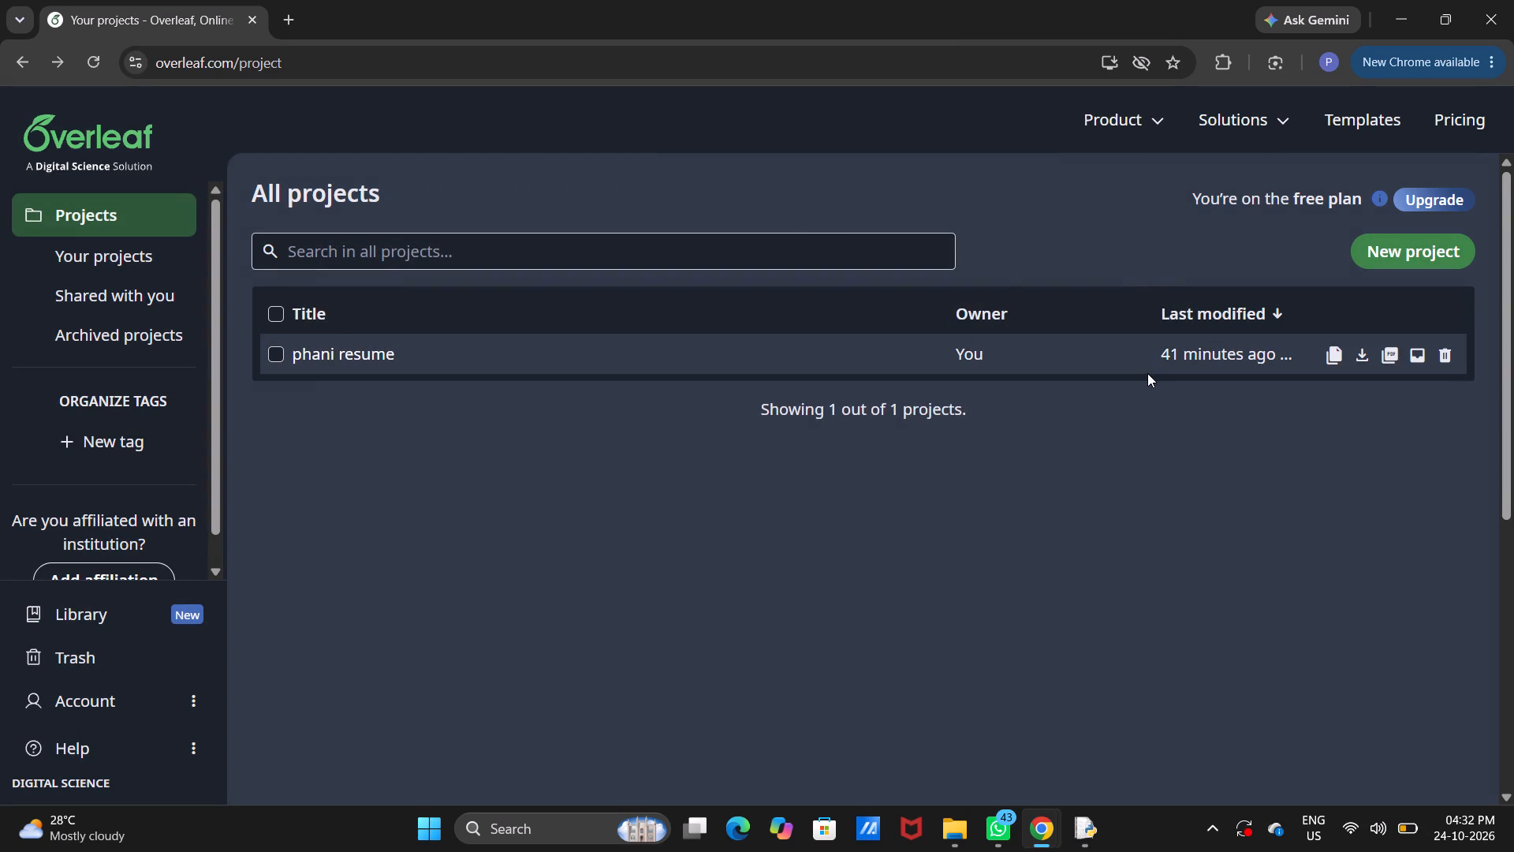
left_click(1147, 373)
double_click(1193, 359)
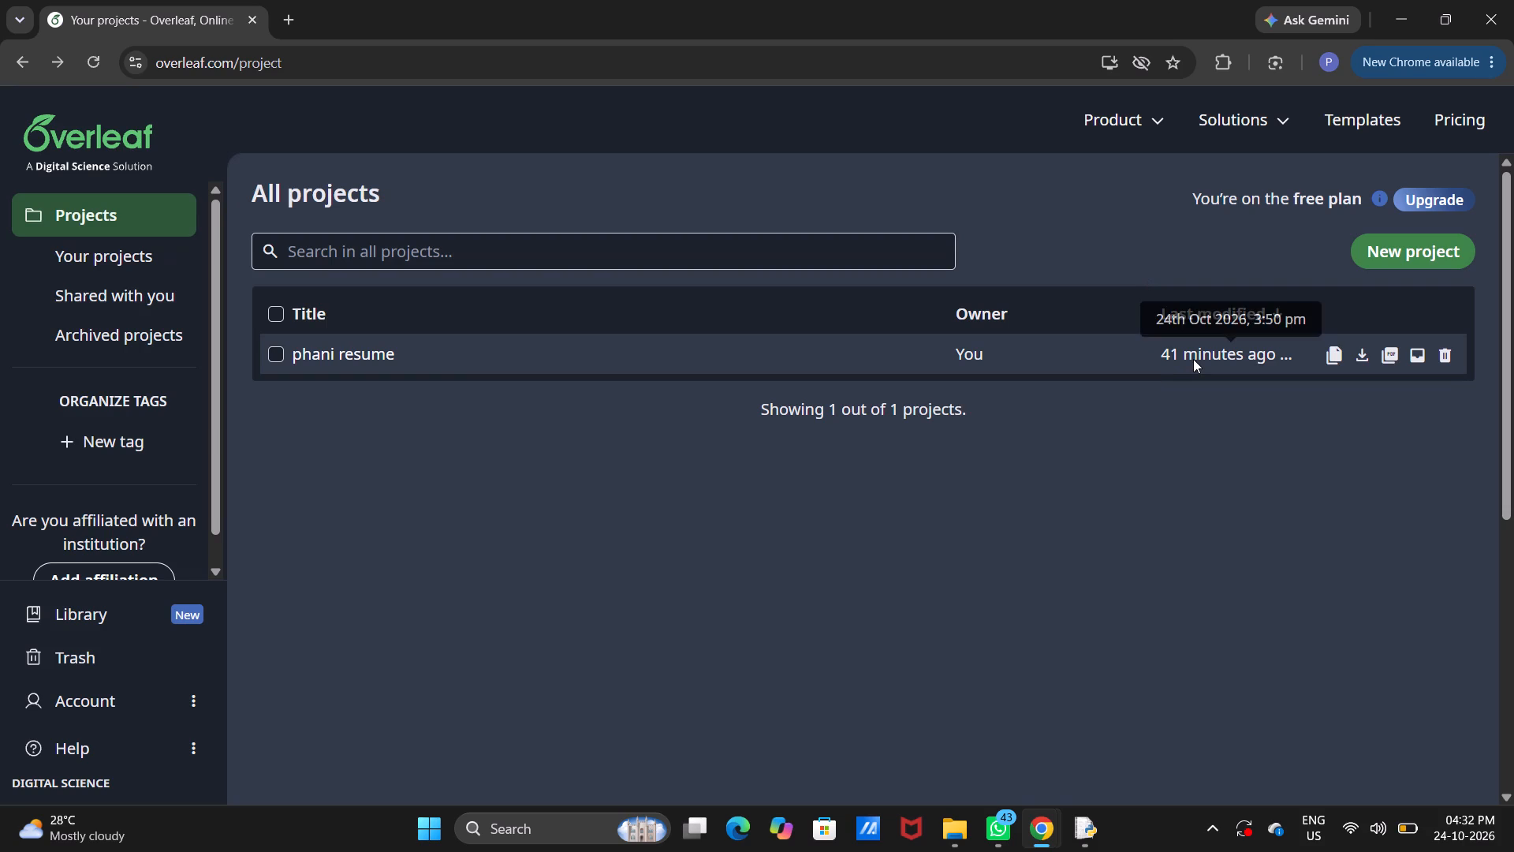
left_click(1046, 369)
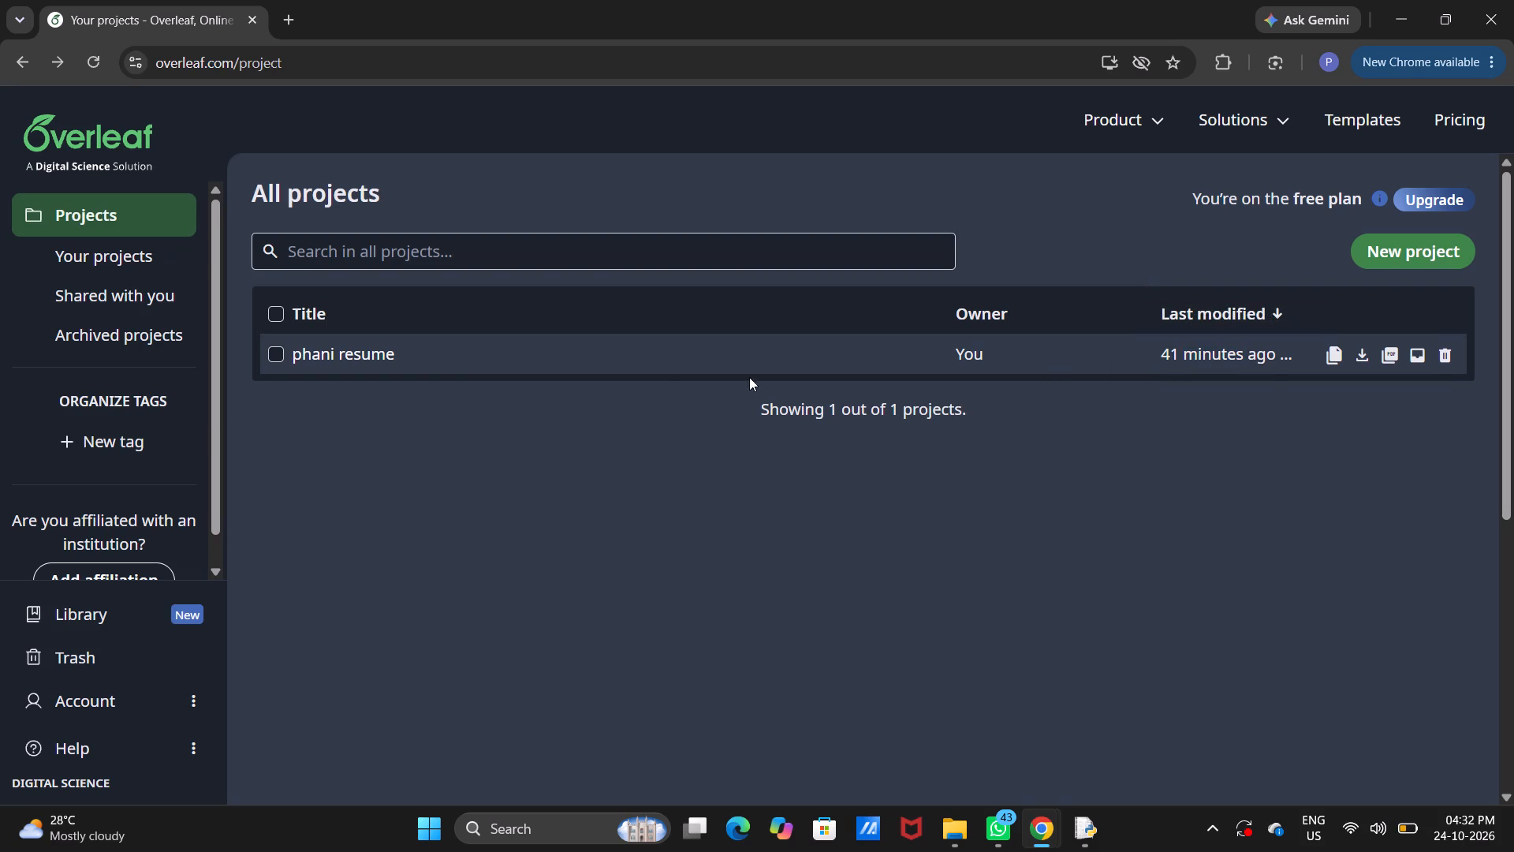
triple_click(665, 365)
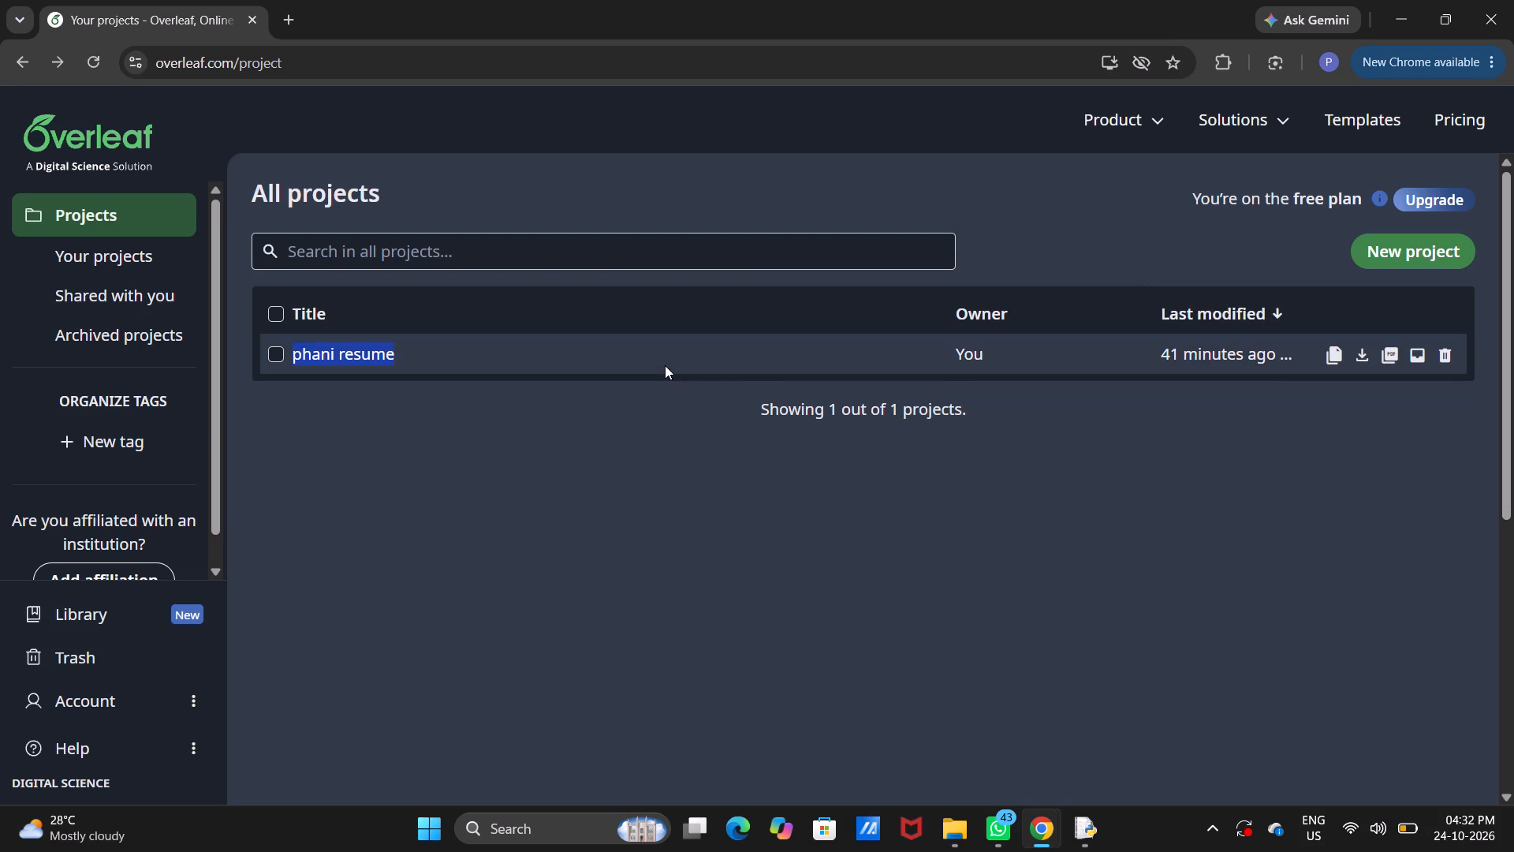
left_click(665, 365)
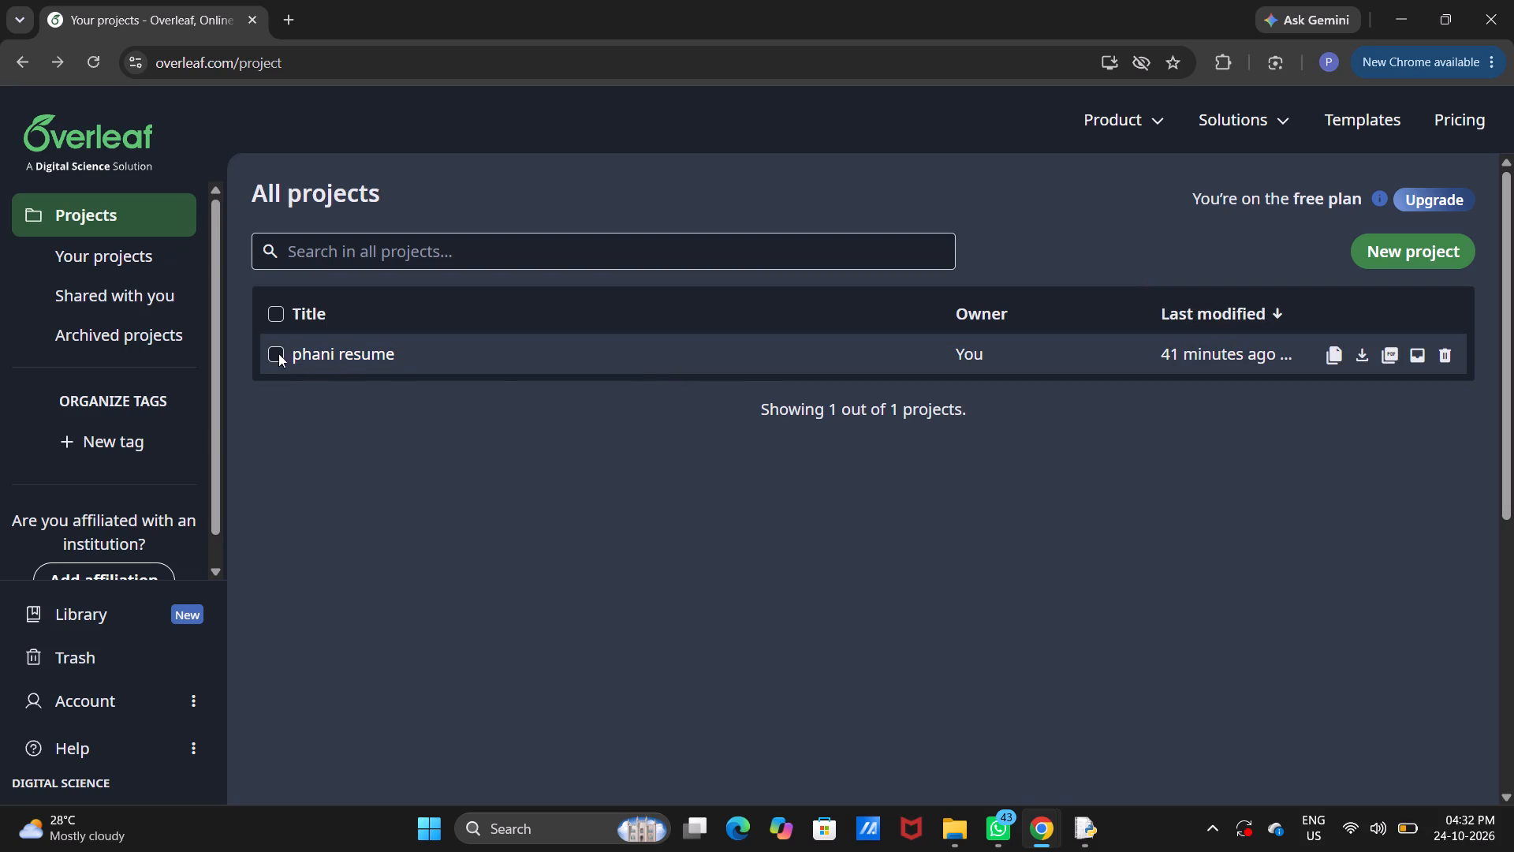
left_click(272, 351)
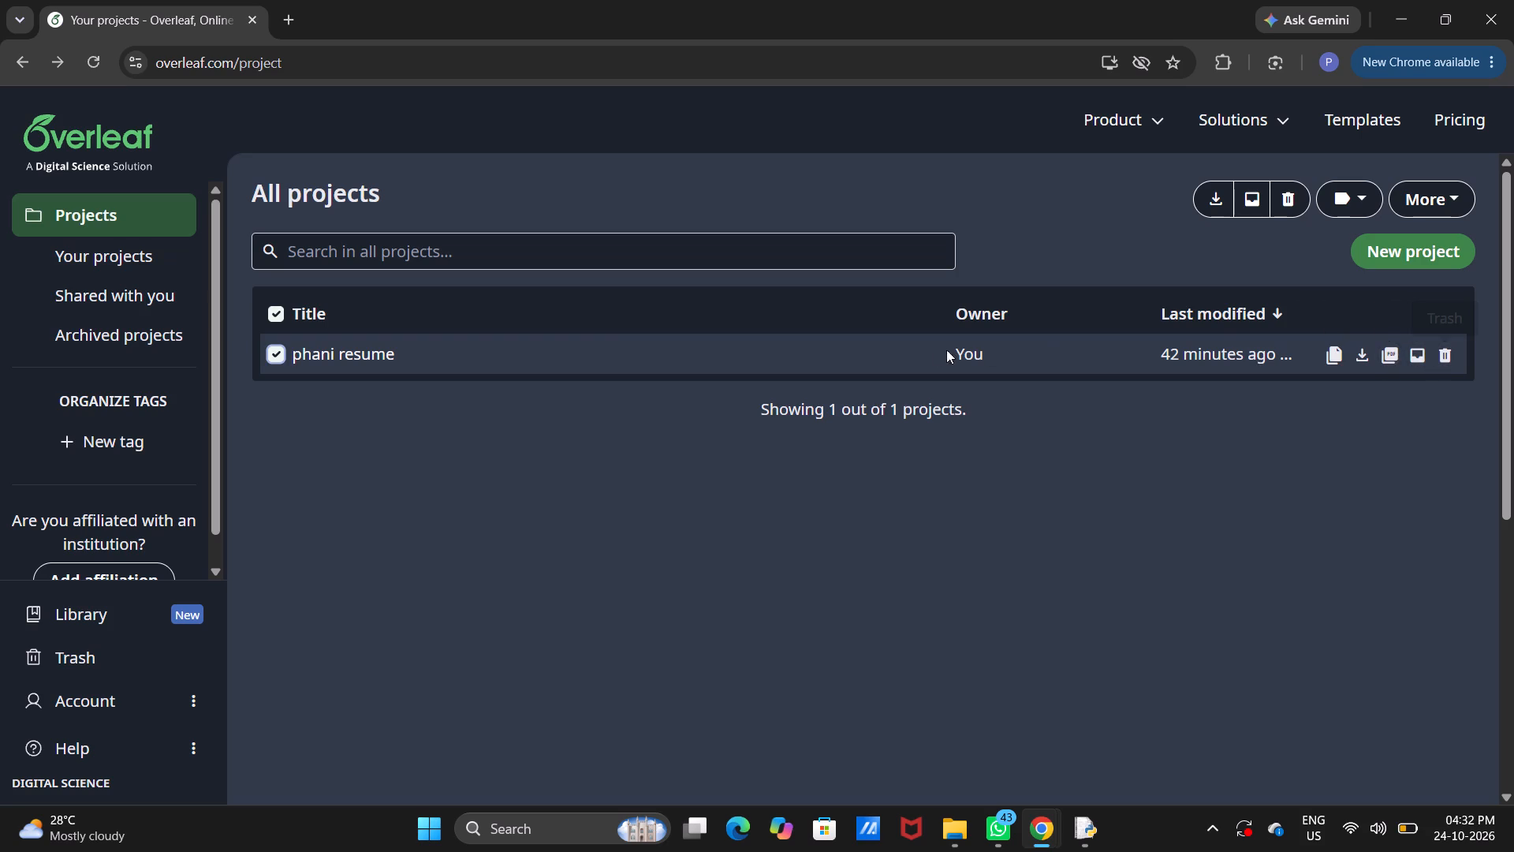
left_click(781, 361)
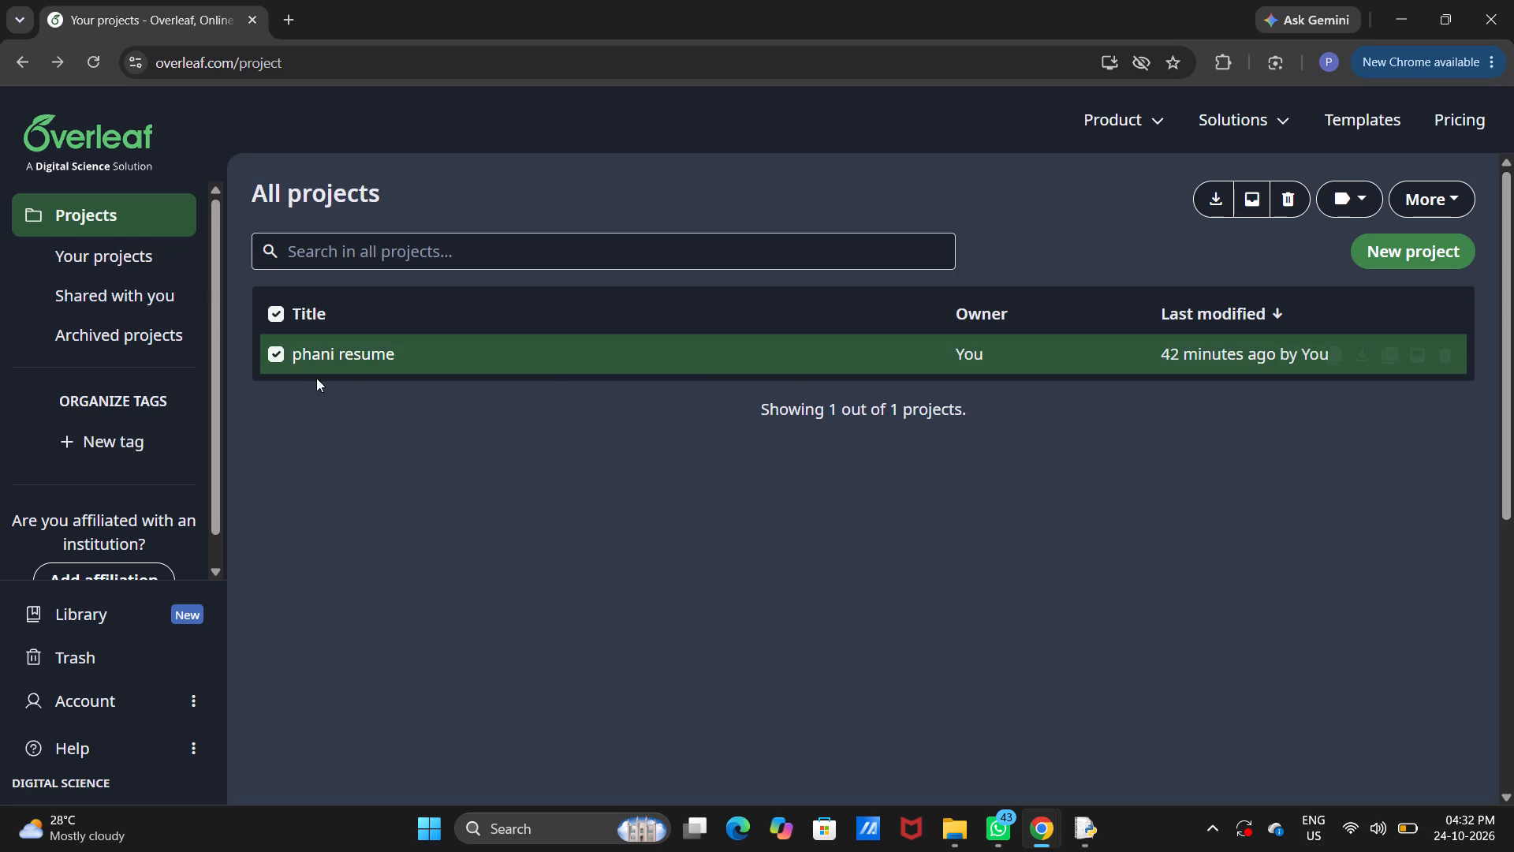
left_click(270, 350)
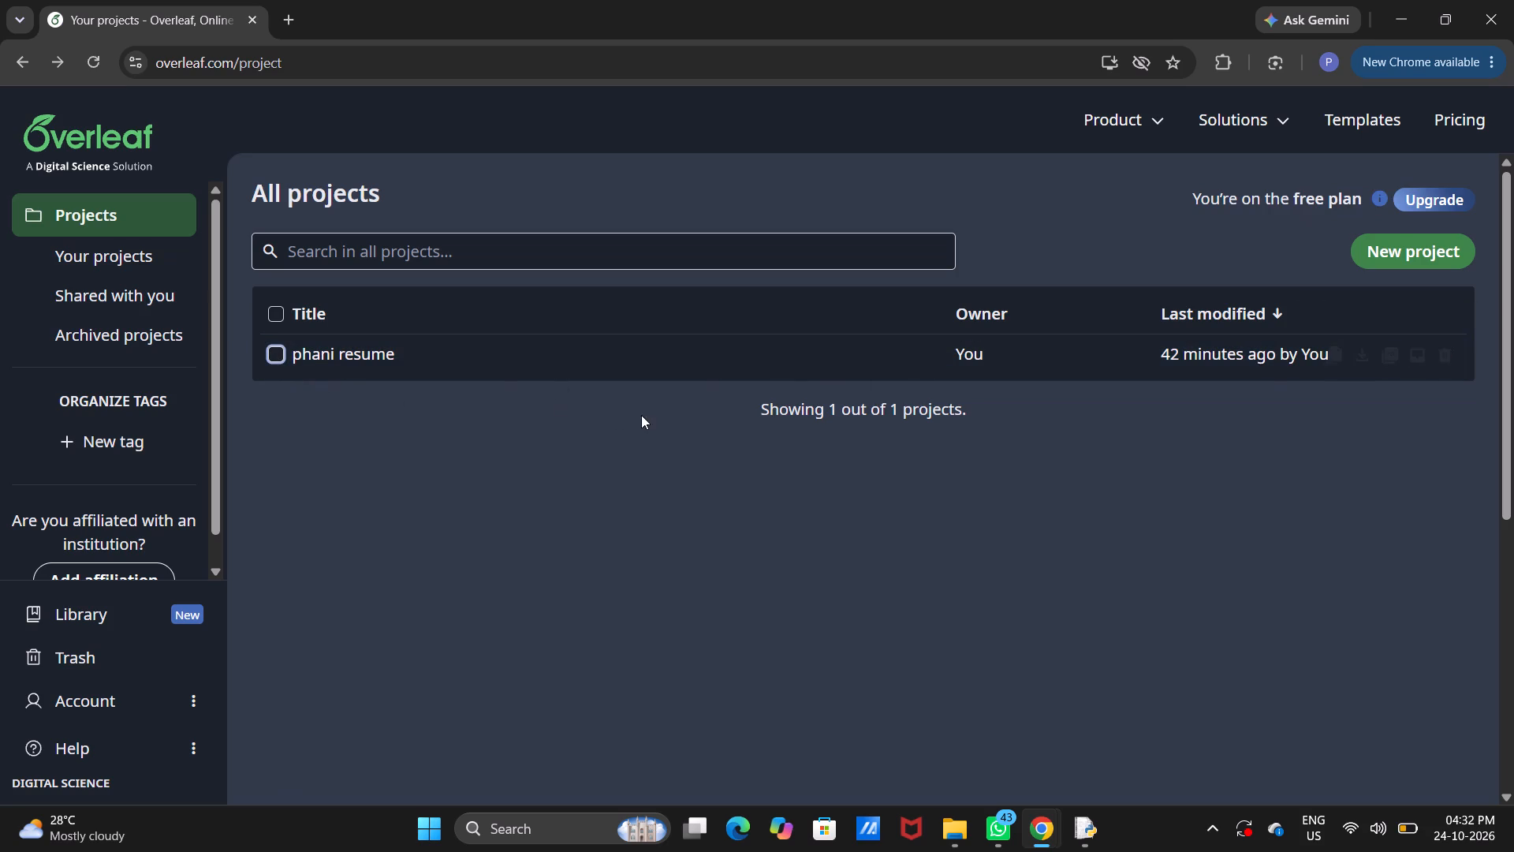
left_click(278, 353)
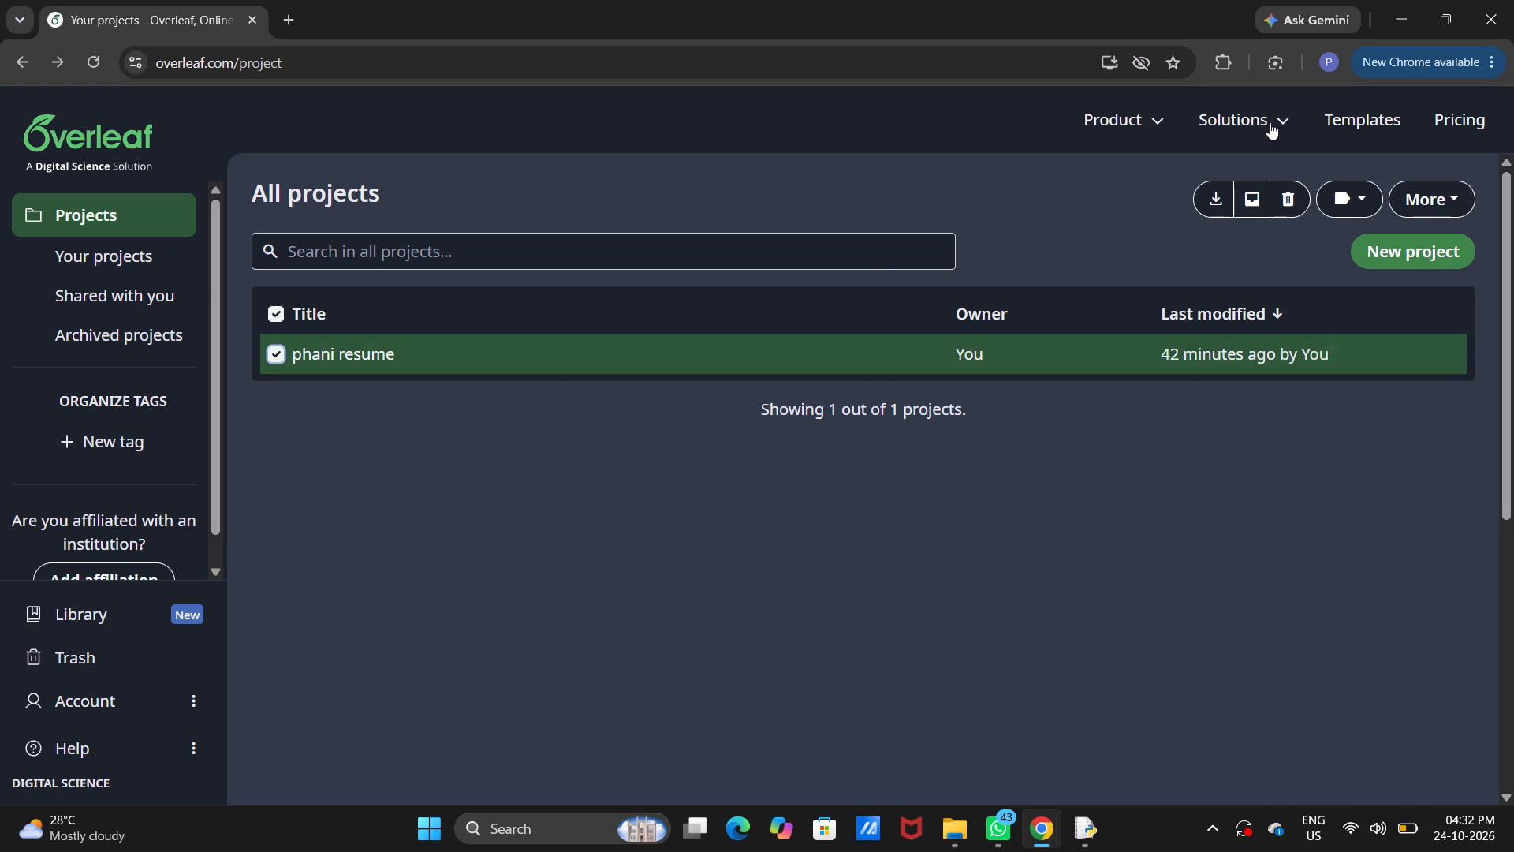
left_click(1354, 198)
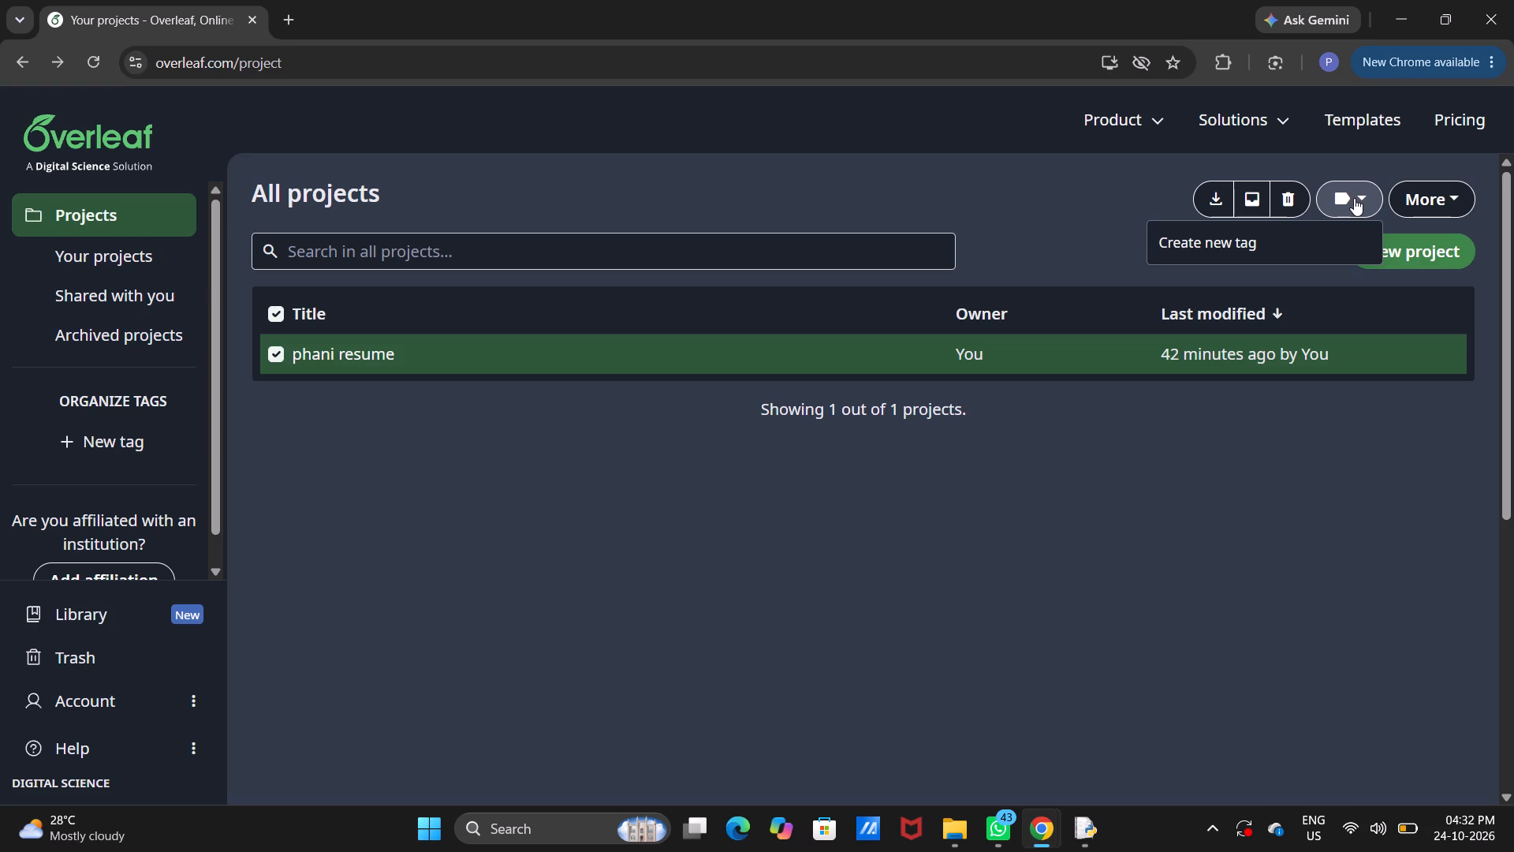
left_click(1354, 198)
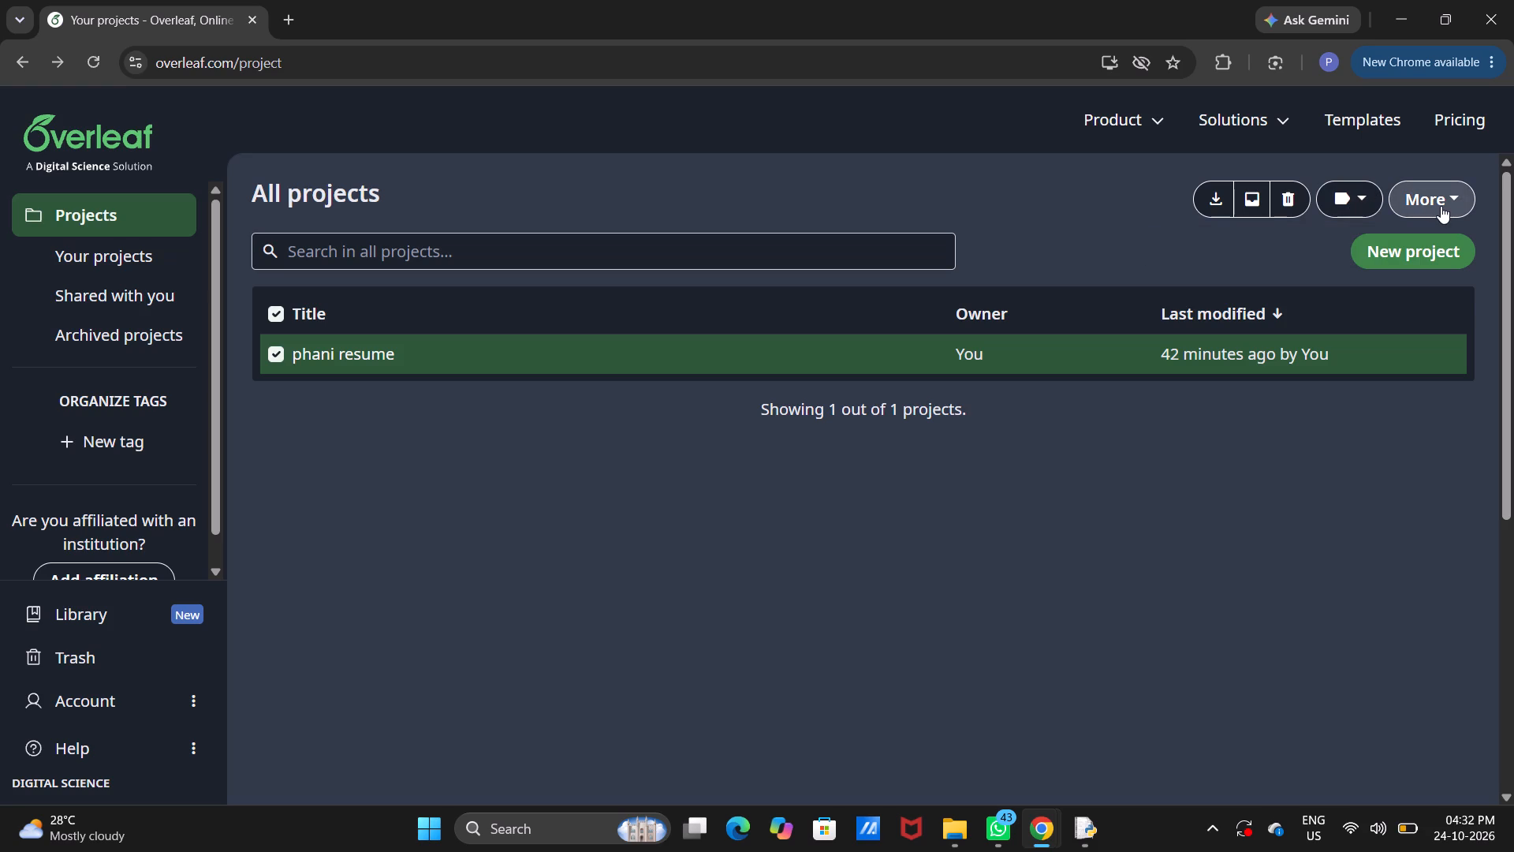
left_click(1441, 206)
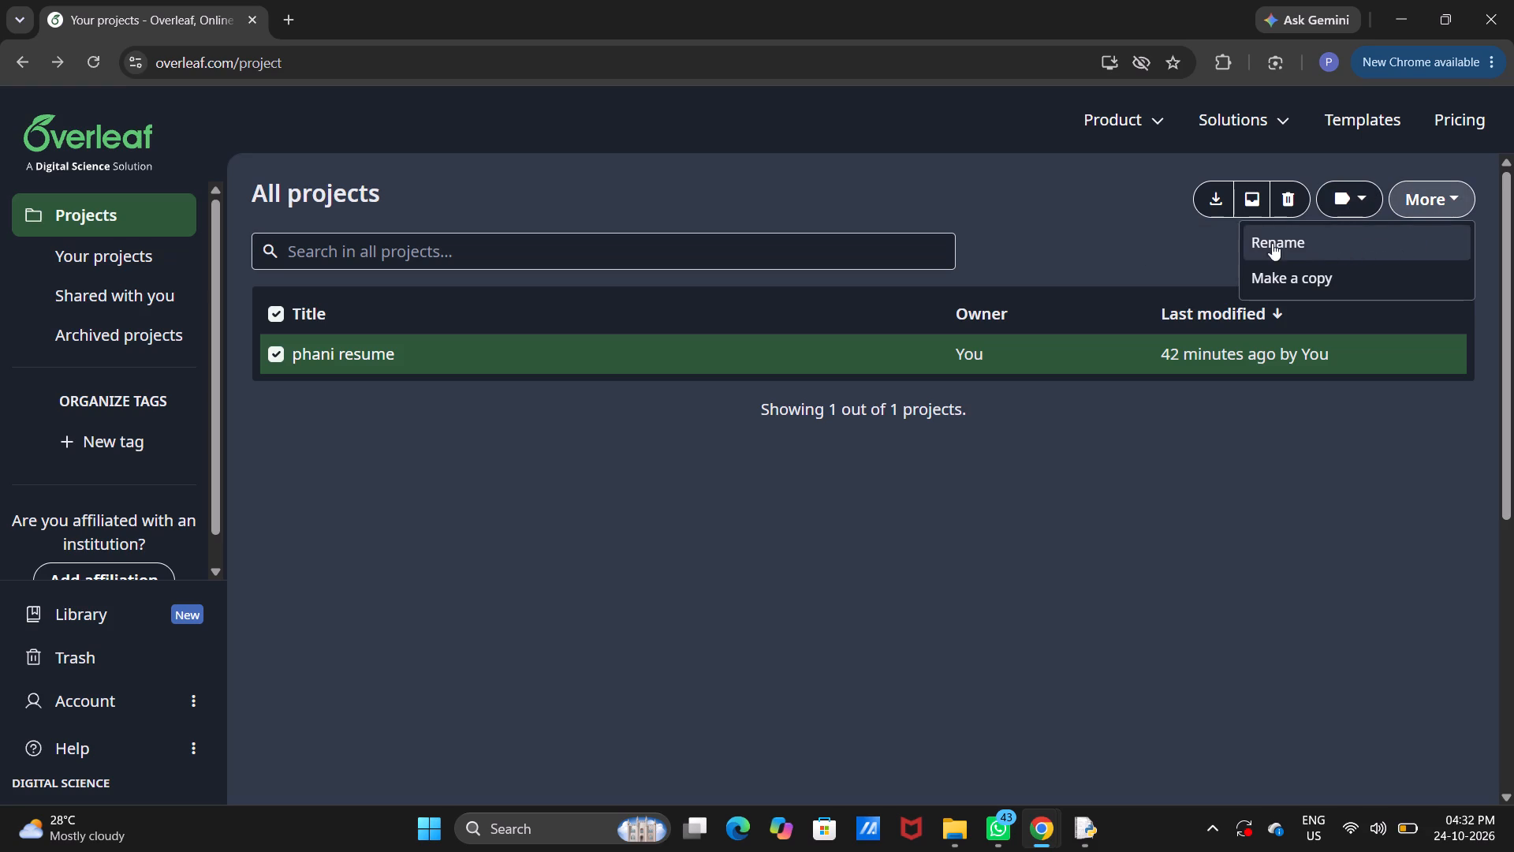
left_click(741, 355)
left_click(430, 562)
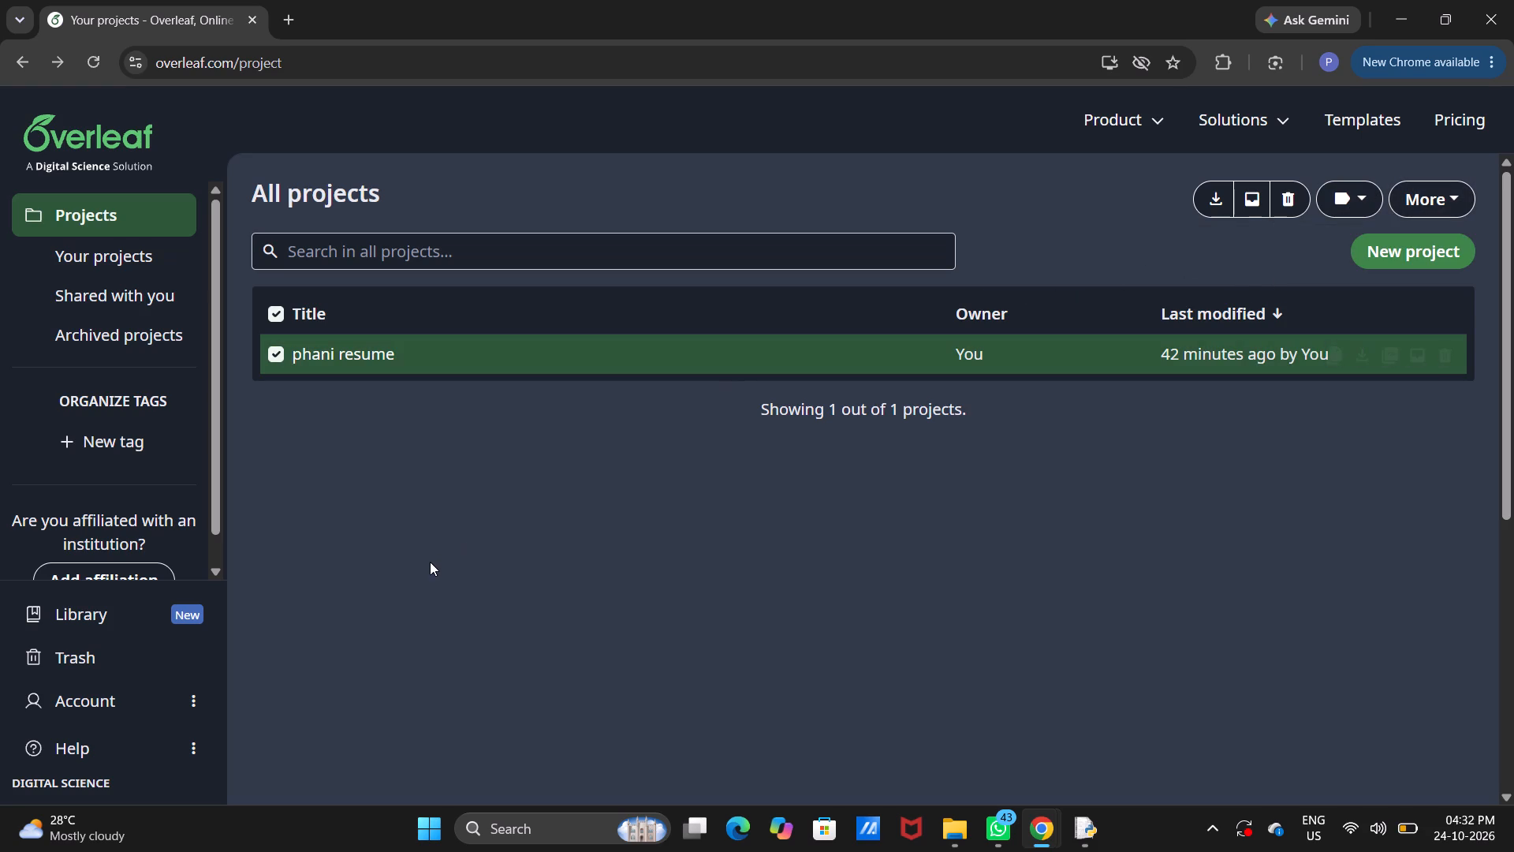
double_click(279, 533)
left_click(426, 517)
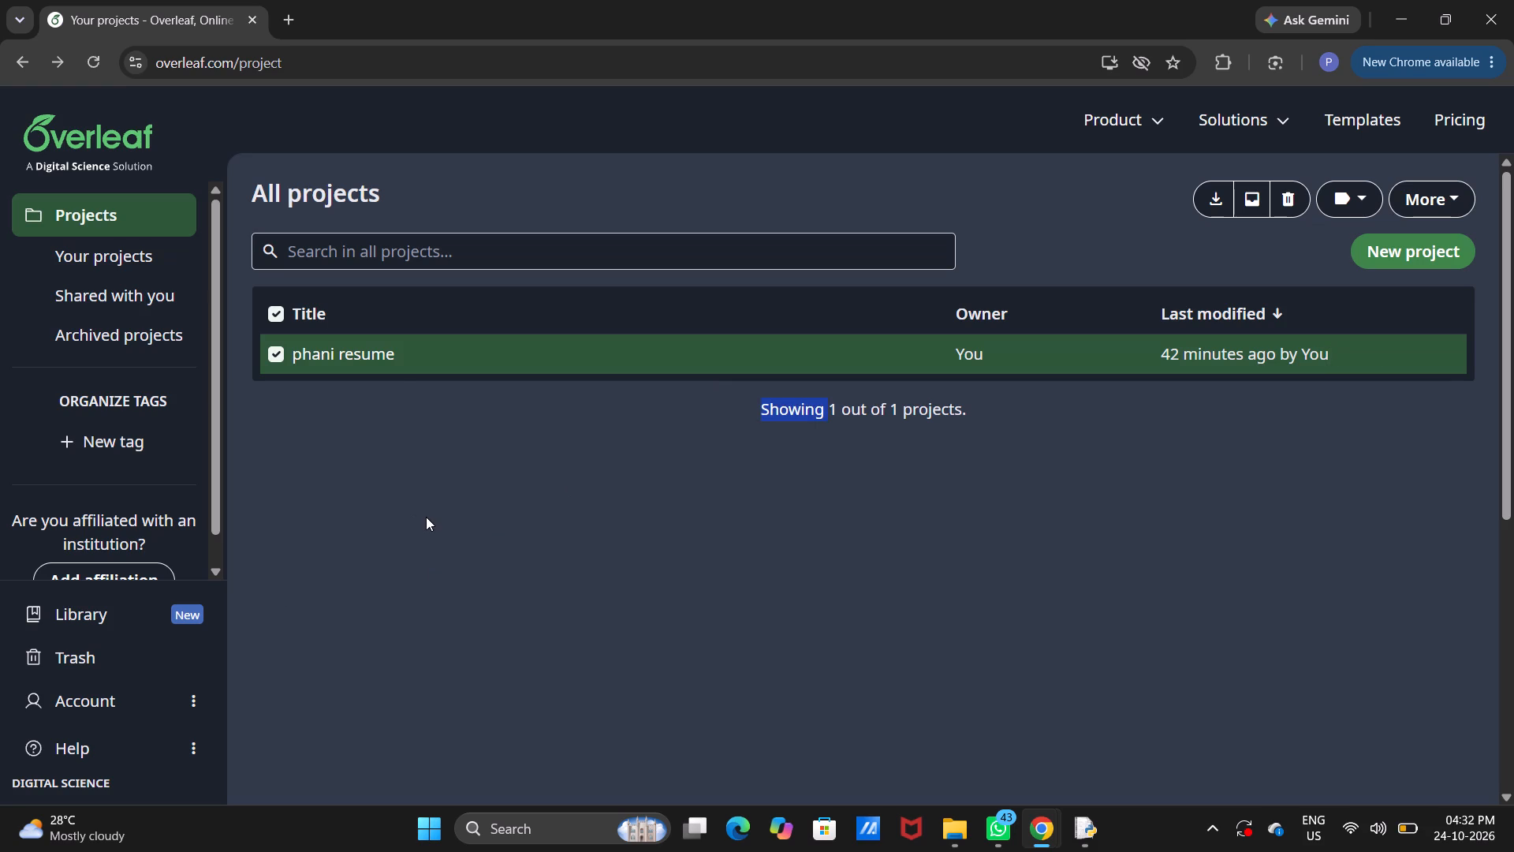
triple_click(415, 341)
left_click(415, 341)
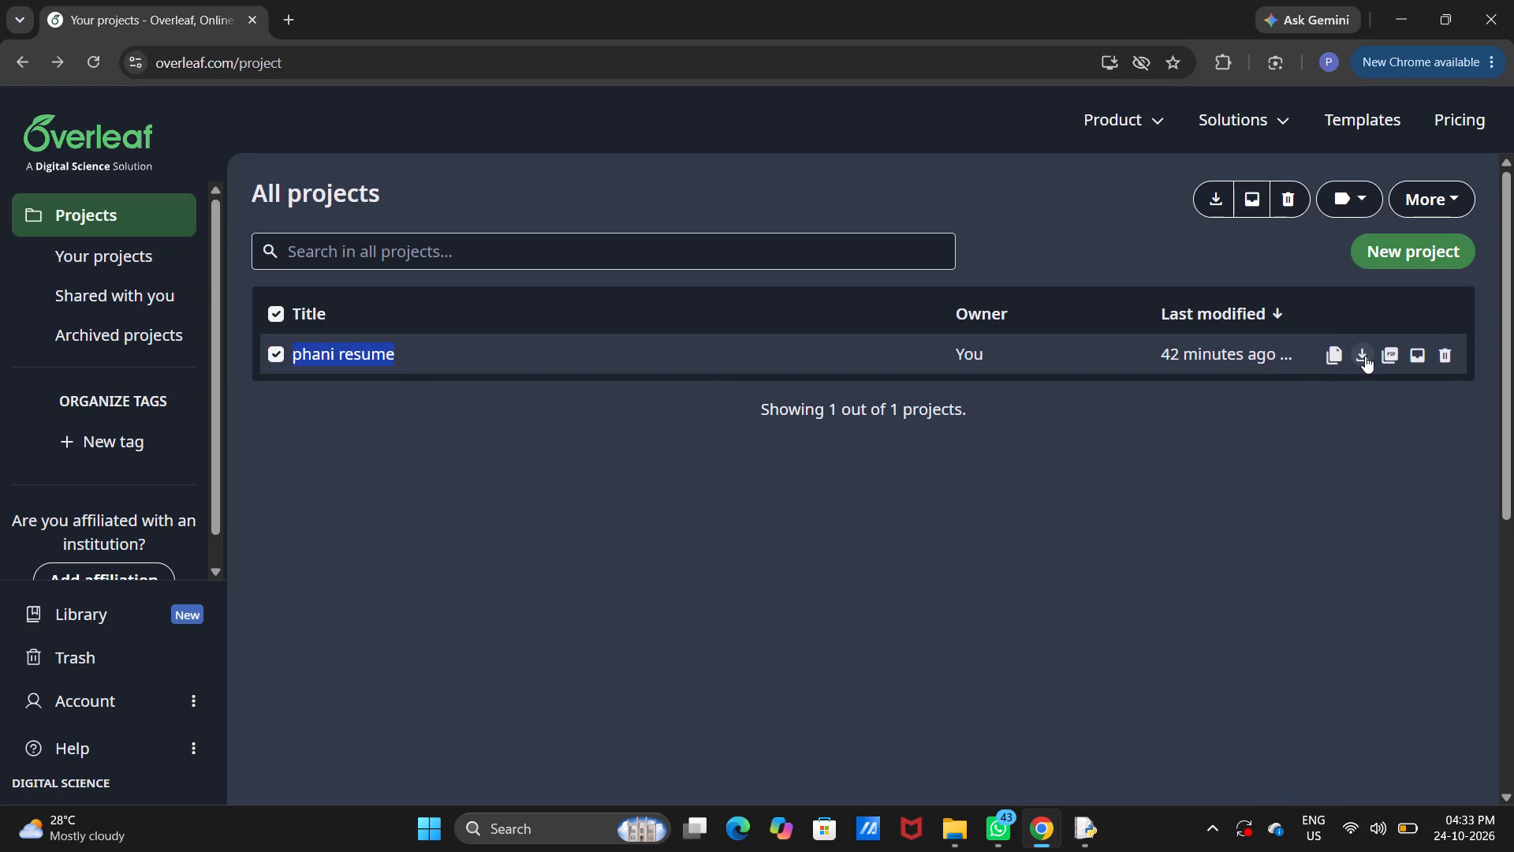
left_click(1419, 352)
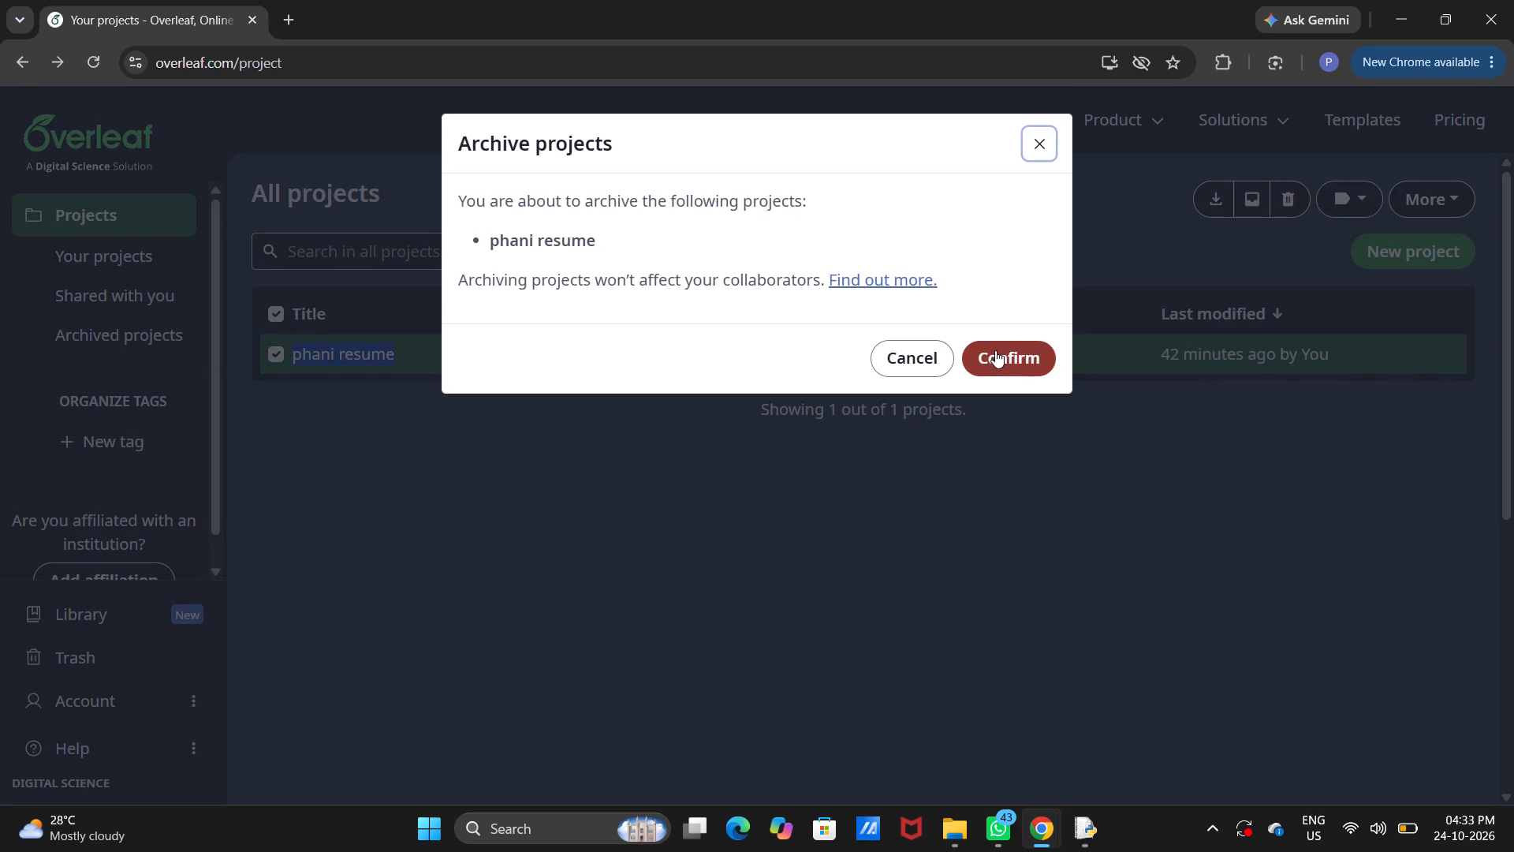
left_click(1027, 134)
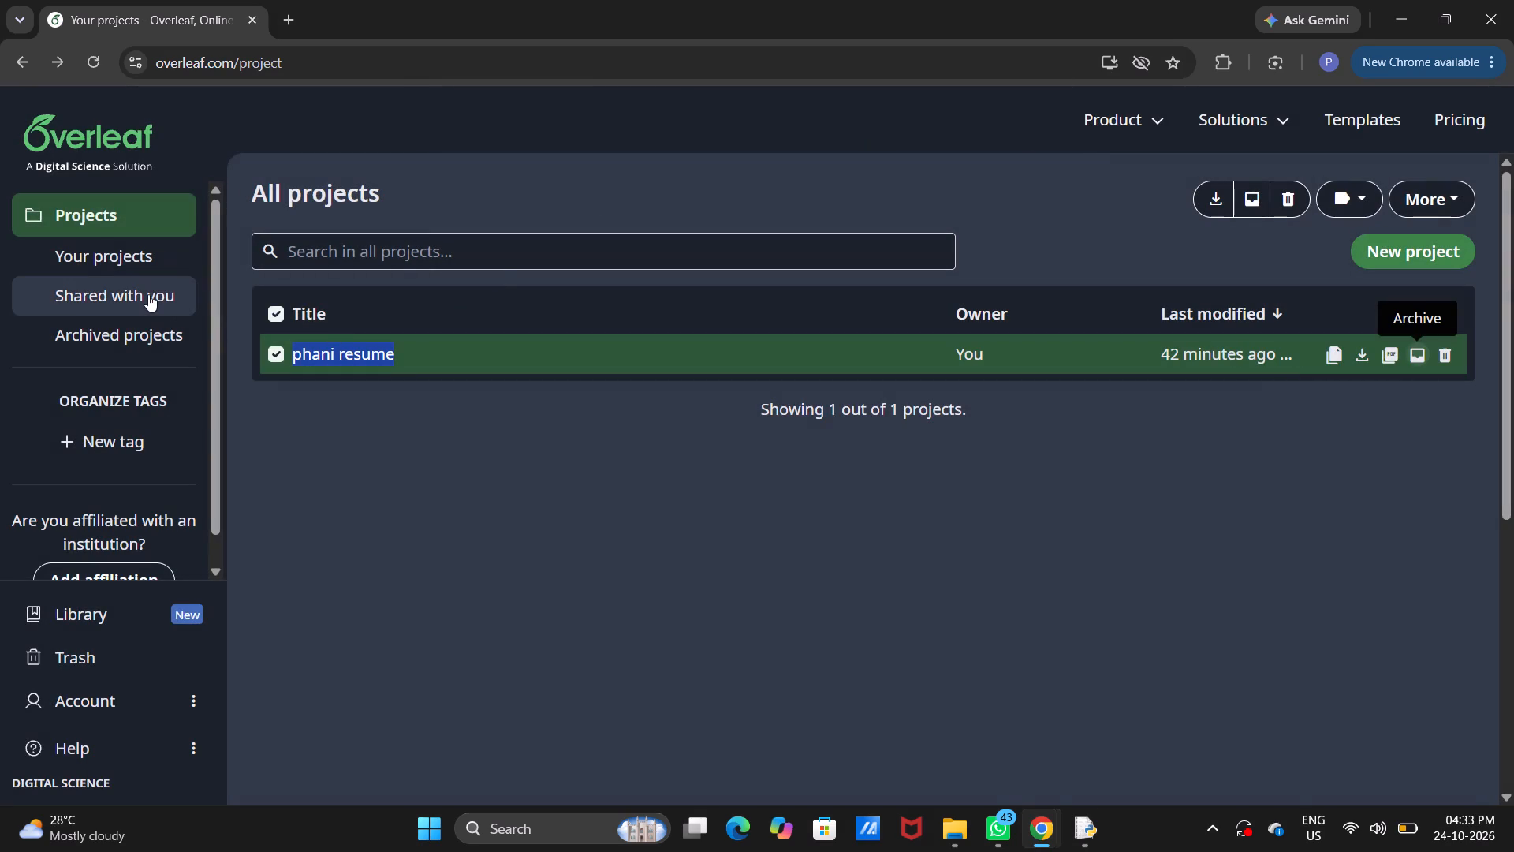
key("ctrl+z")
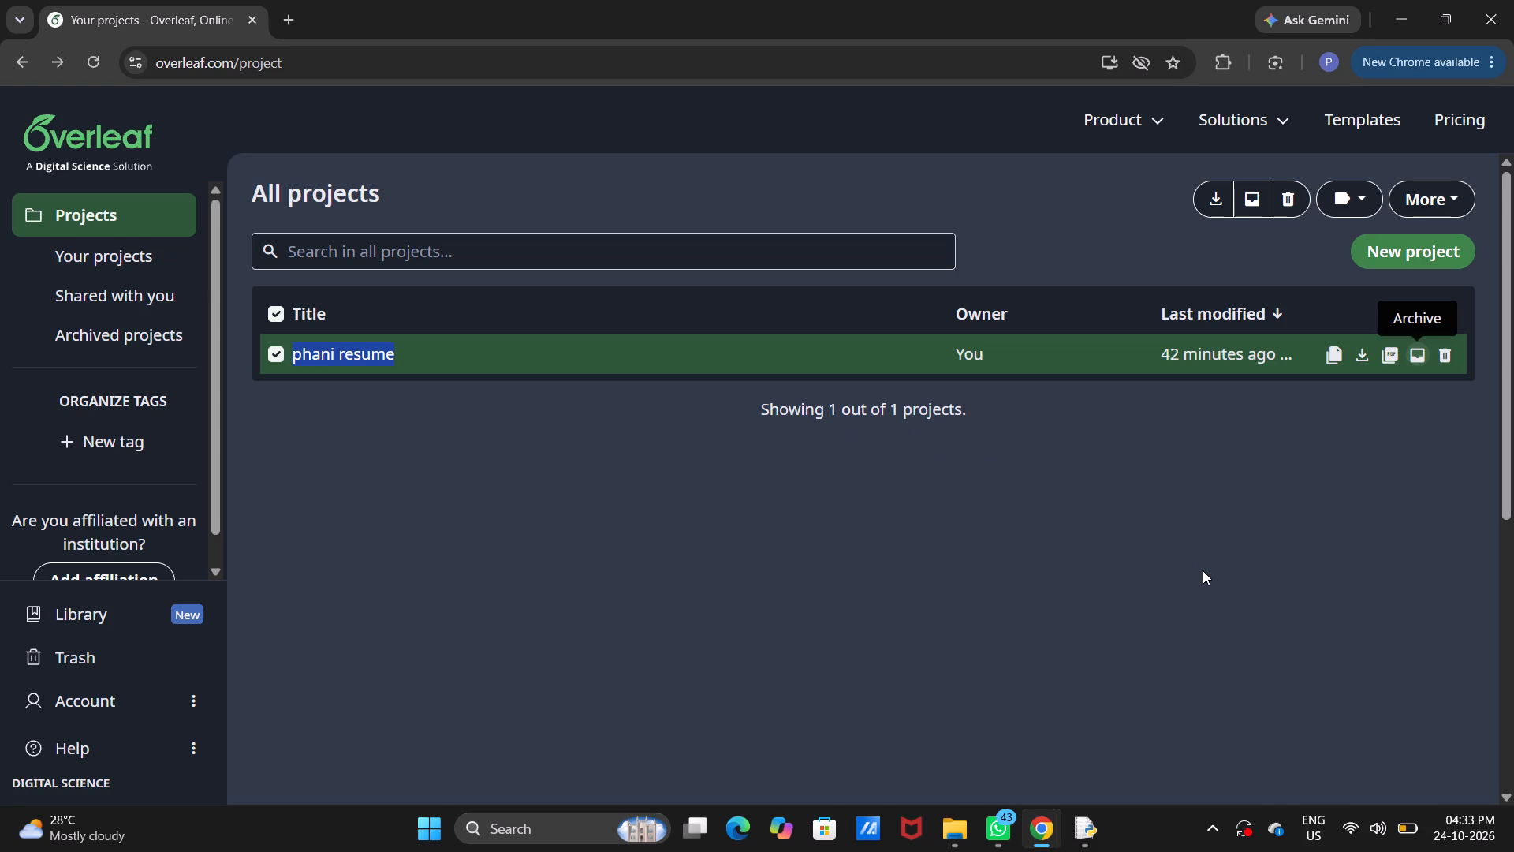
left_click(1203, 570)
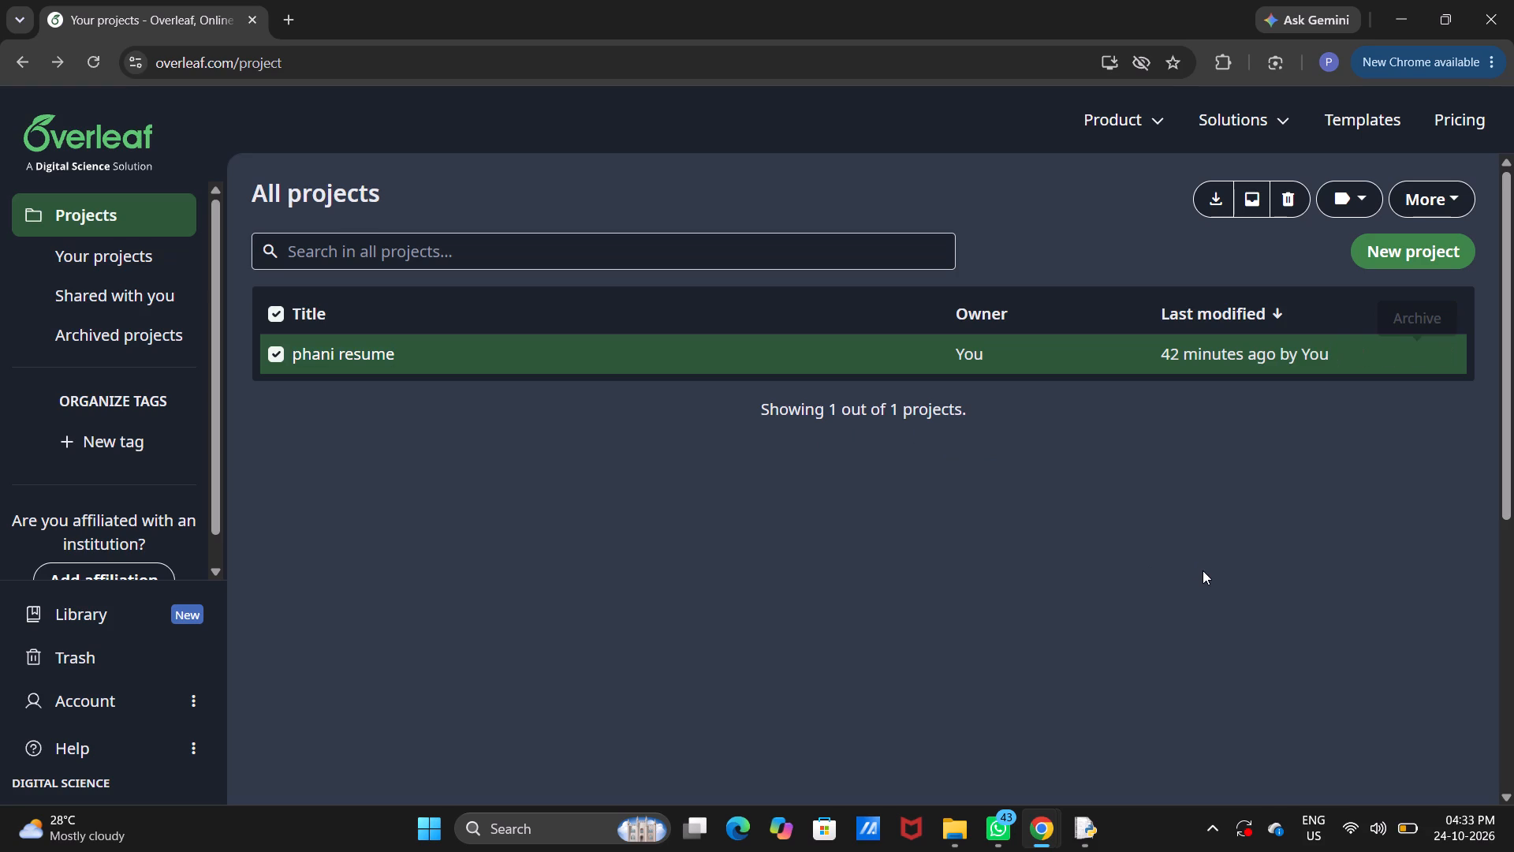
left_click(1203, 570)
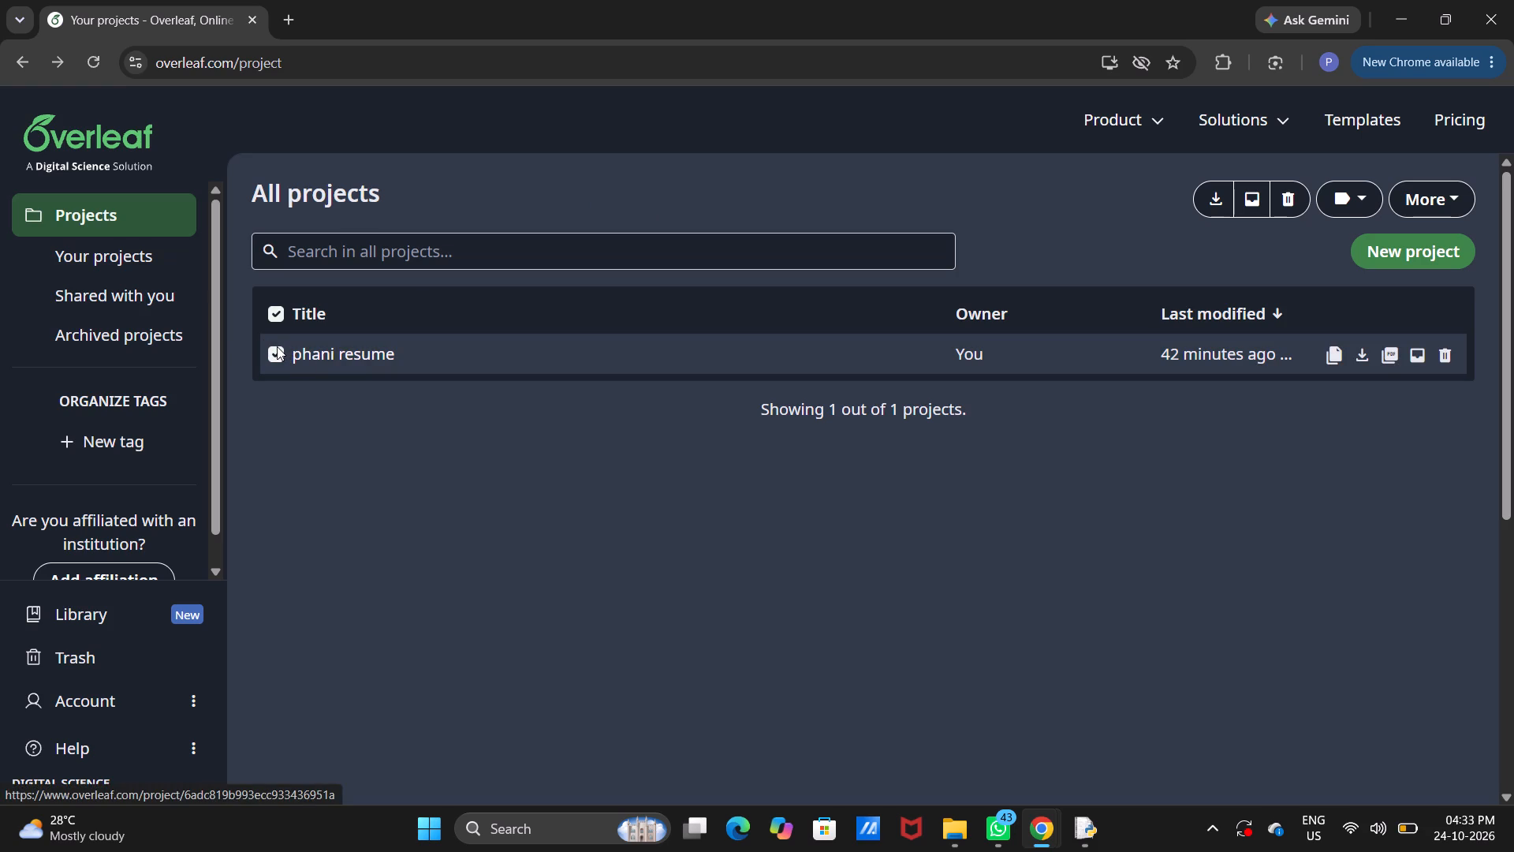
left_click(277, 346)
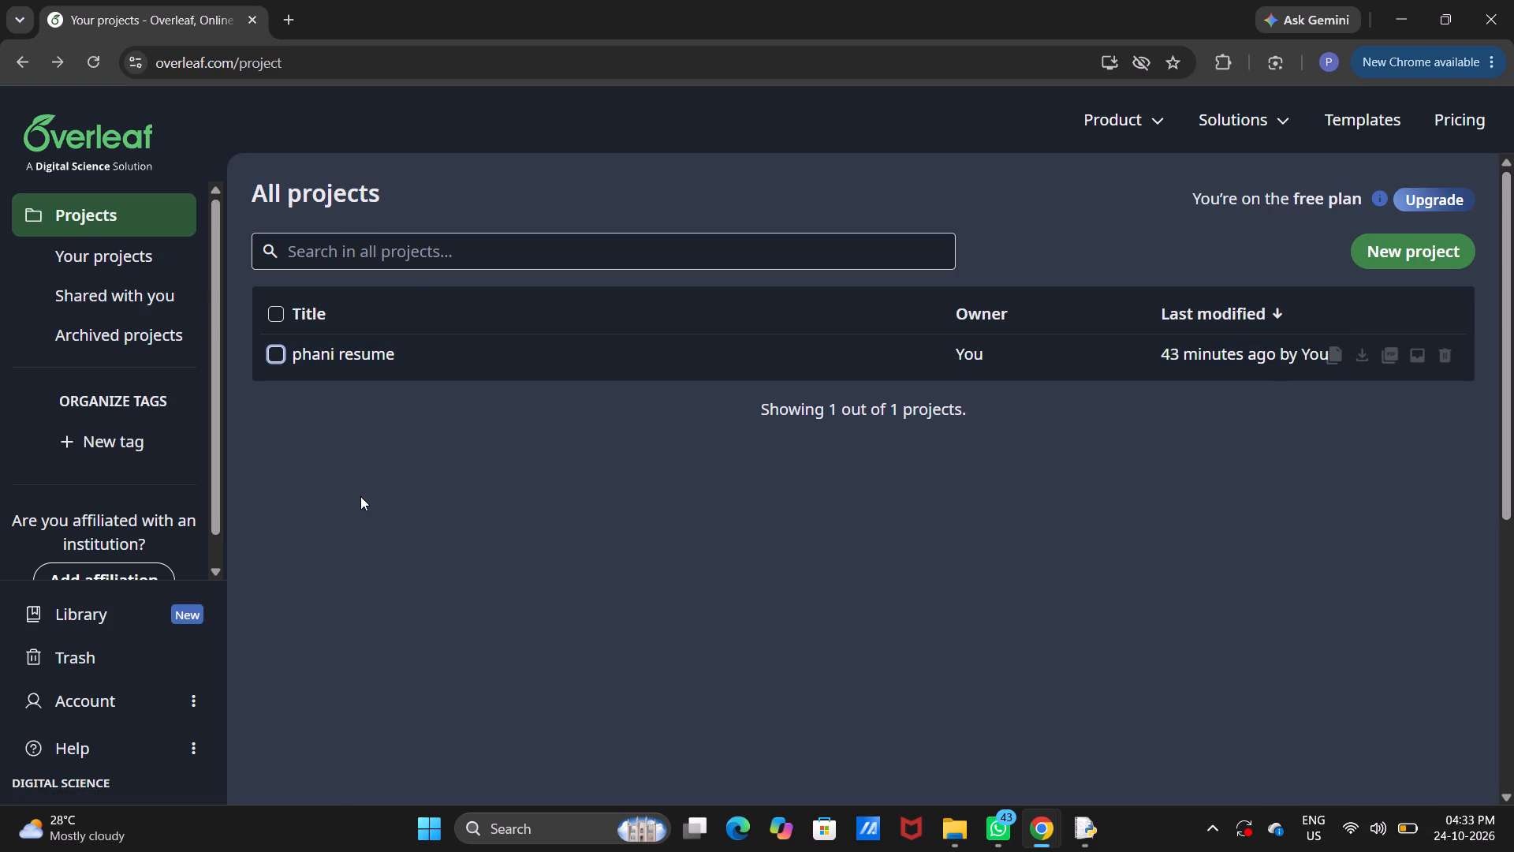
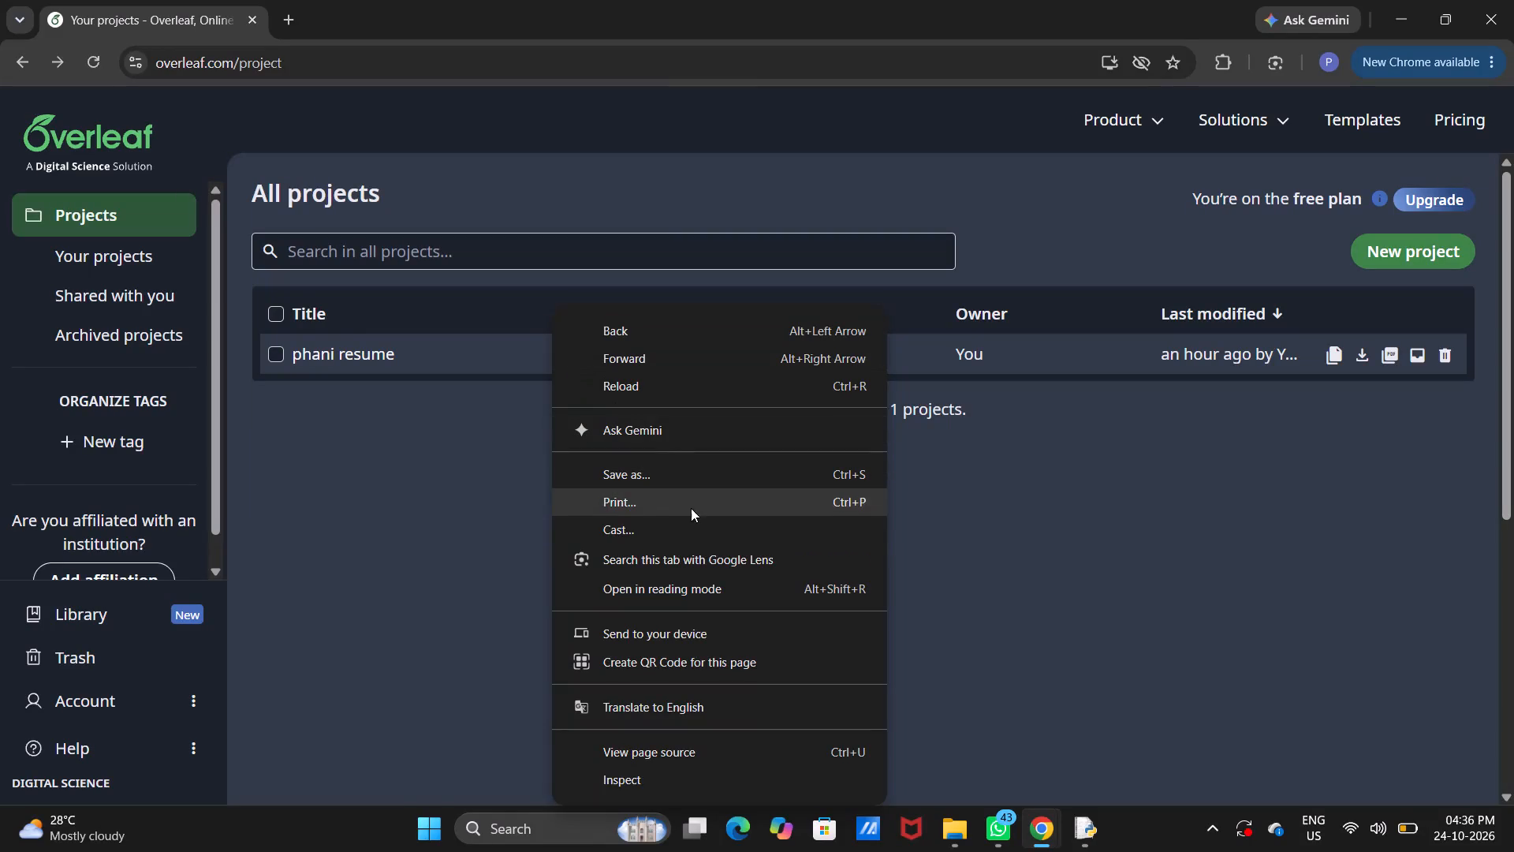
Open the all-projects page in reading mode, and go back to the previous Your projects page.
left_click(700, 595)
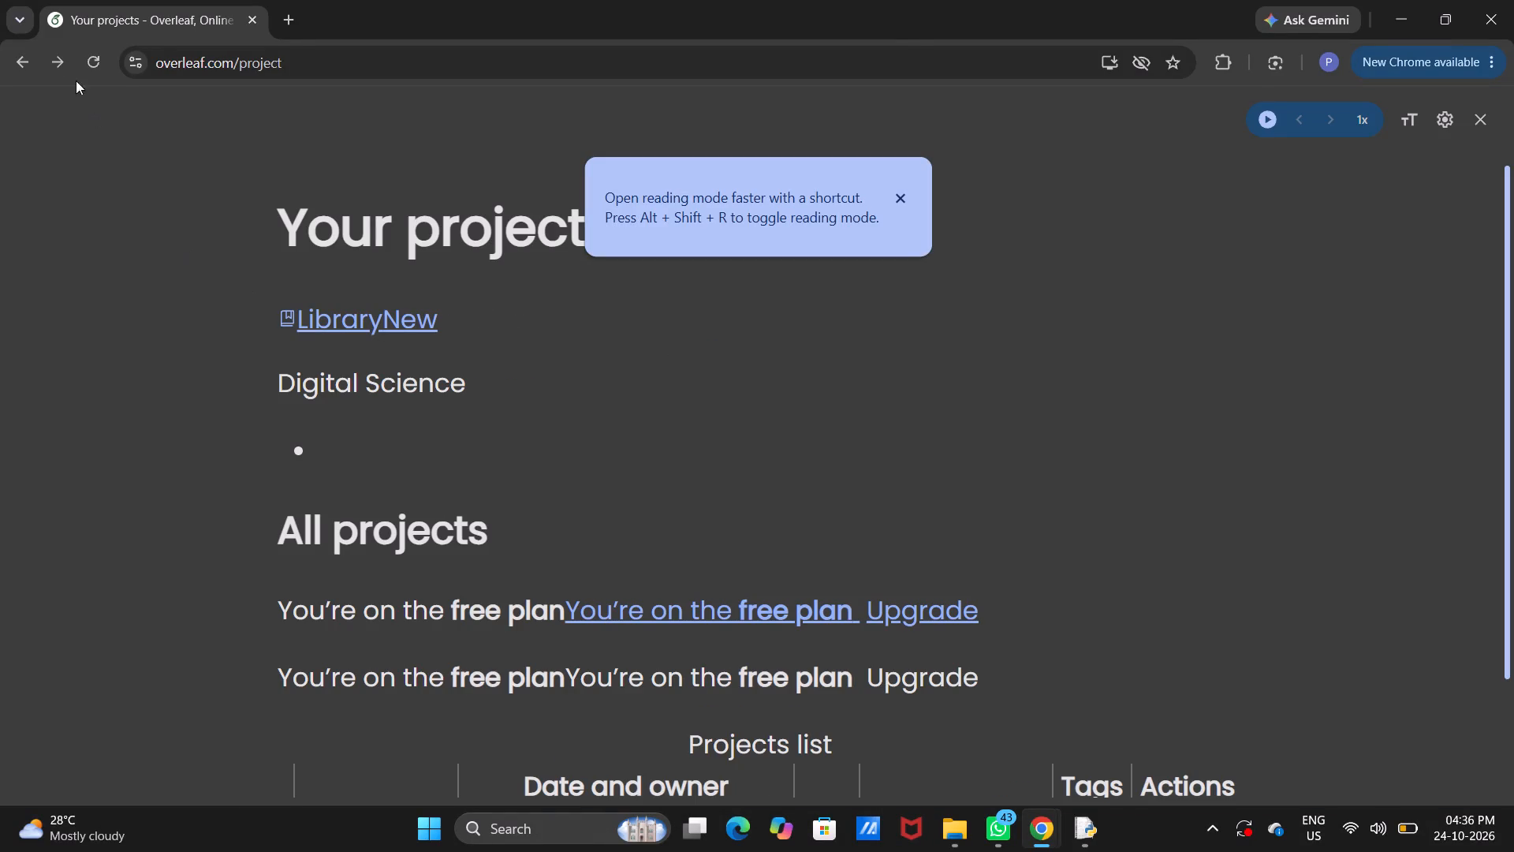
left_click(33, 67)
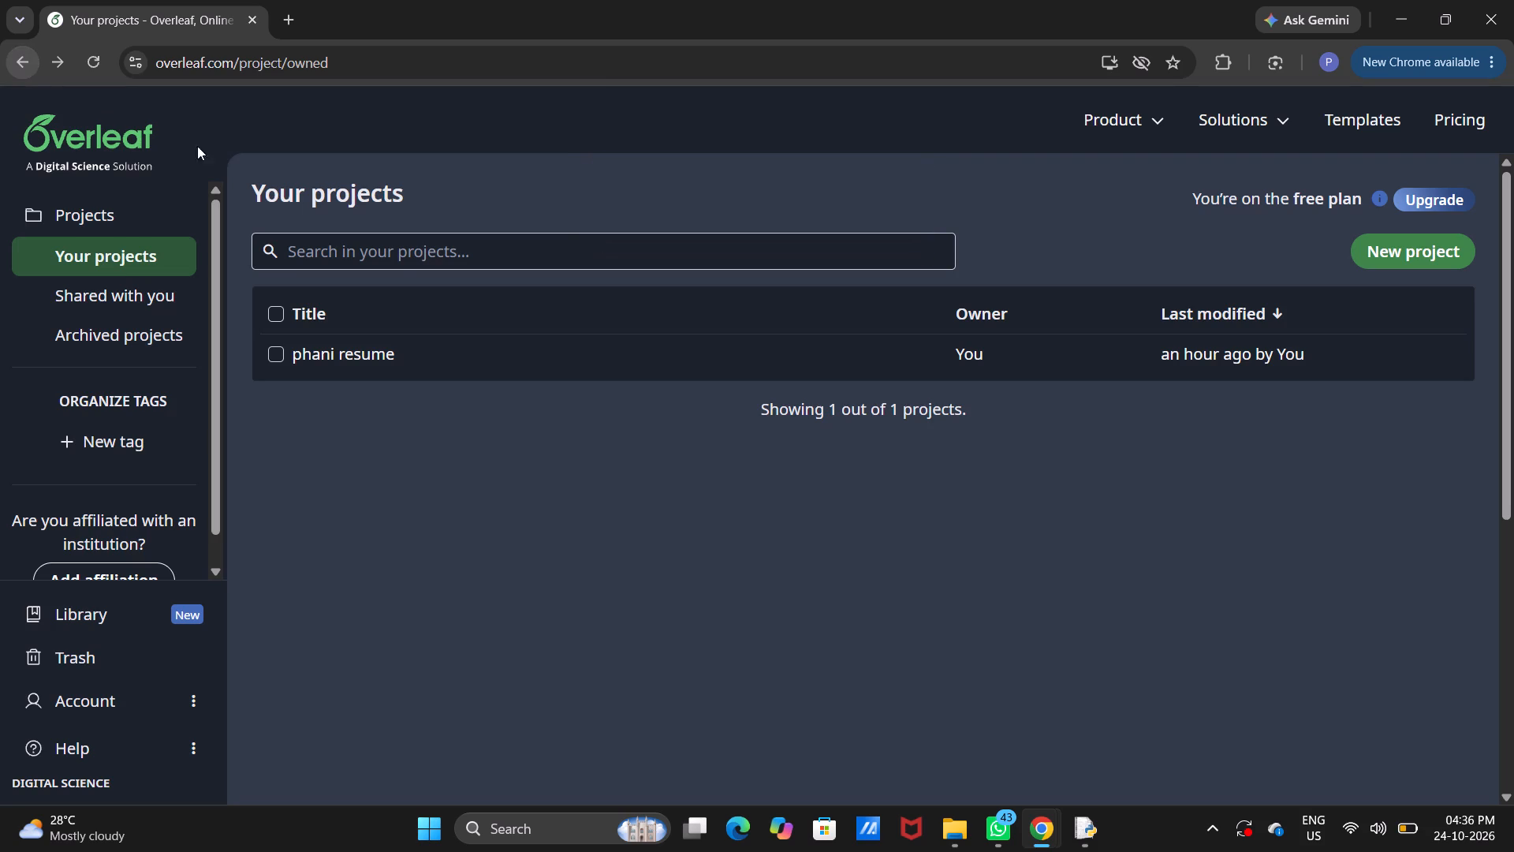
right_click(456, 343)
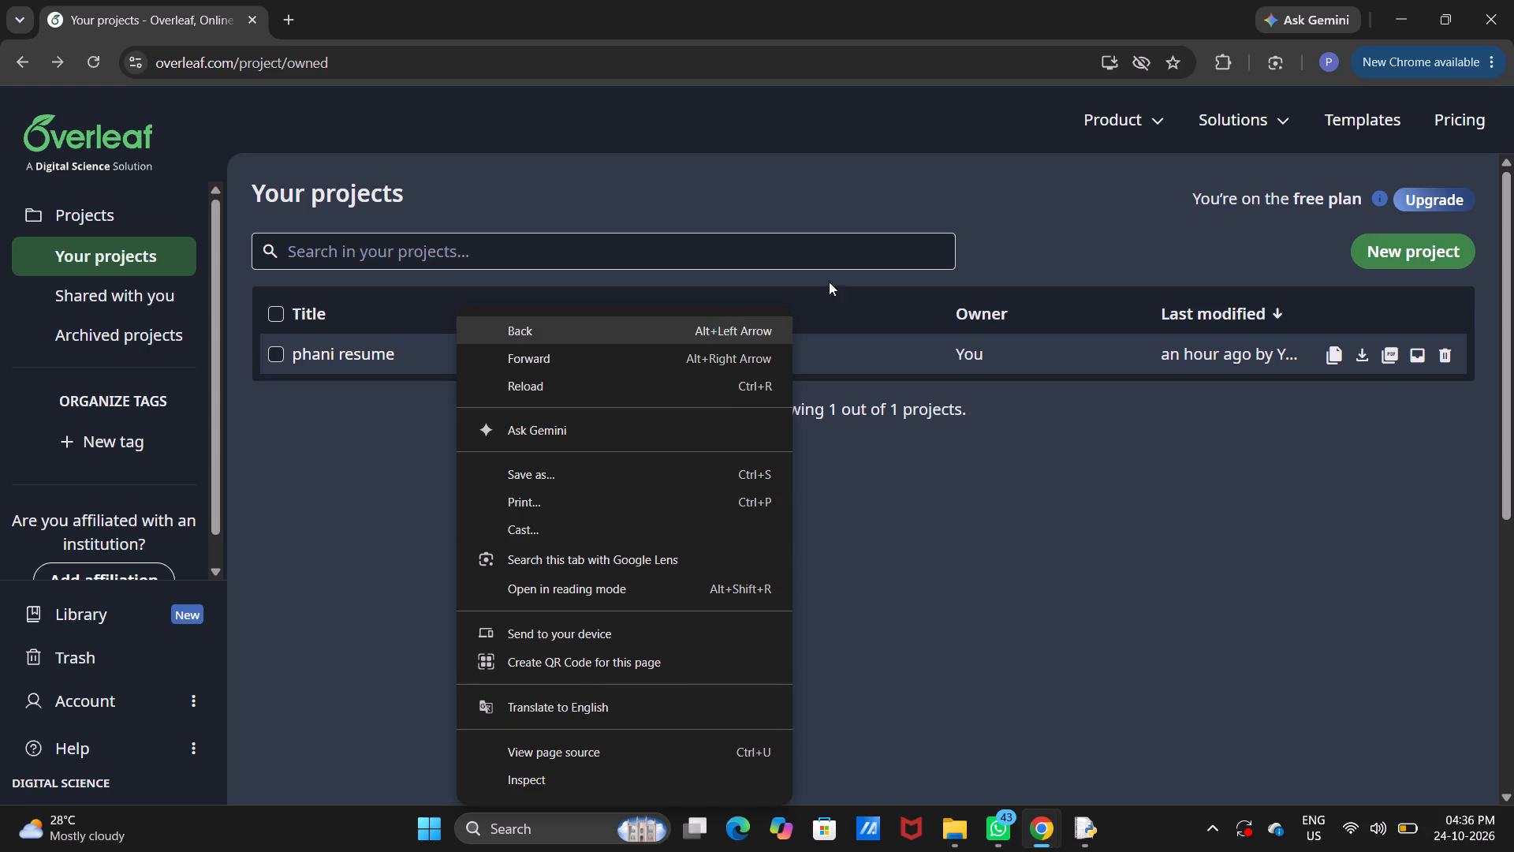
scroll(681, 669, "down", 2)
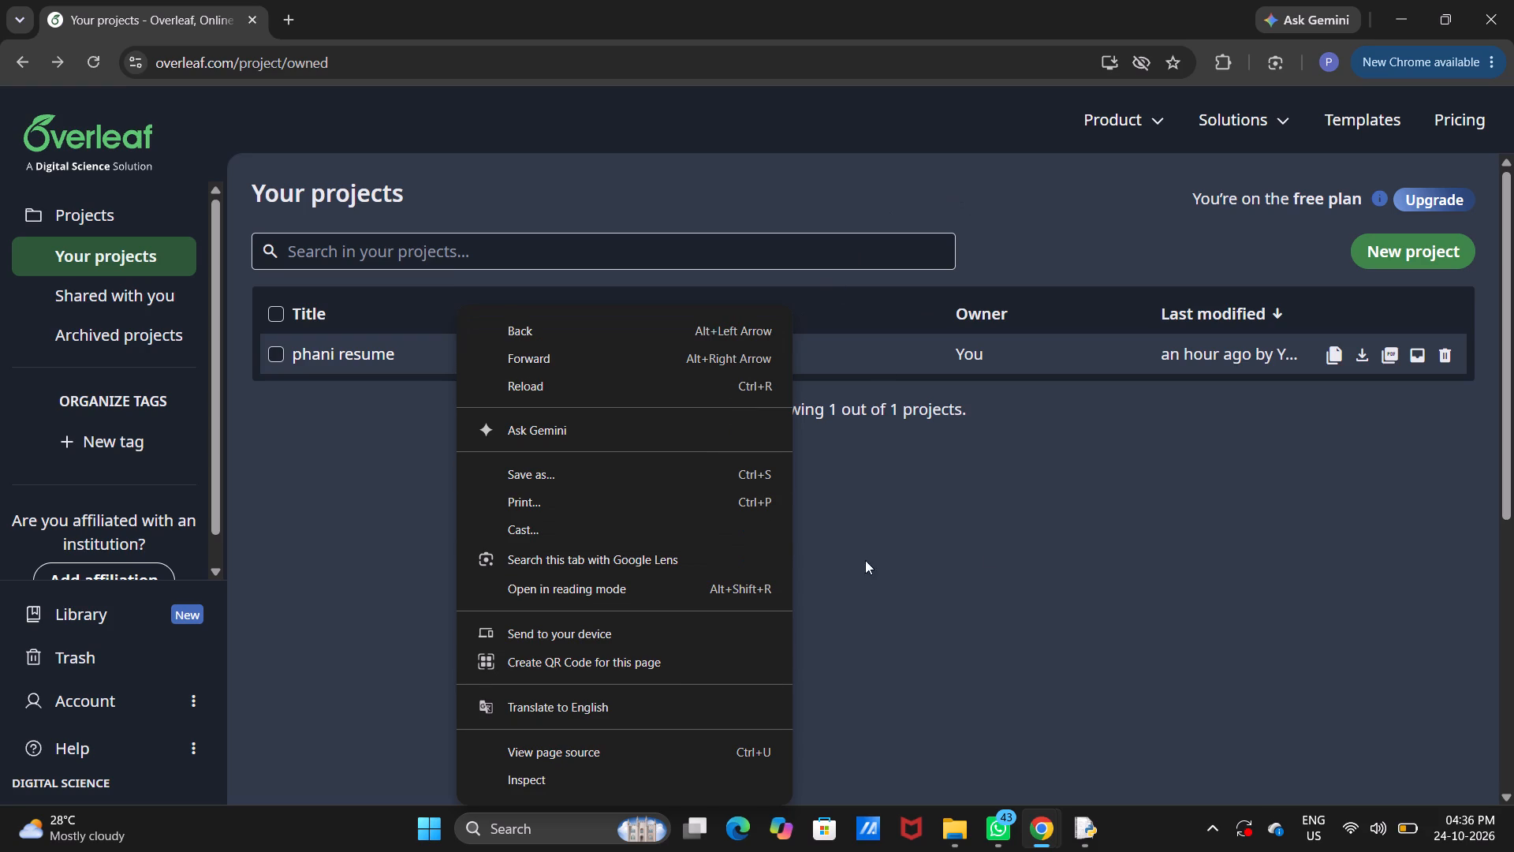
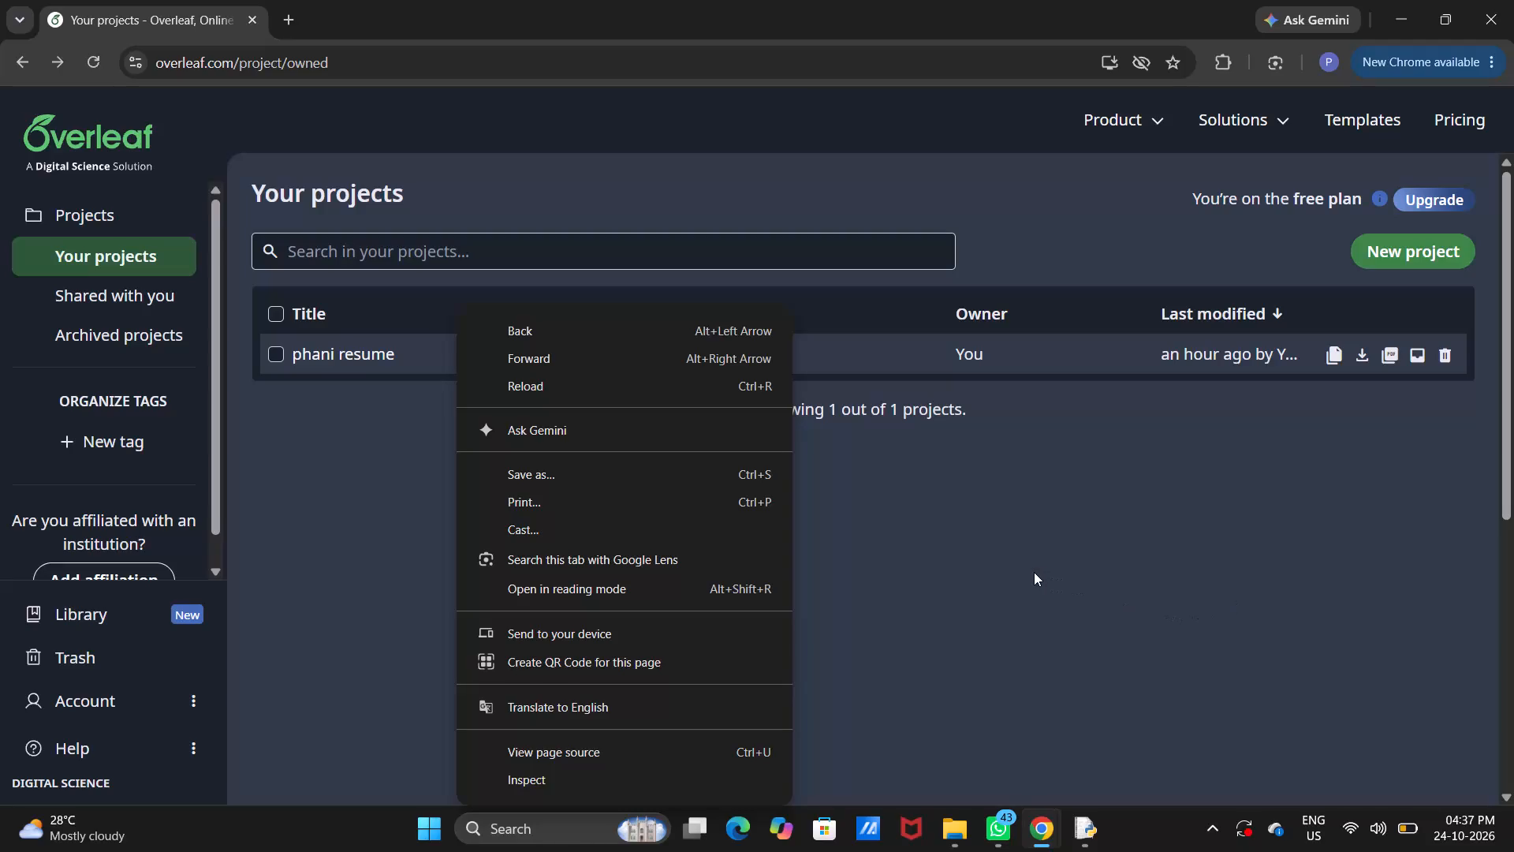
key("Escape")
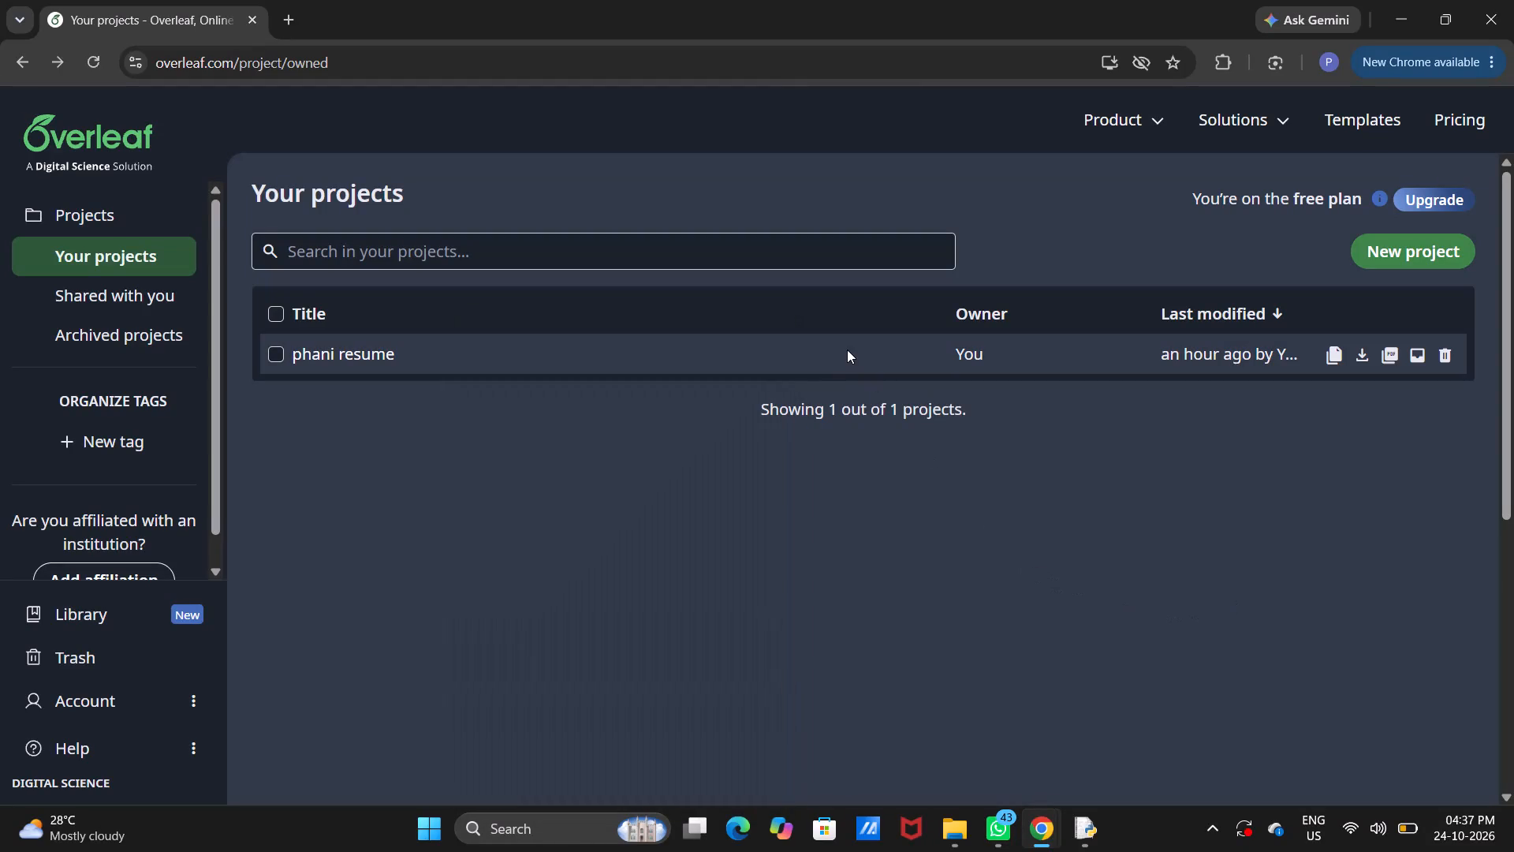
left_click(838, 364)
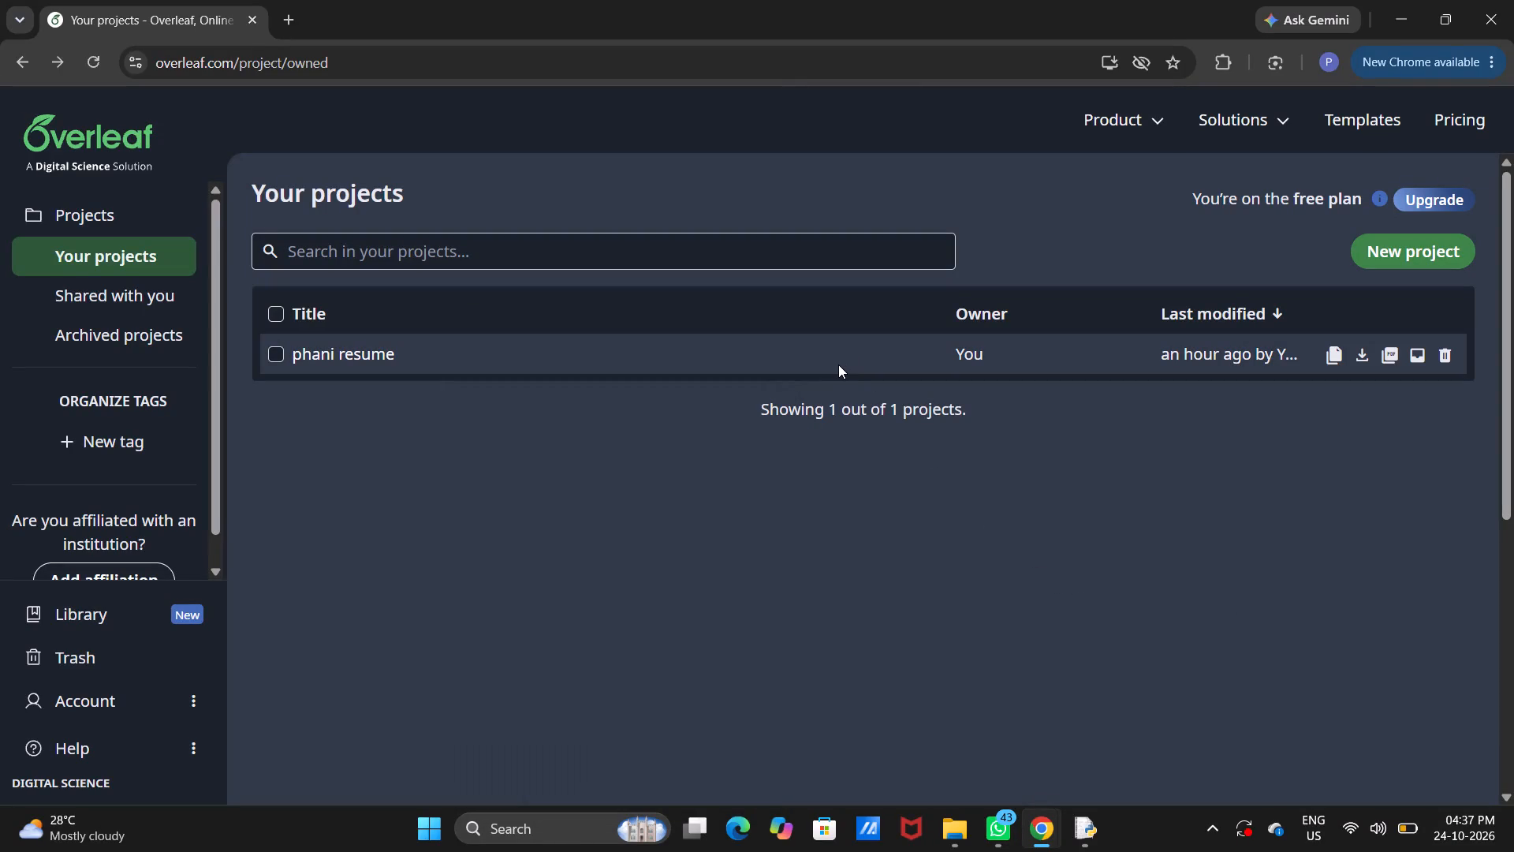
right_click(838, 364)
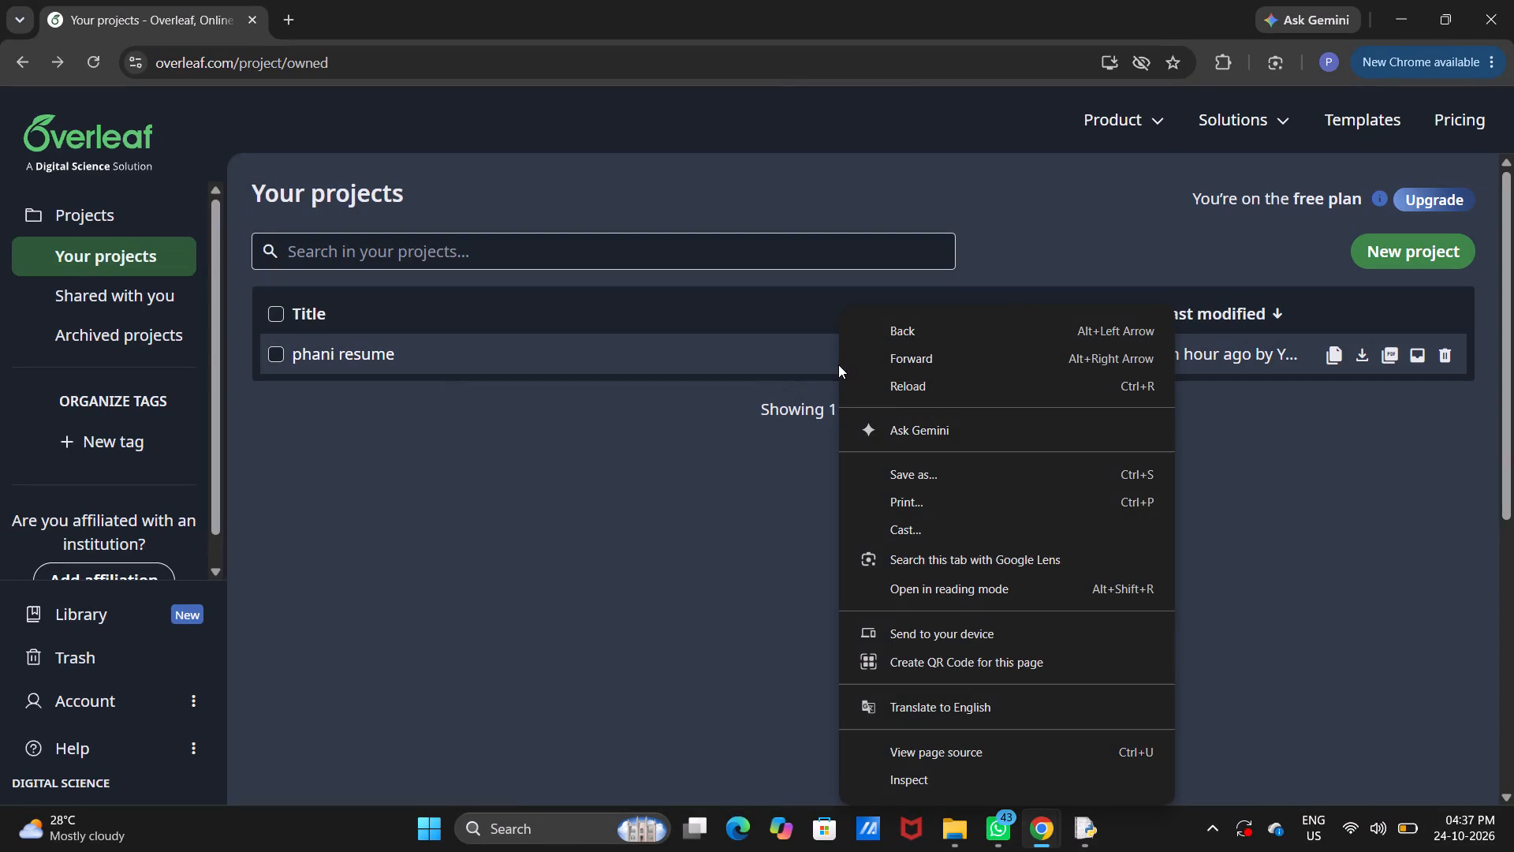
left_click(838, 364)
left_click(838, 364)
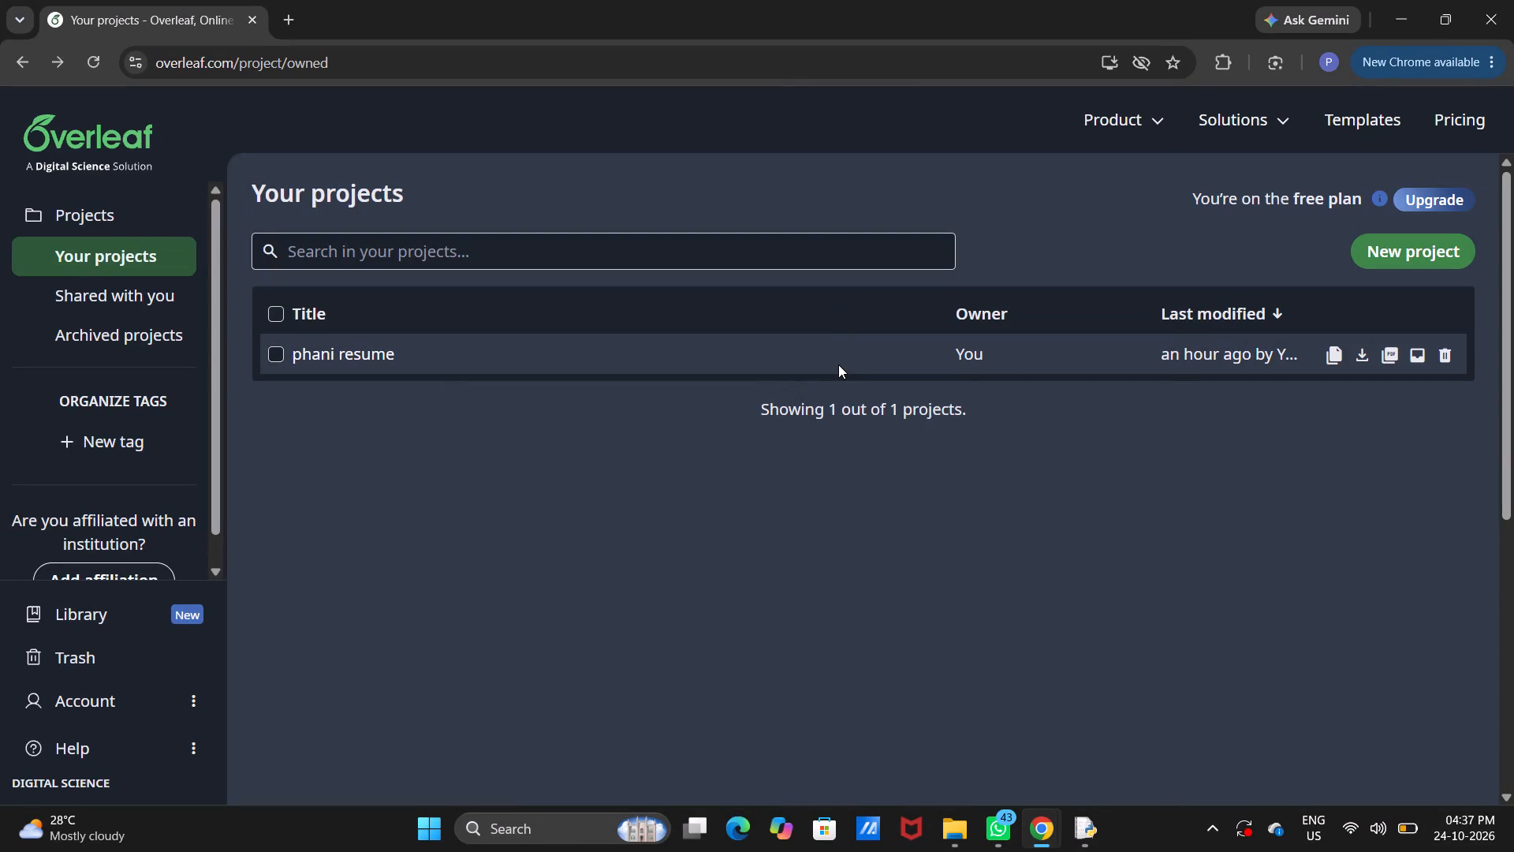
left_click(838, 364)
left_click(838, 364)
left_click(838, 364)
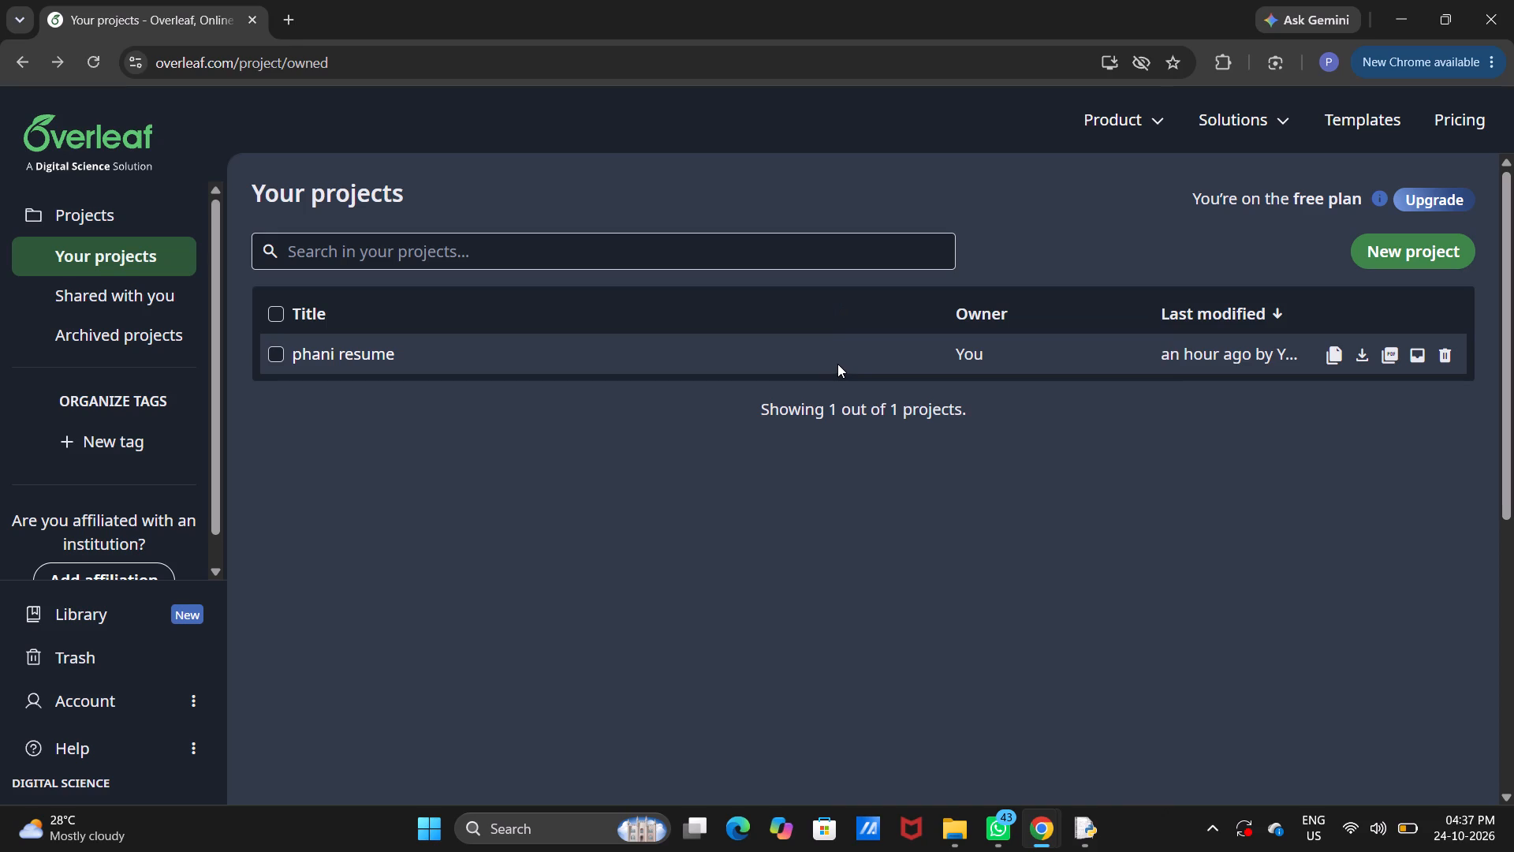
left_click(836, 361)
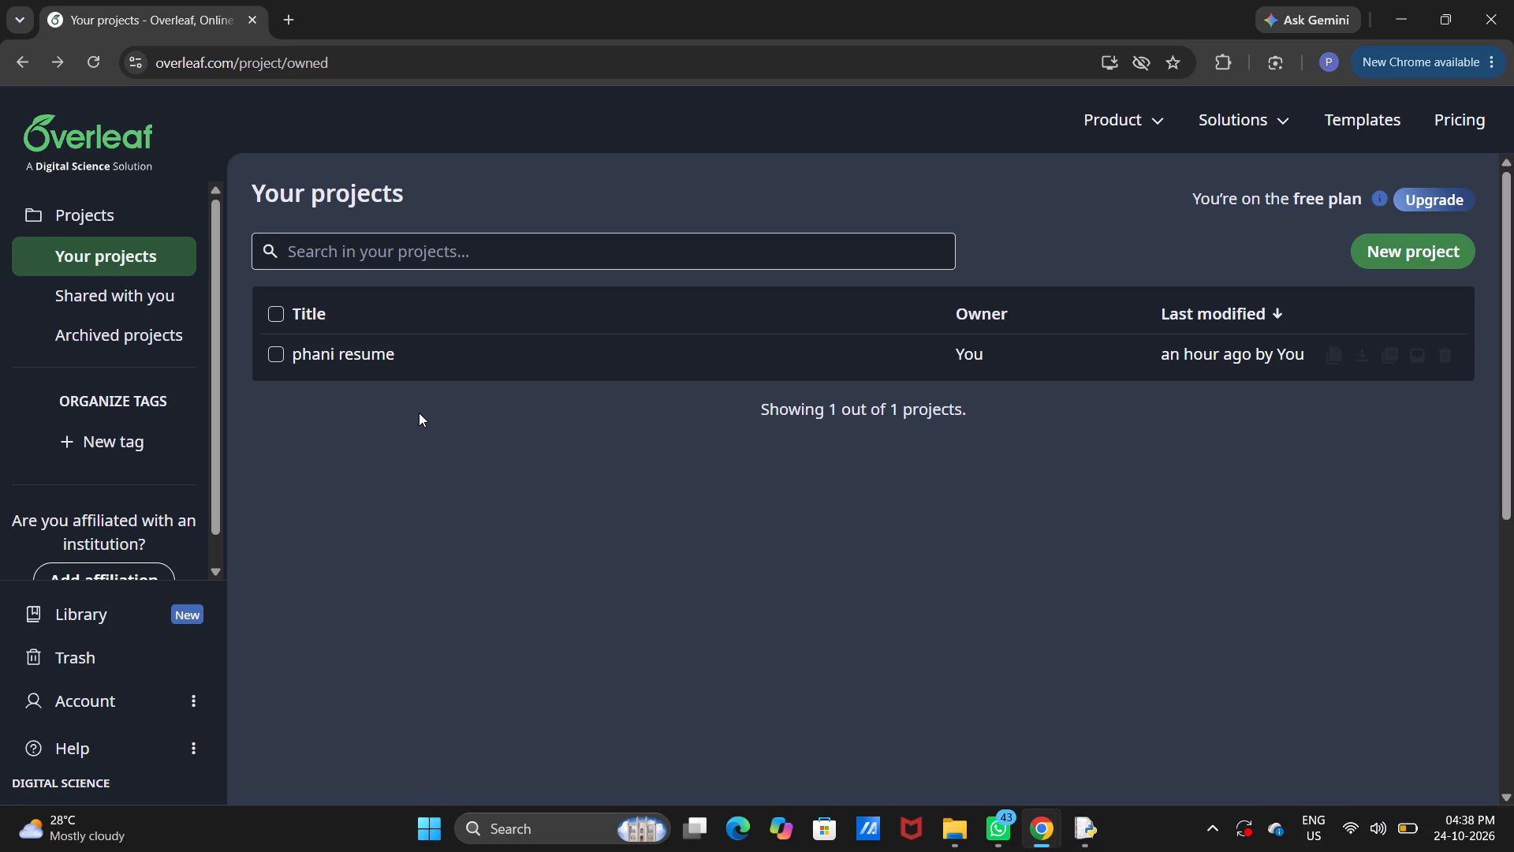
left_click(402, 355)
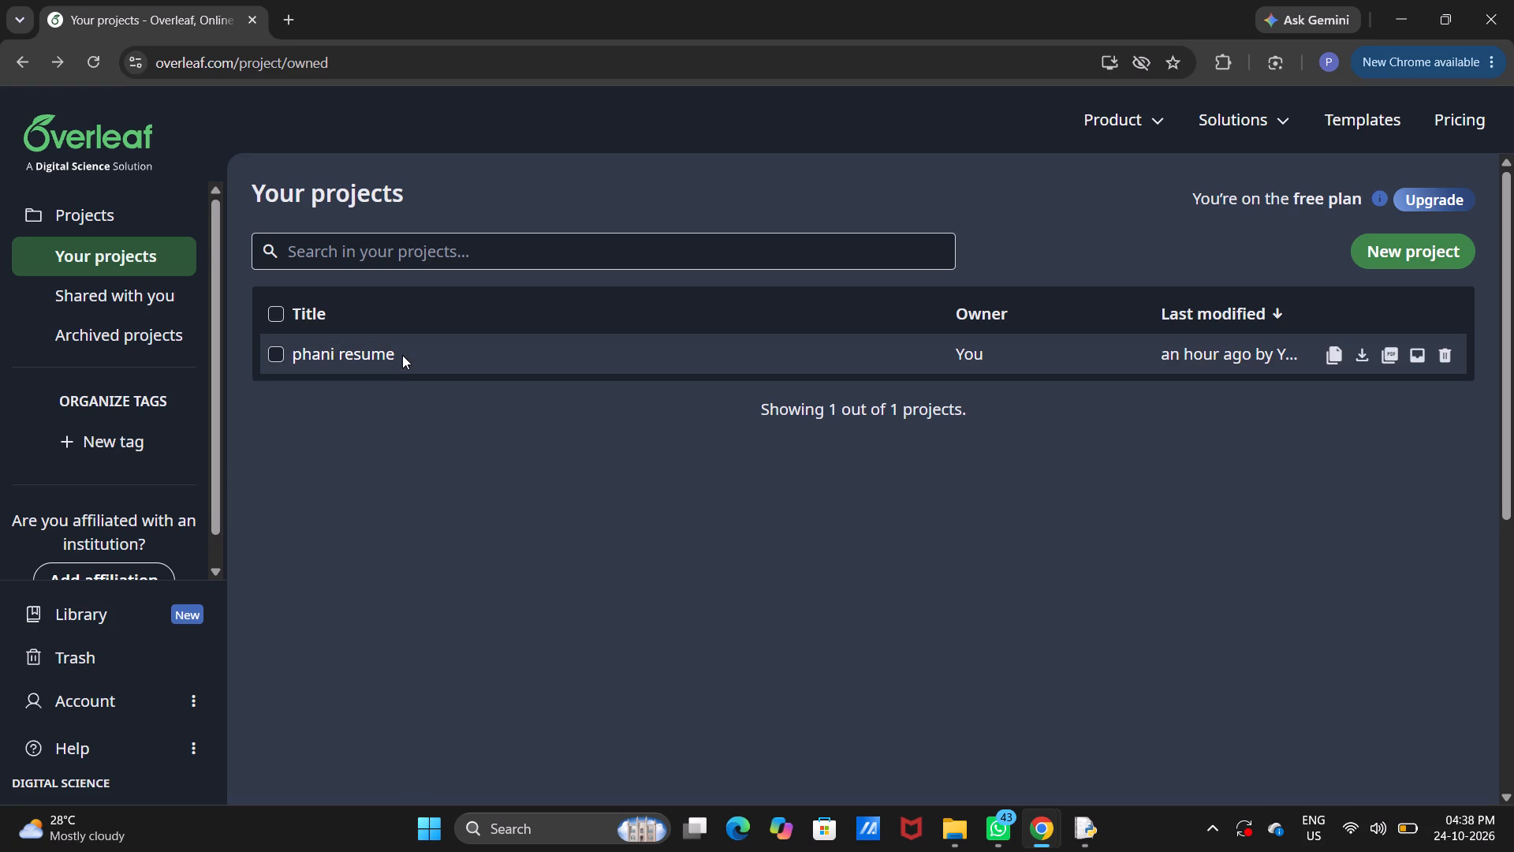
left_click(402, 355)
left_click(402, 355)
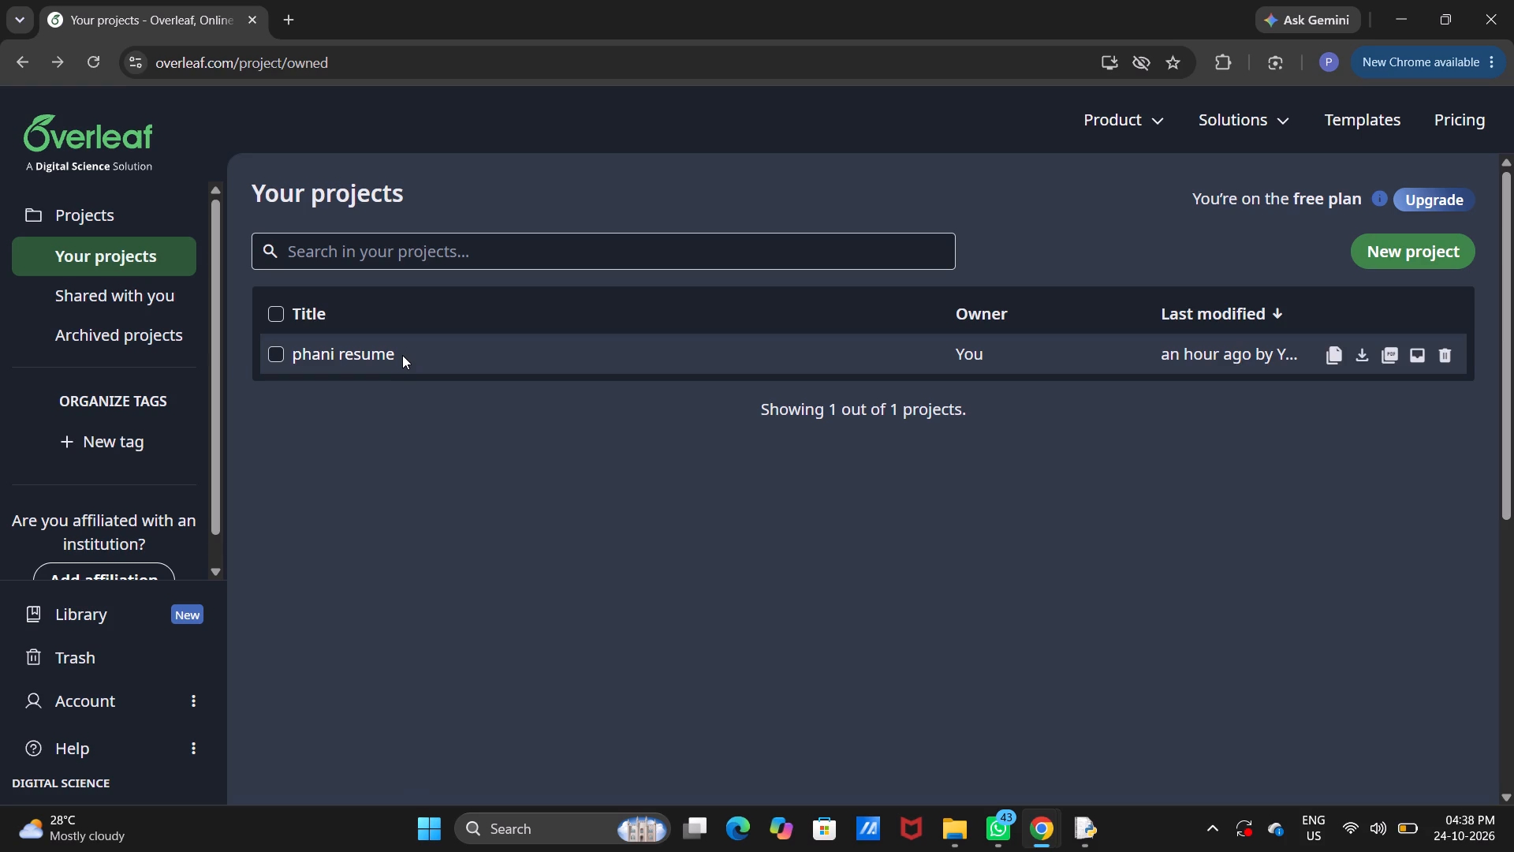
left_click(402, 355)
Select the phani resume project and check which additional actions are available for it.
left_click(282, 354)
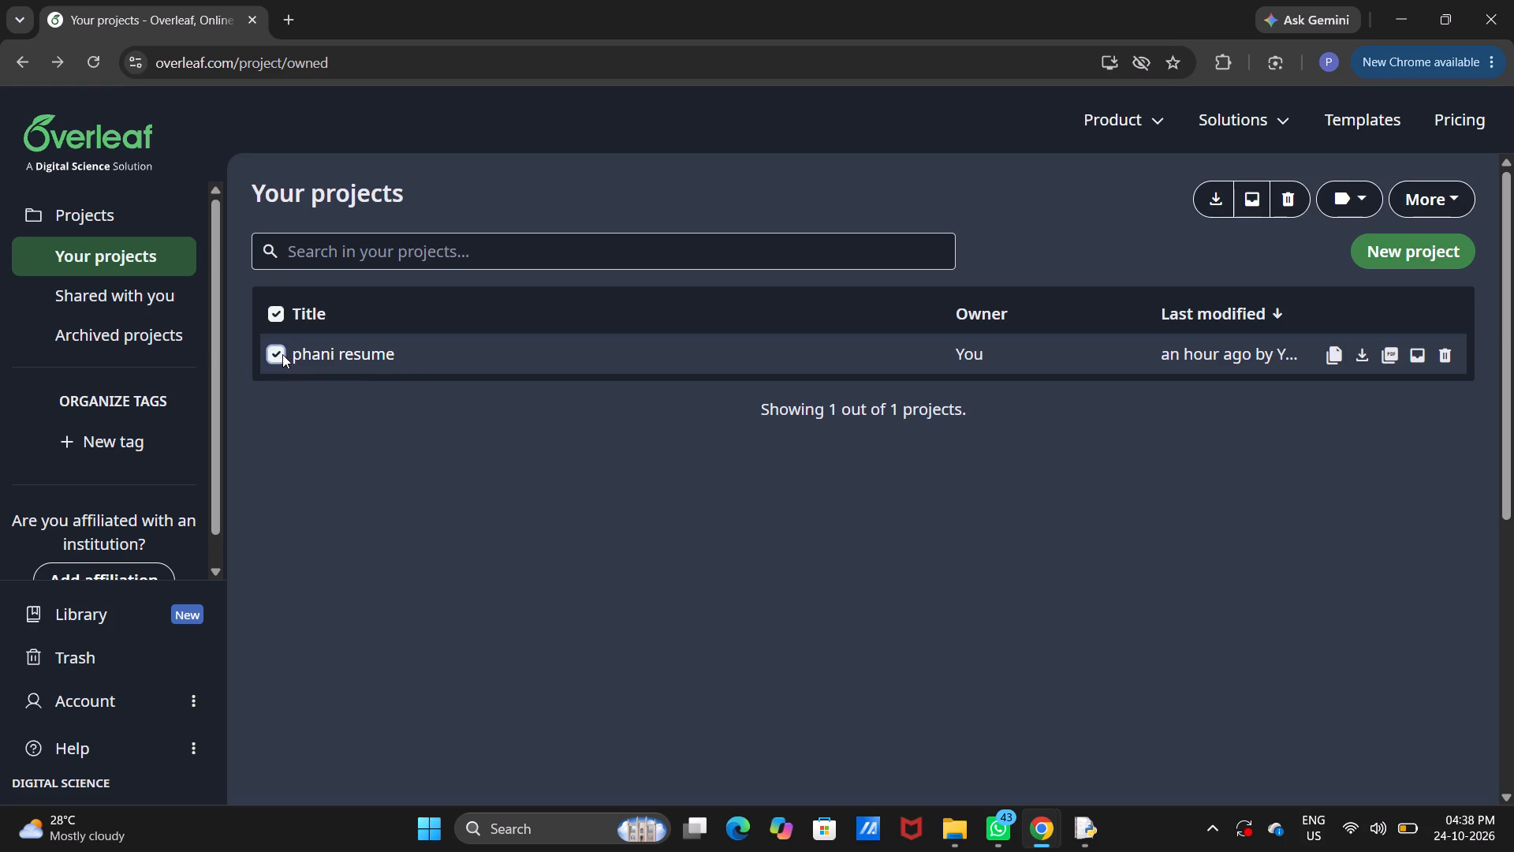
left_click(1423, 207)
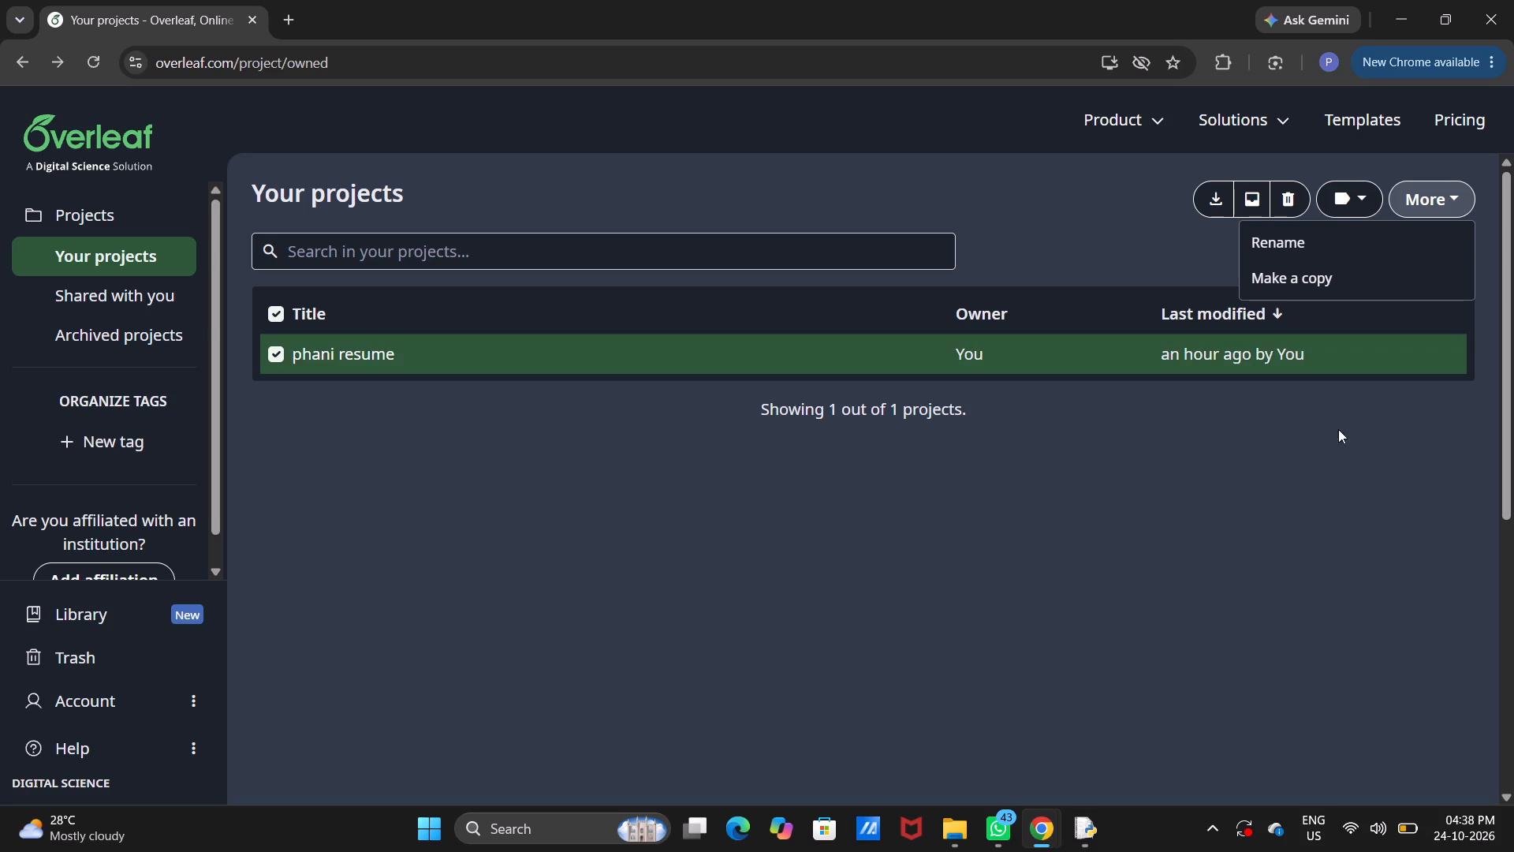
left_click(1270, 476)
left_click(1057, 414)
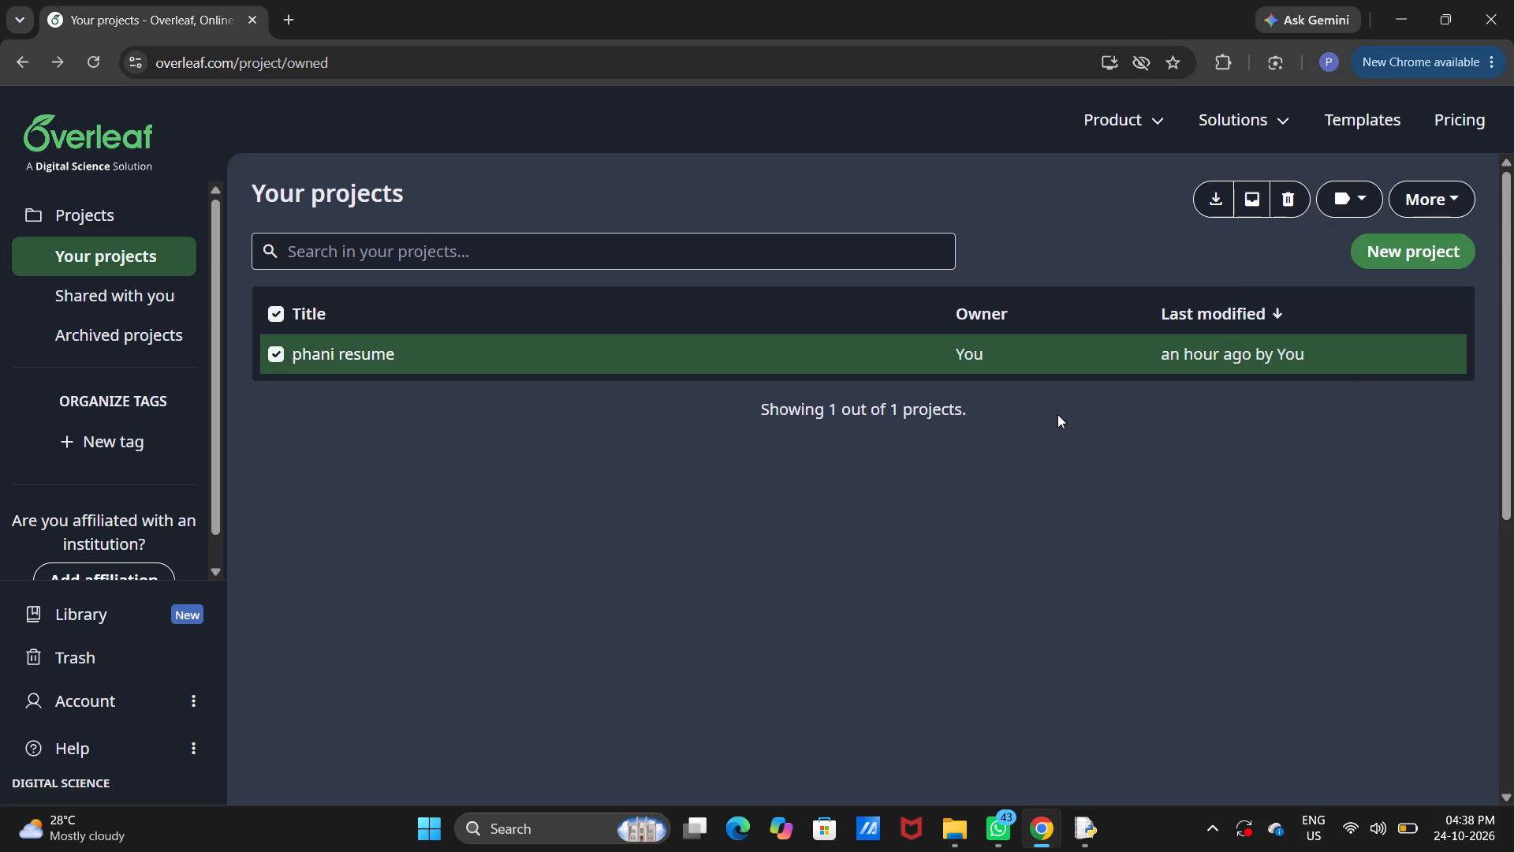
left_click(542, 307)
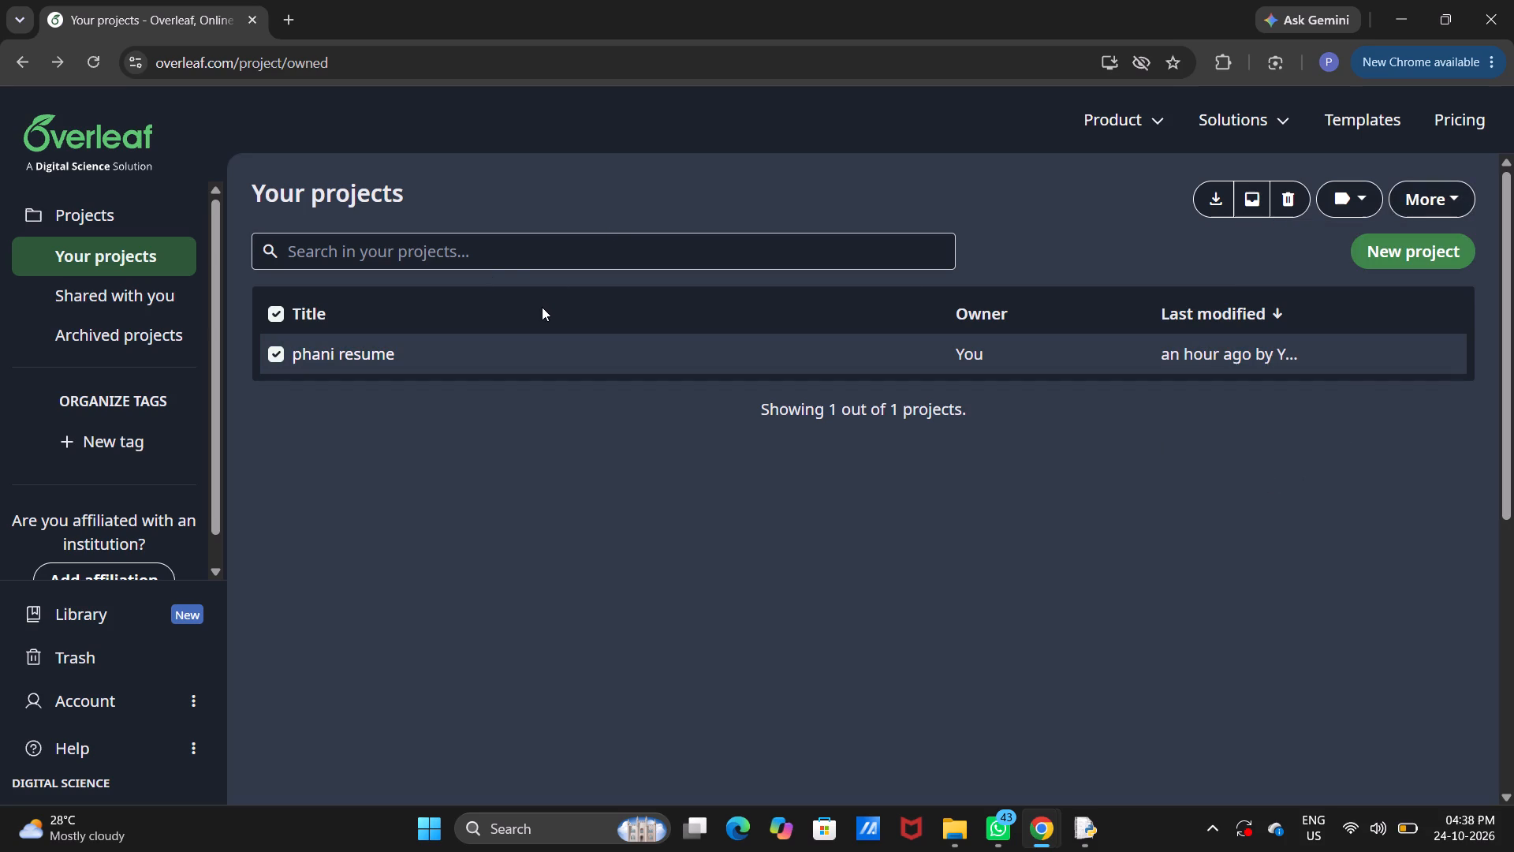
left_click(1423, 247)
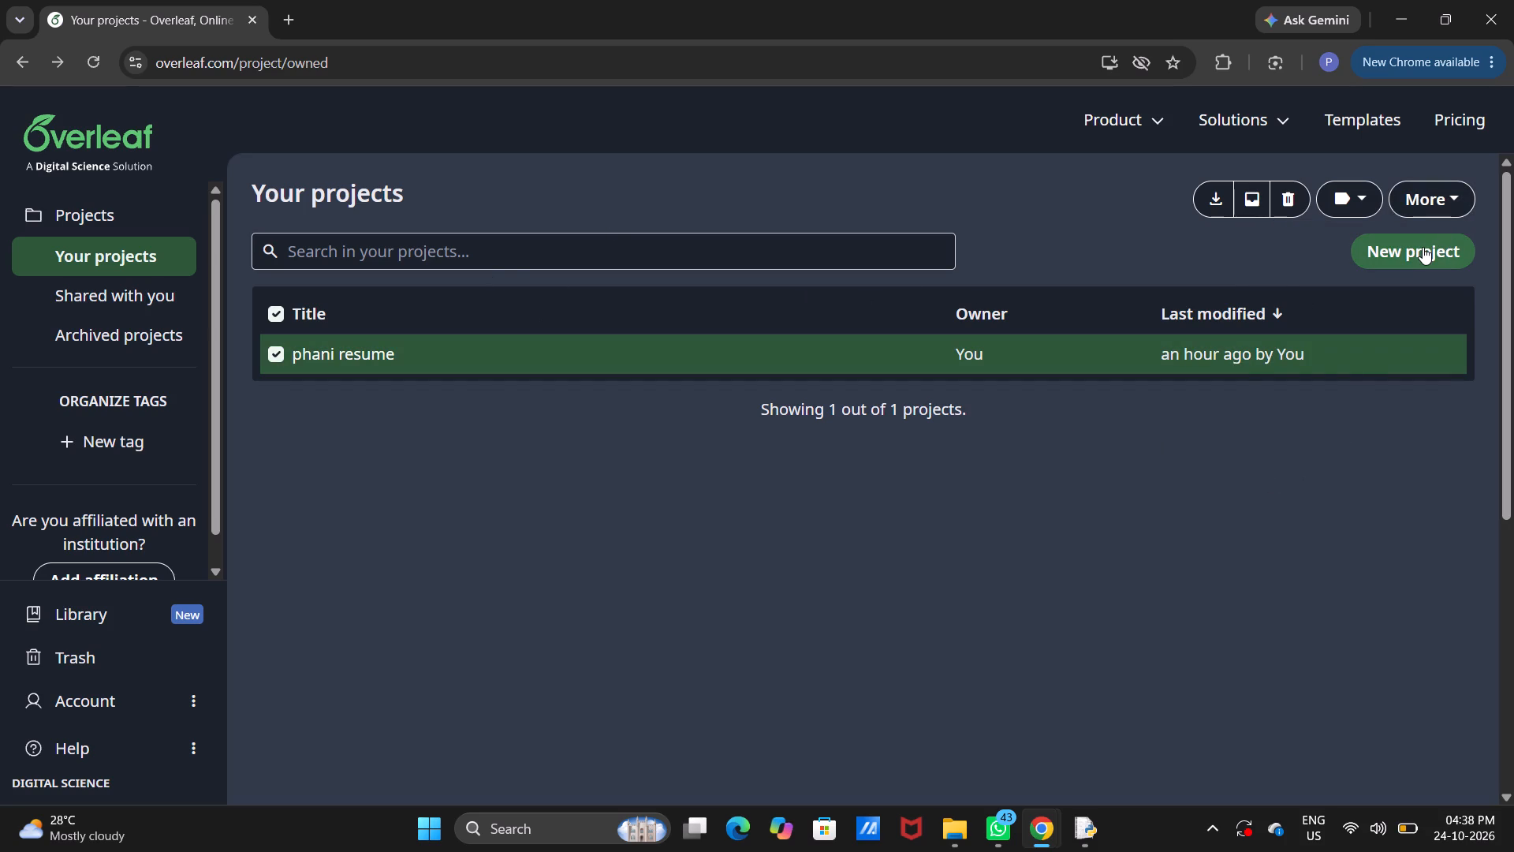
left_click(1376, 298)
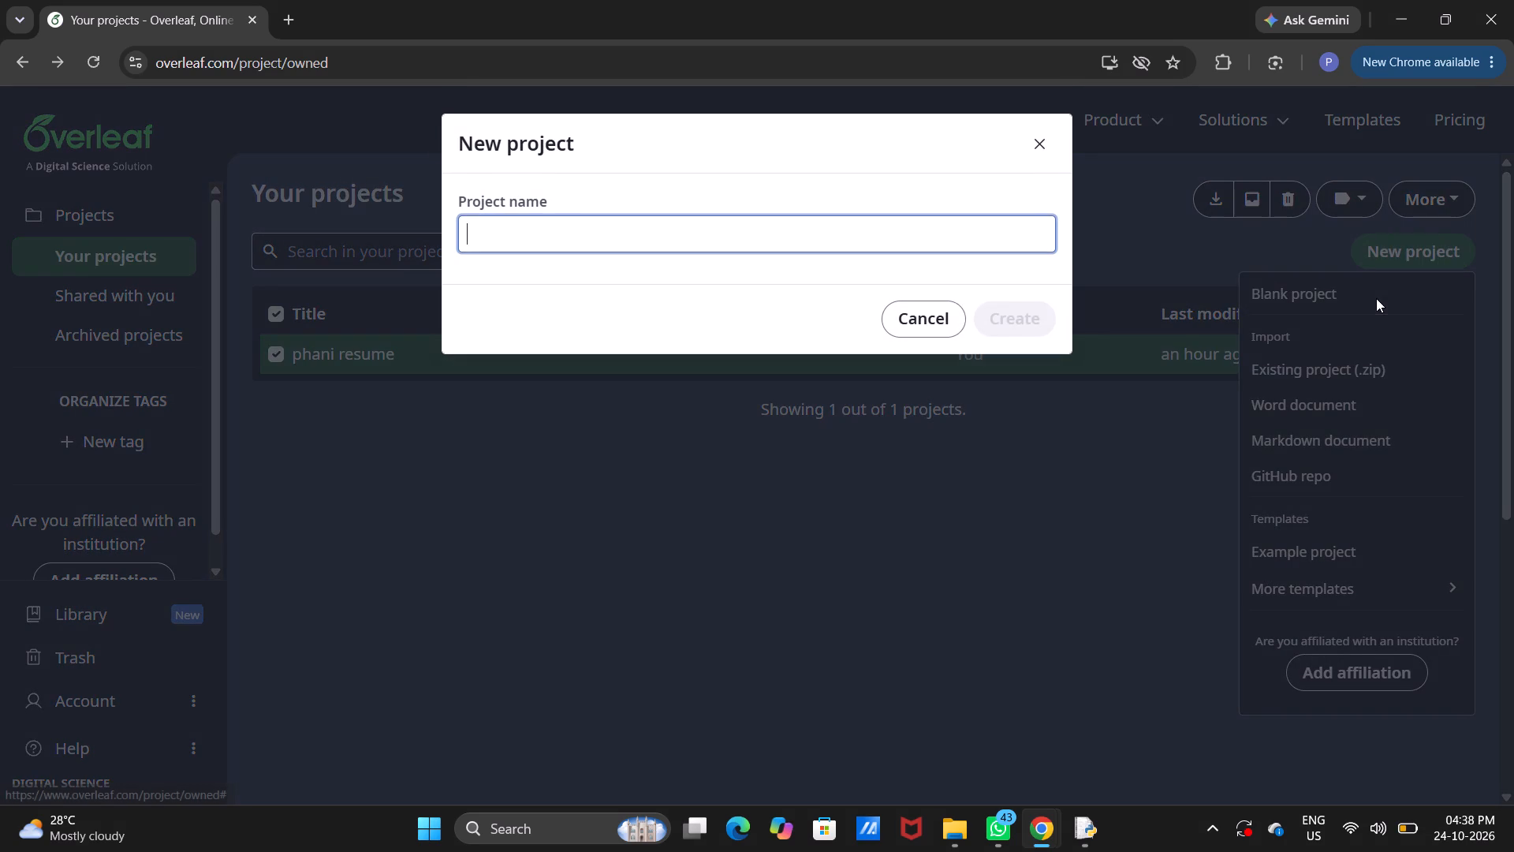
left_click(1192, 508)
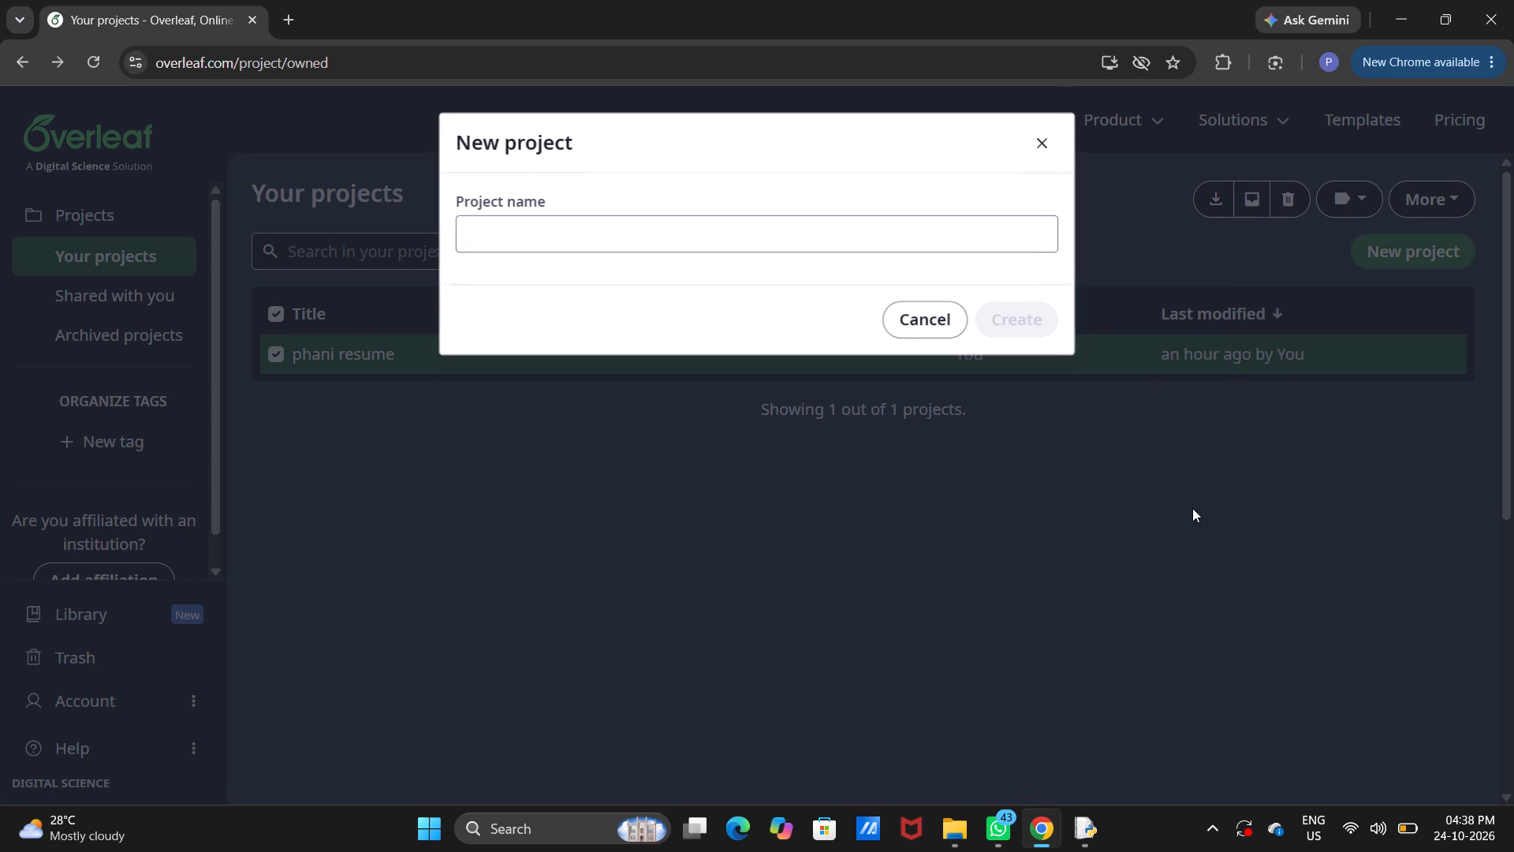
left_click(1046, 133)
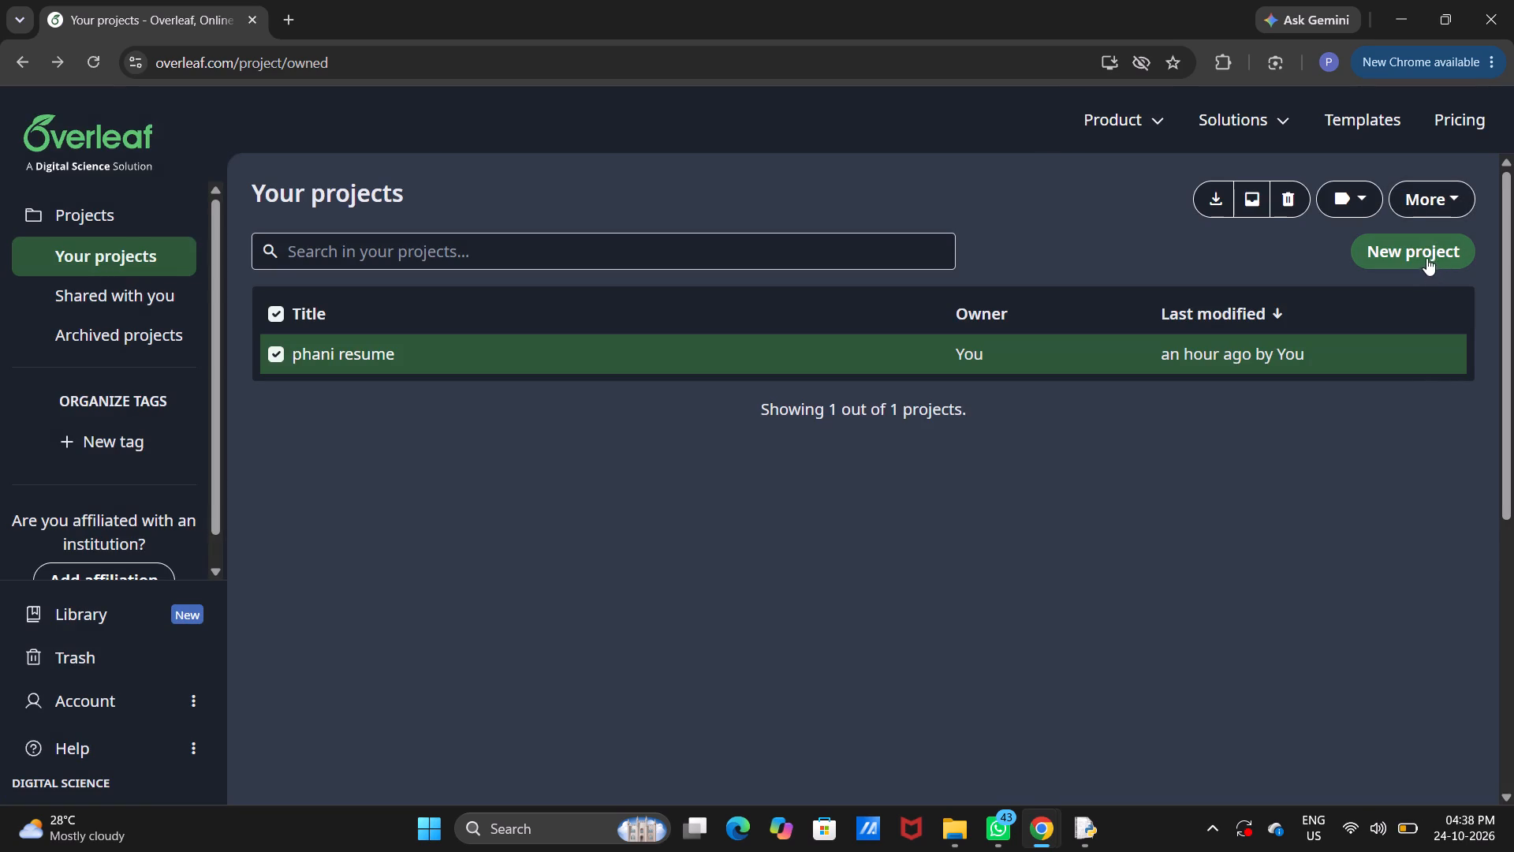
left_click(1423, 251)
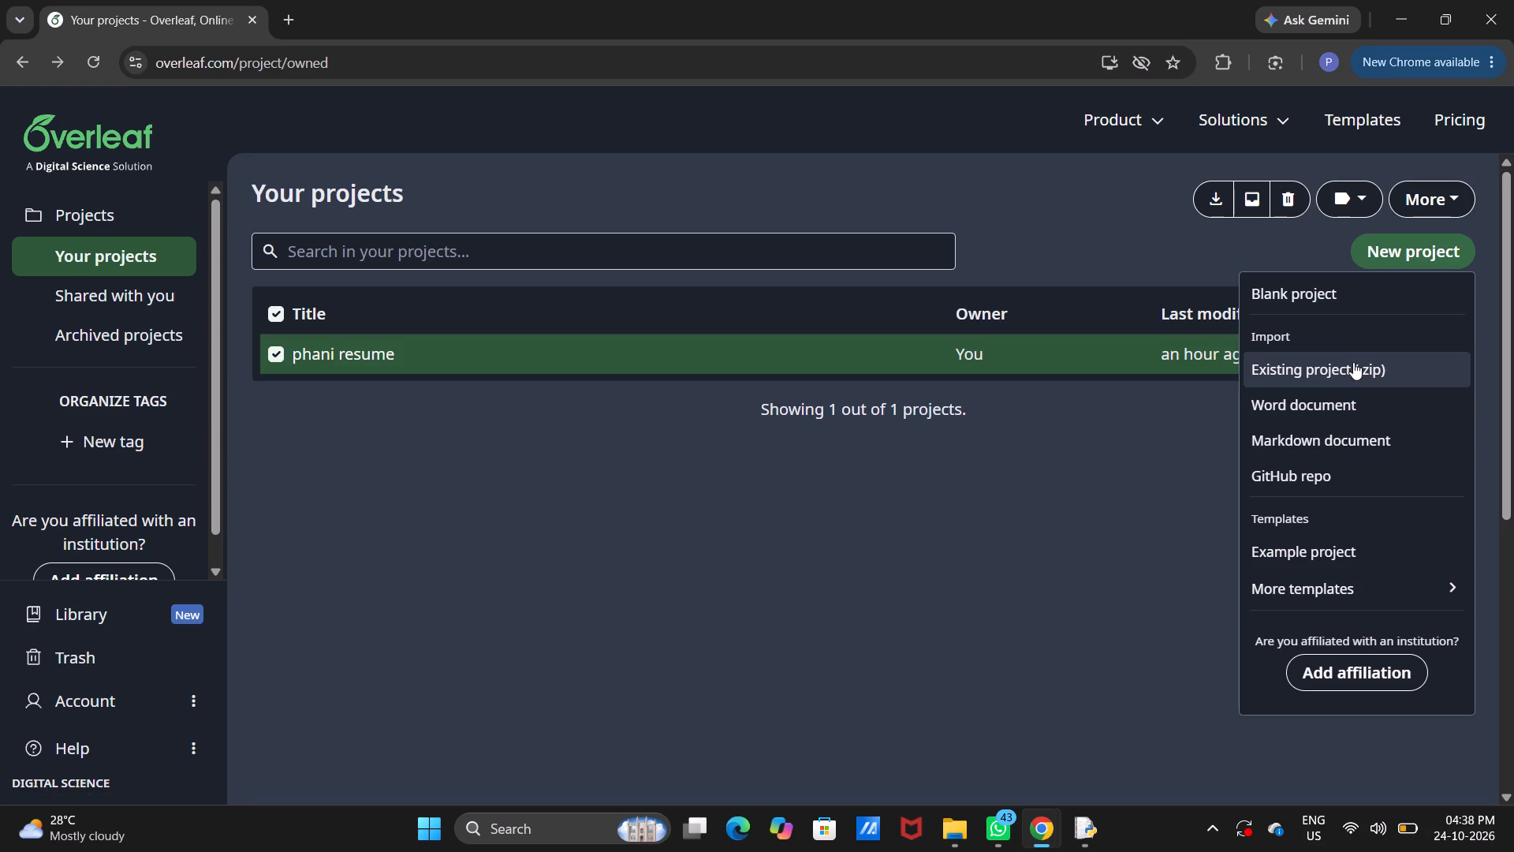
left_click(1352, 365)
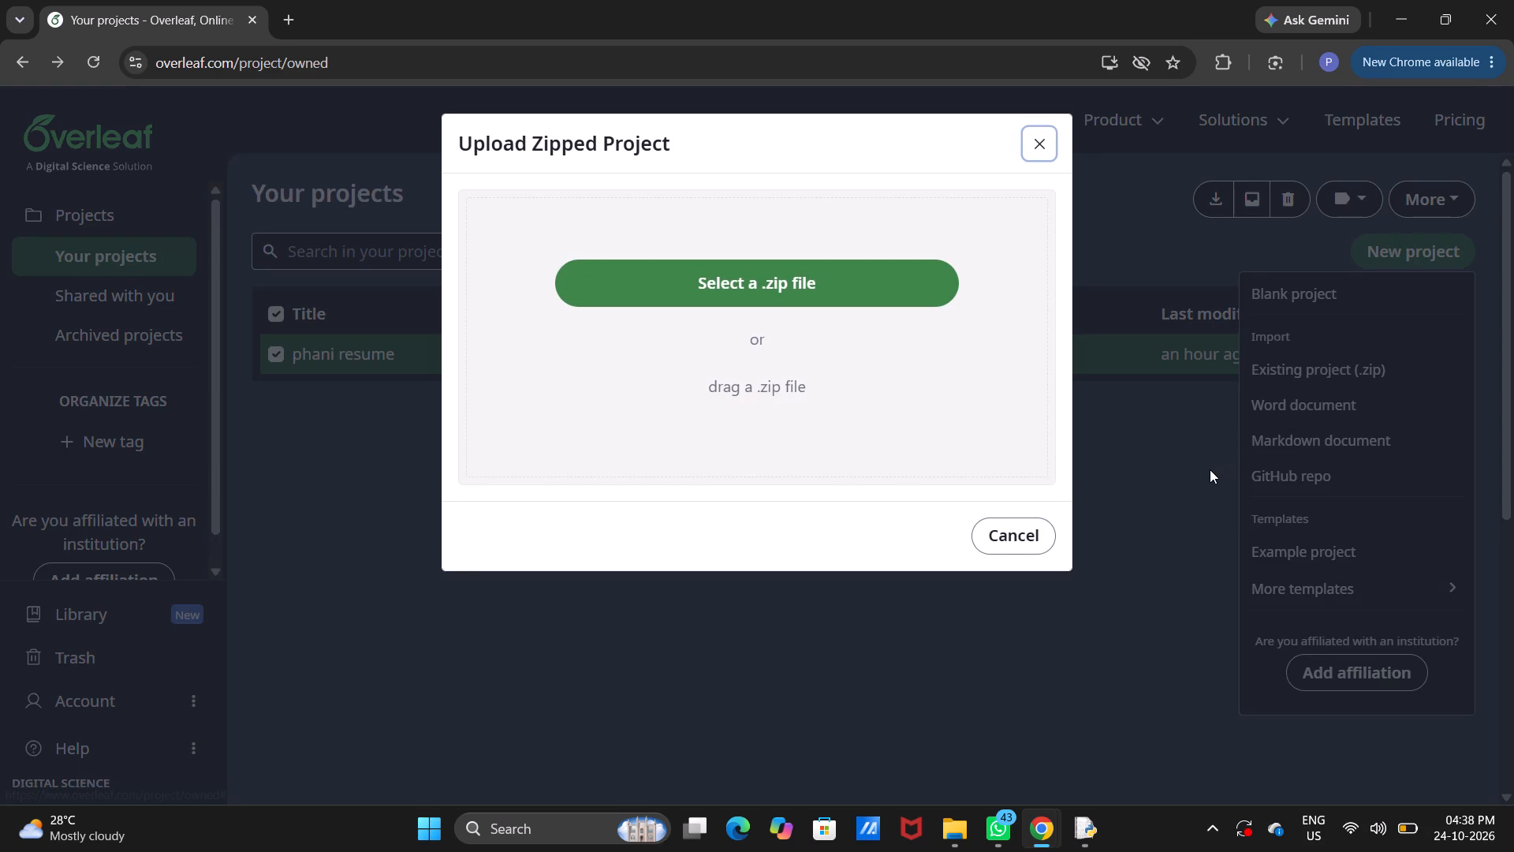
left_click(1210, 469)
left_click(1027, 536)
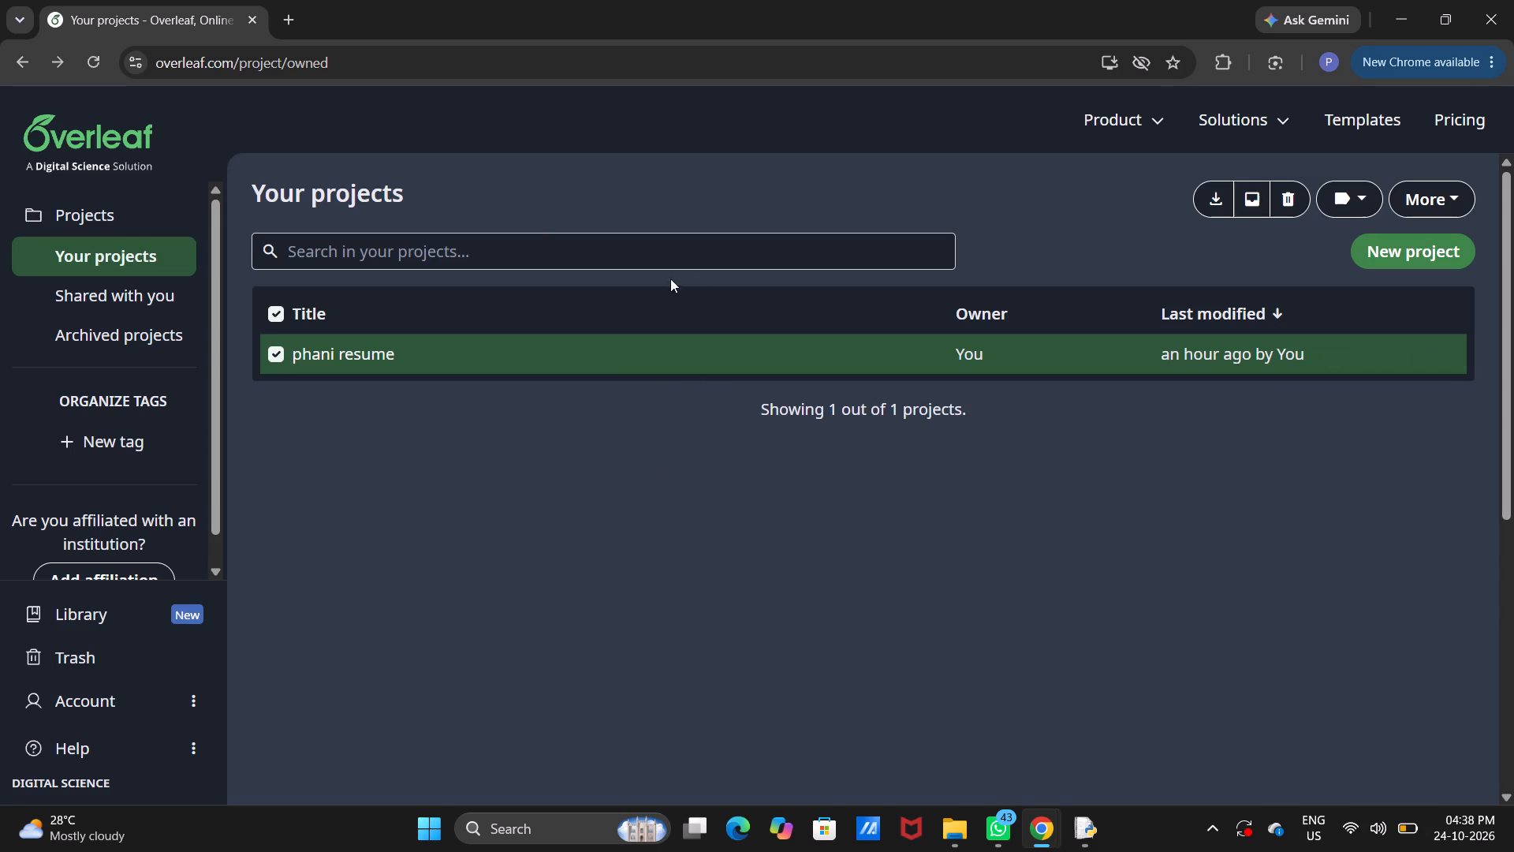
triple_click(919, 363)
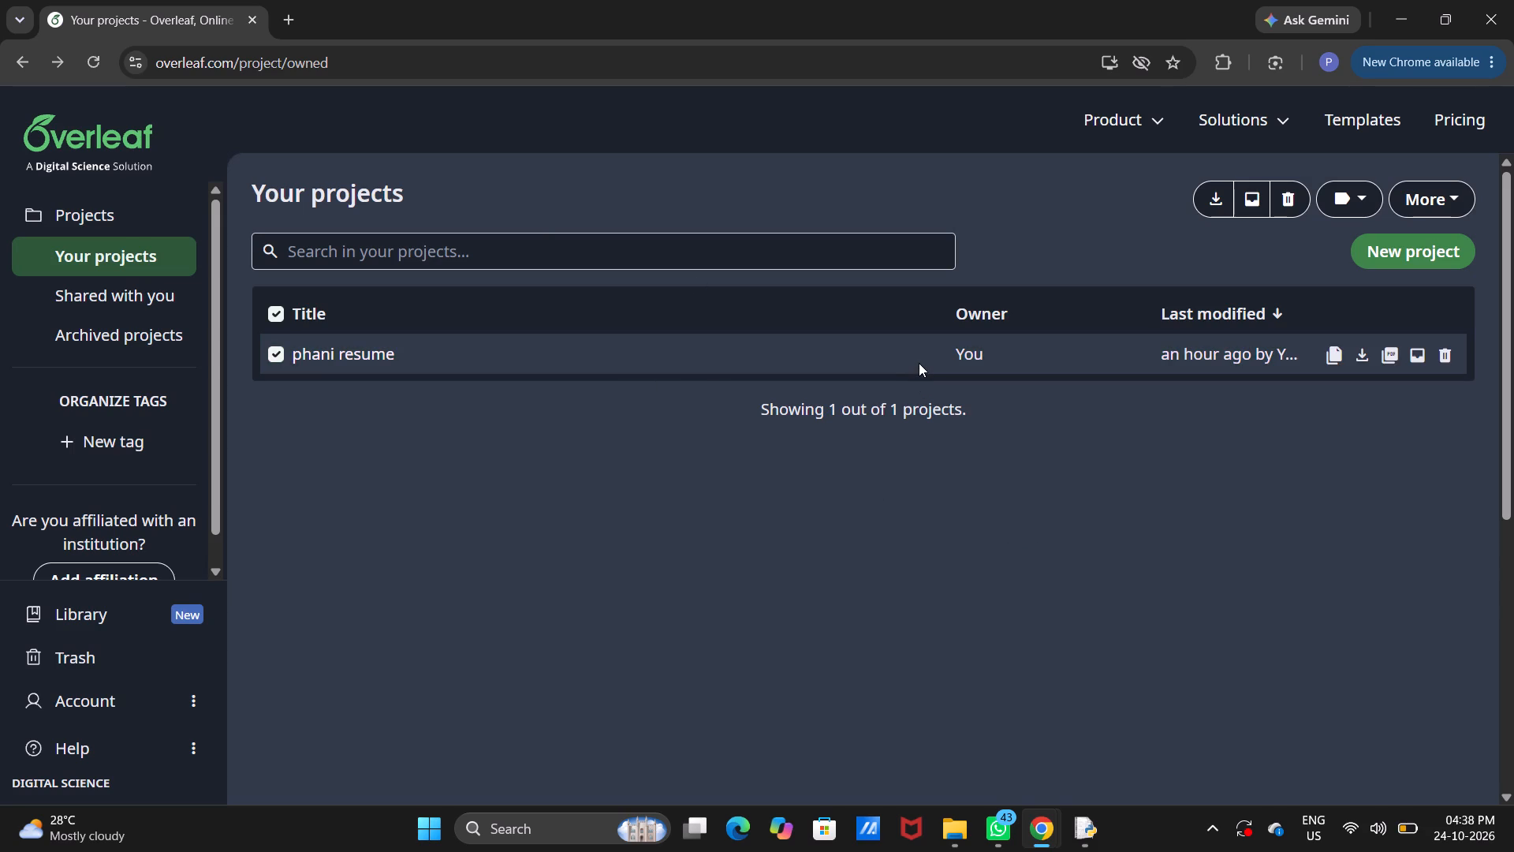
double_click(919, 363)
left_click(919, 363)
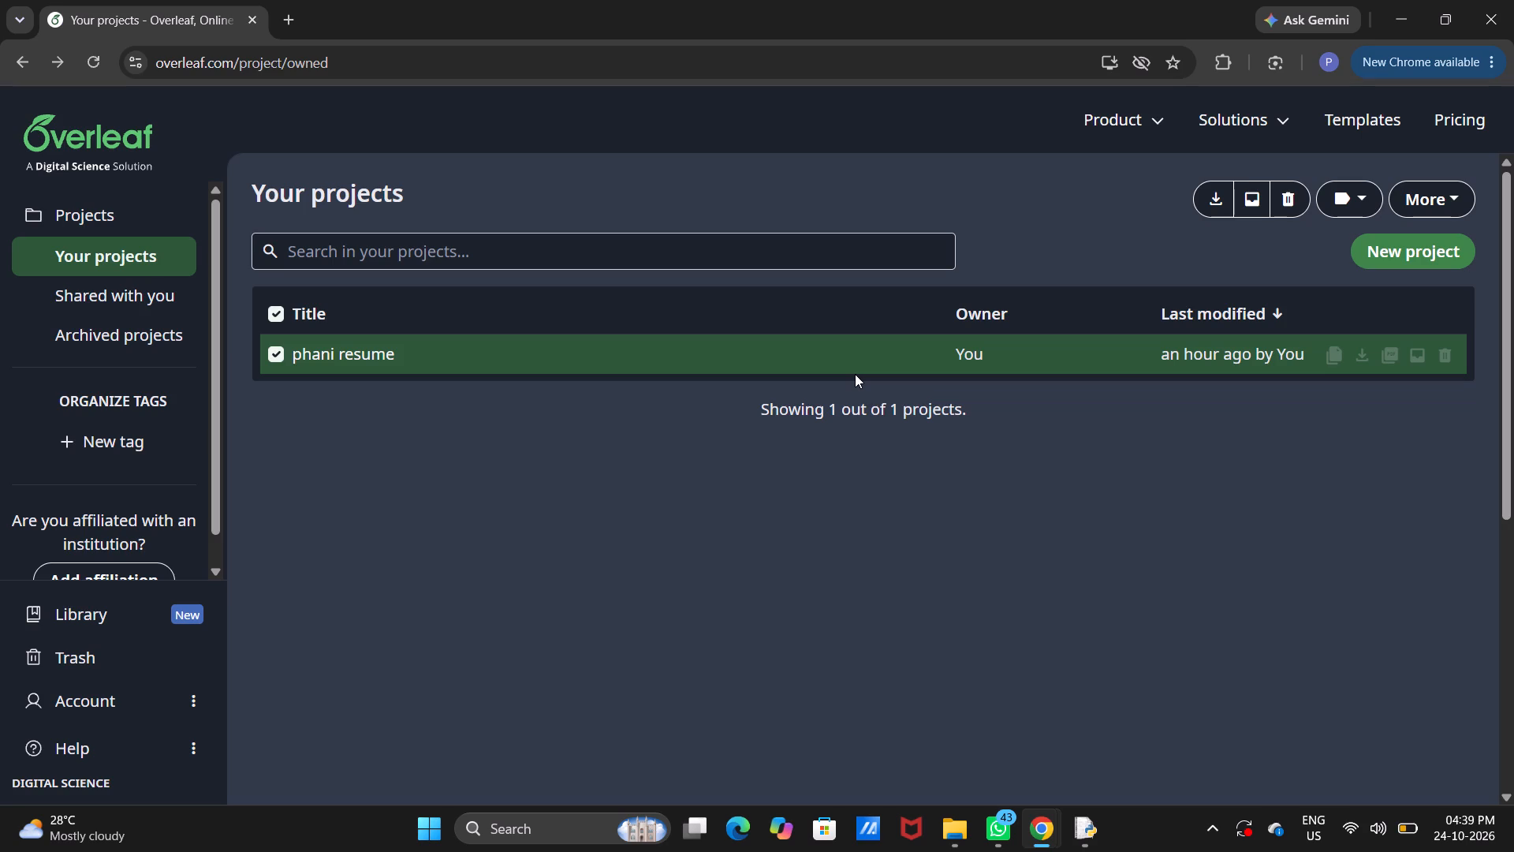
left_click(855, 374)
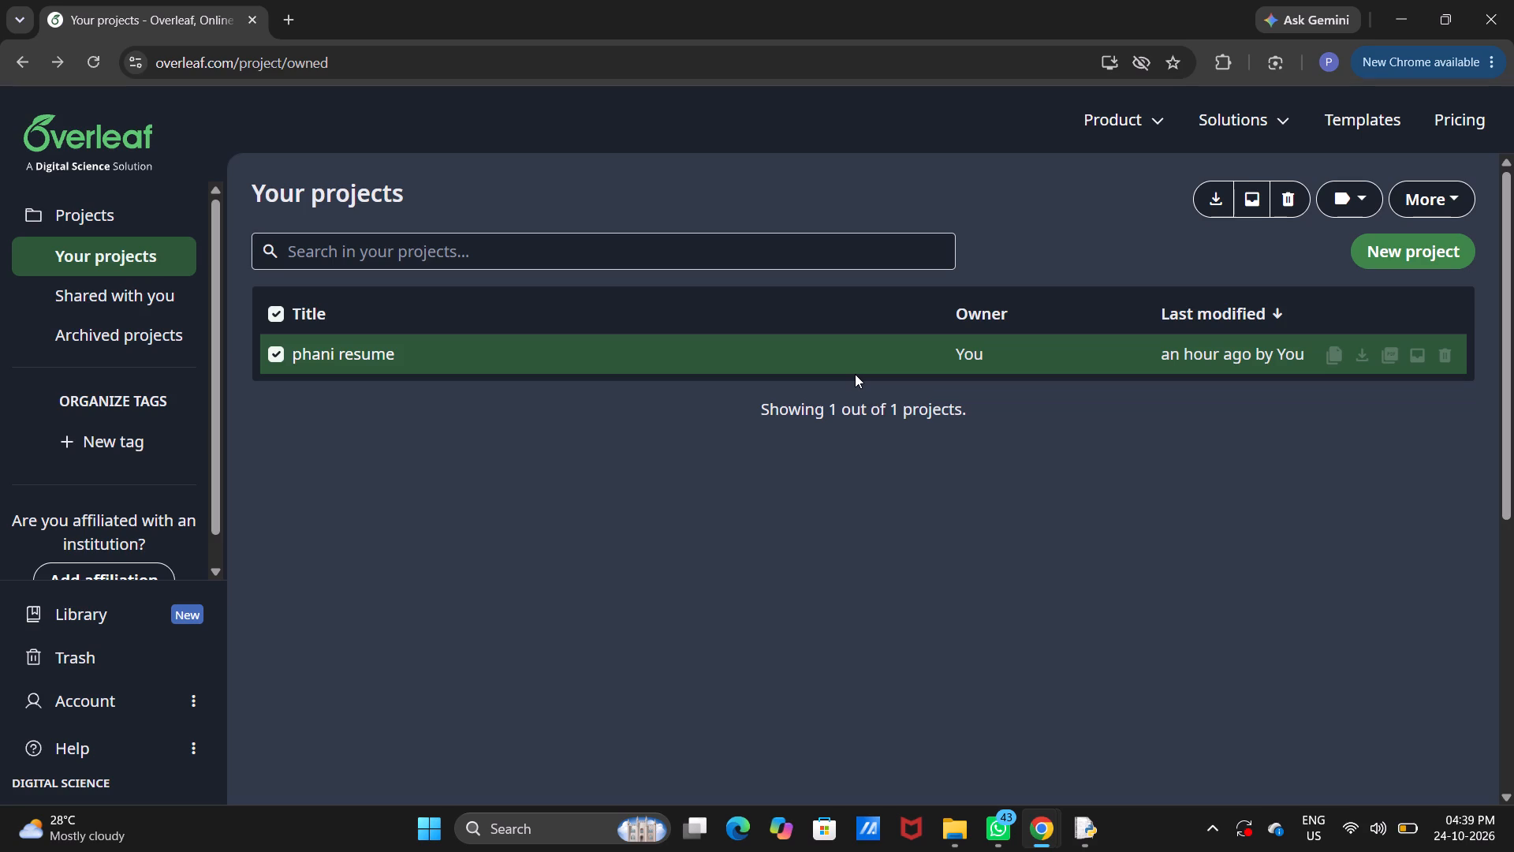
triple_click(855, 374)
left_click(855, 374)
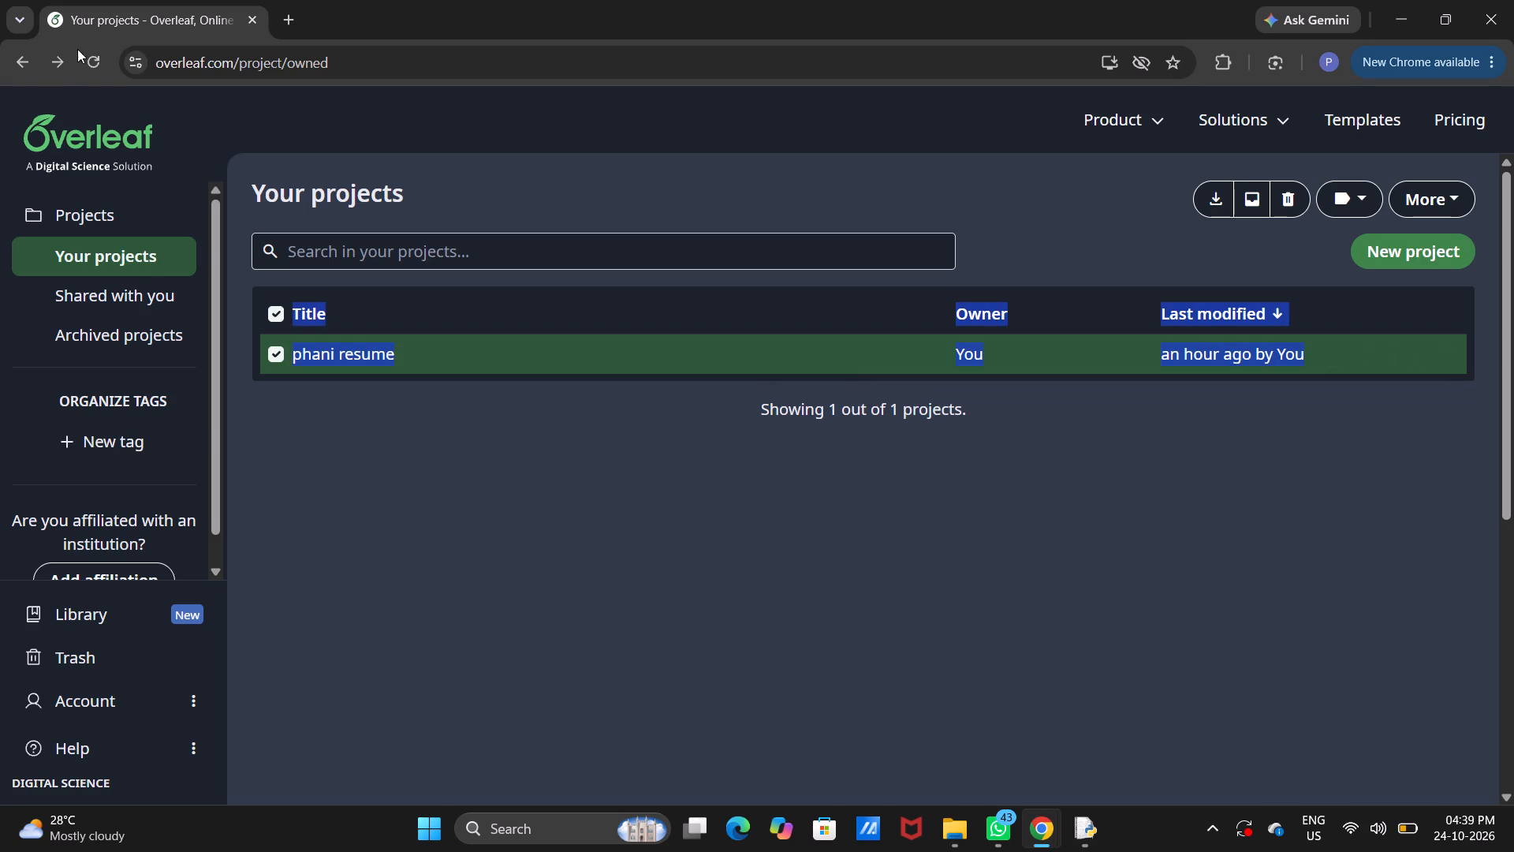
Reload the projects list, reopen the phani resume project, and view the internship entries on page 2 of its PDF.
left_click(95, 60)
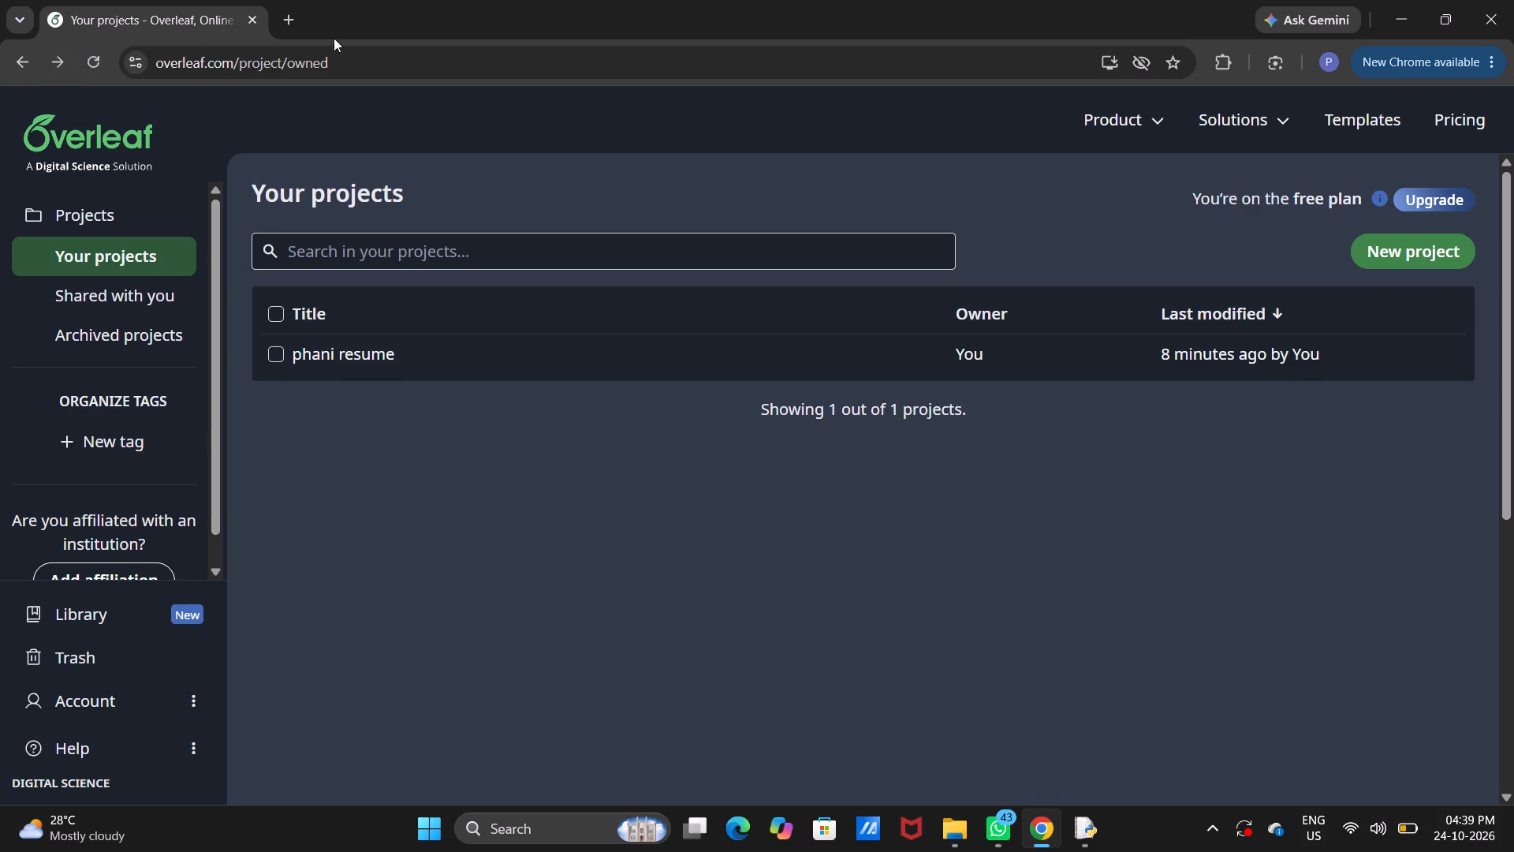
left_click(382, 349)
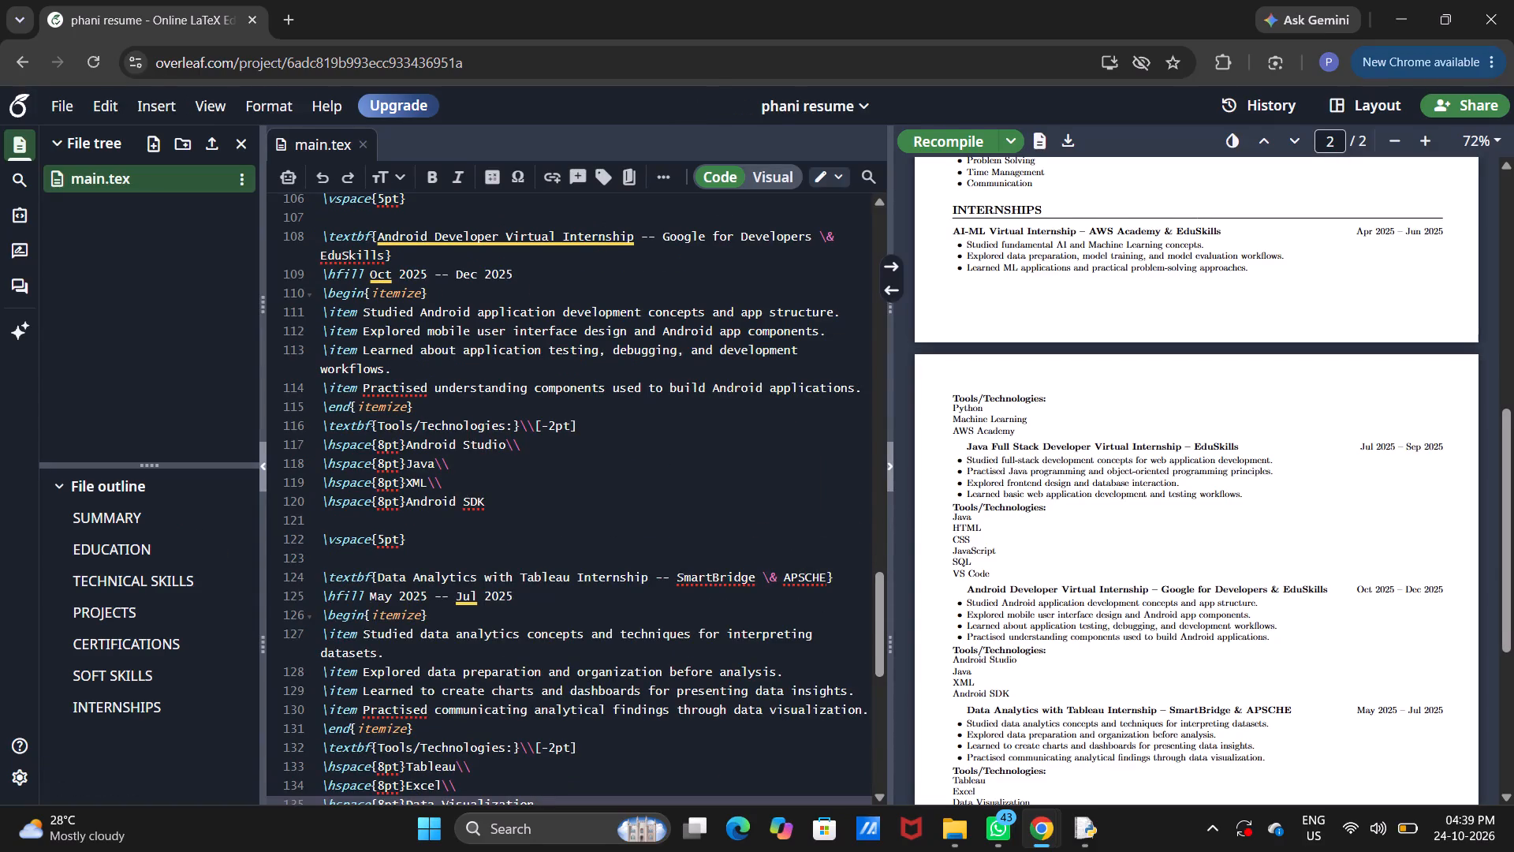
scroll(1022, 508, "down", 4)
scroll(1022, 508, "right", 1)
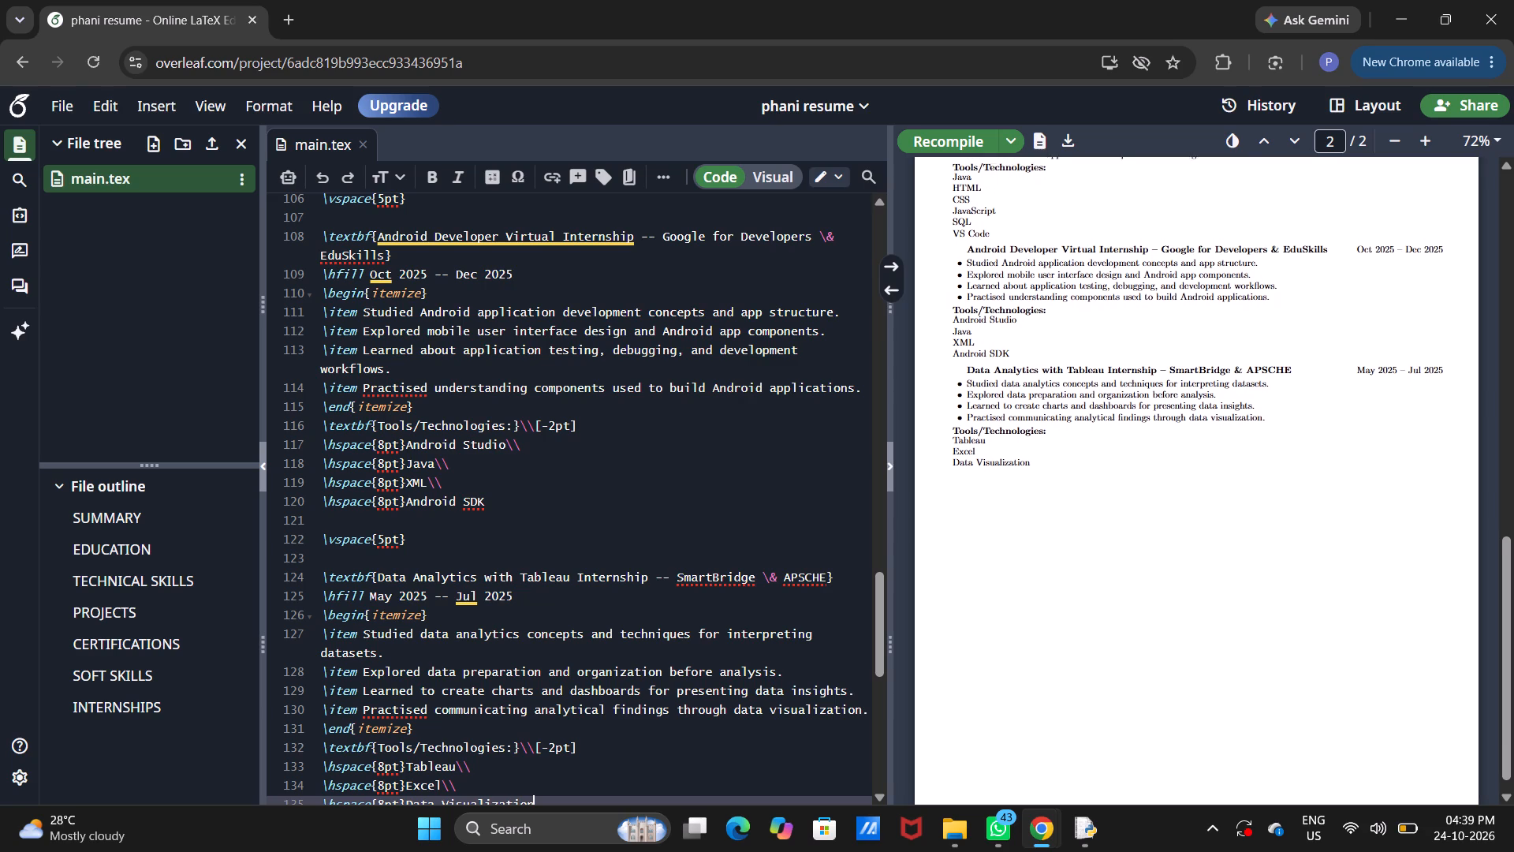
scroll(1022, 508, "right", 1)
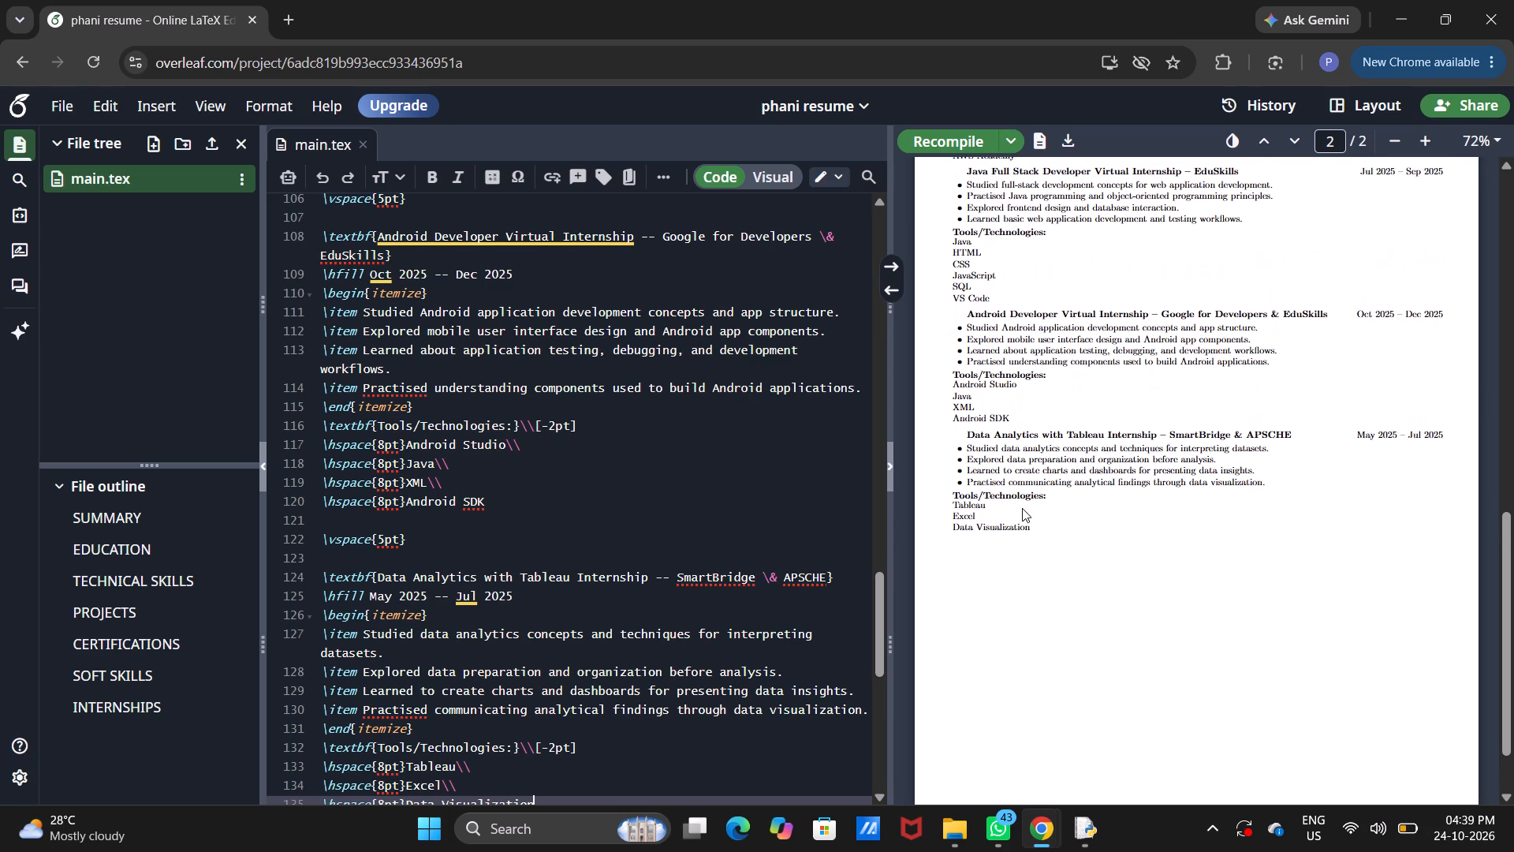
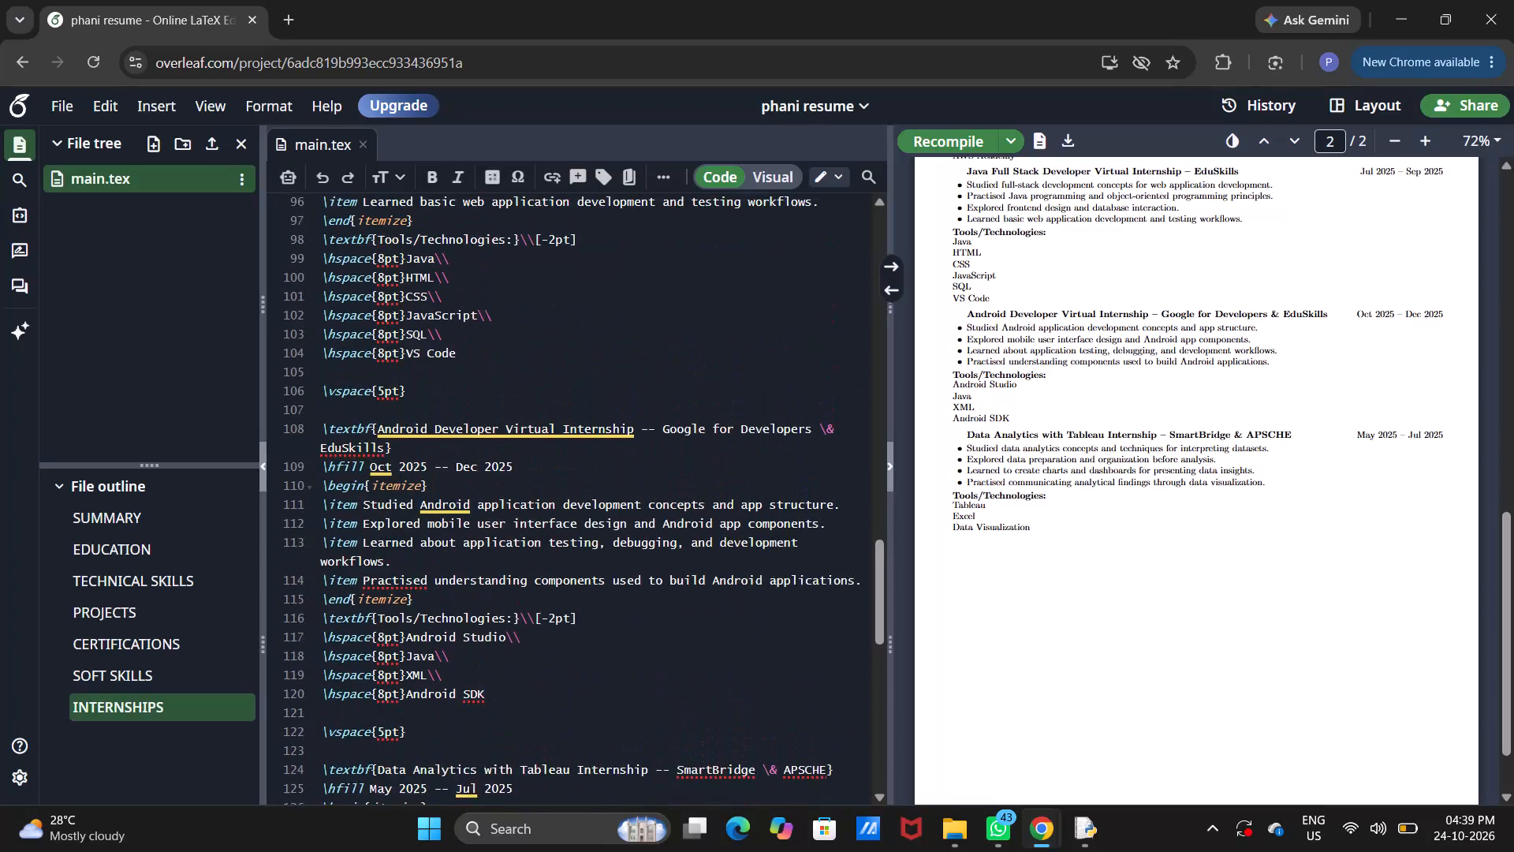
Replace the entire INTERNSHIPS section, through the Data Visualization line, with the copied version that nests each Tools/Technologies list in its own itemize block.
scroll(513, 364, "up", 5)
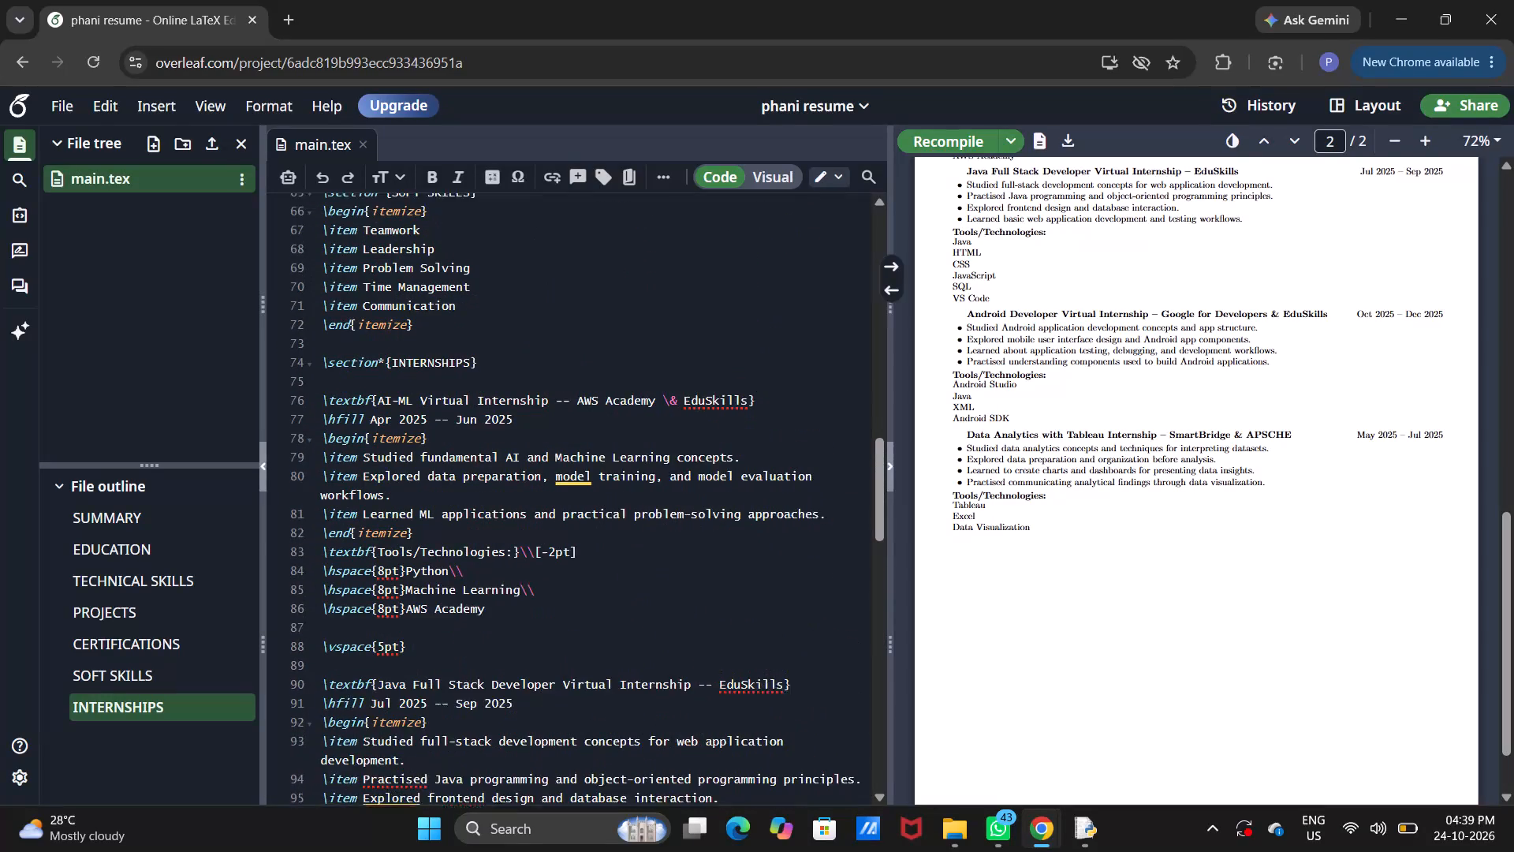
scroll(513, 364, "up", 4)
scroll(513, 364, "right", 2)
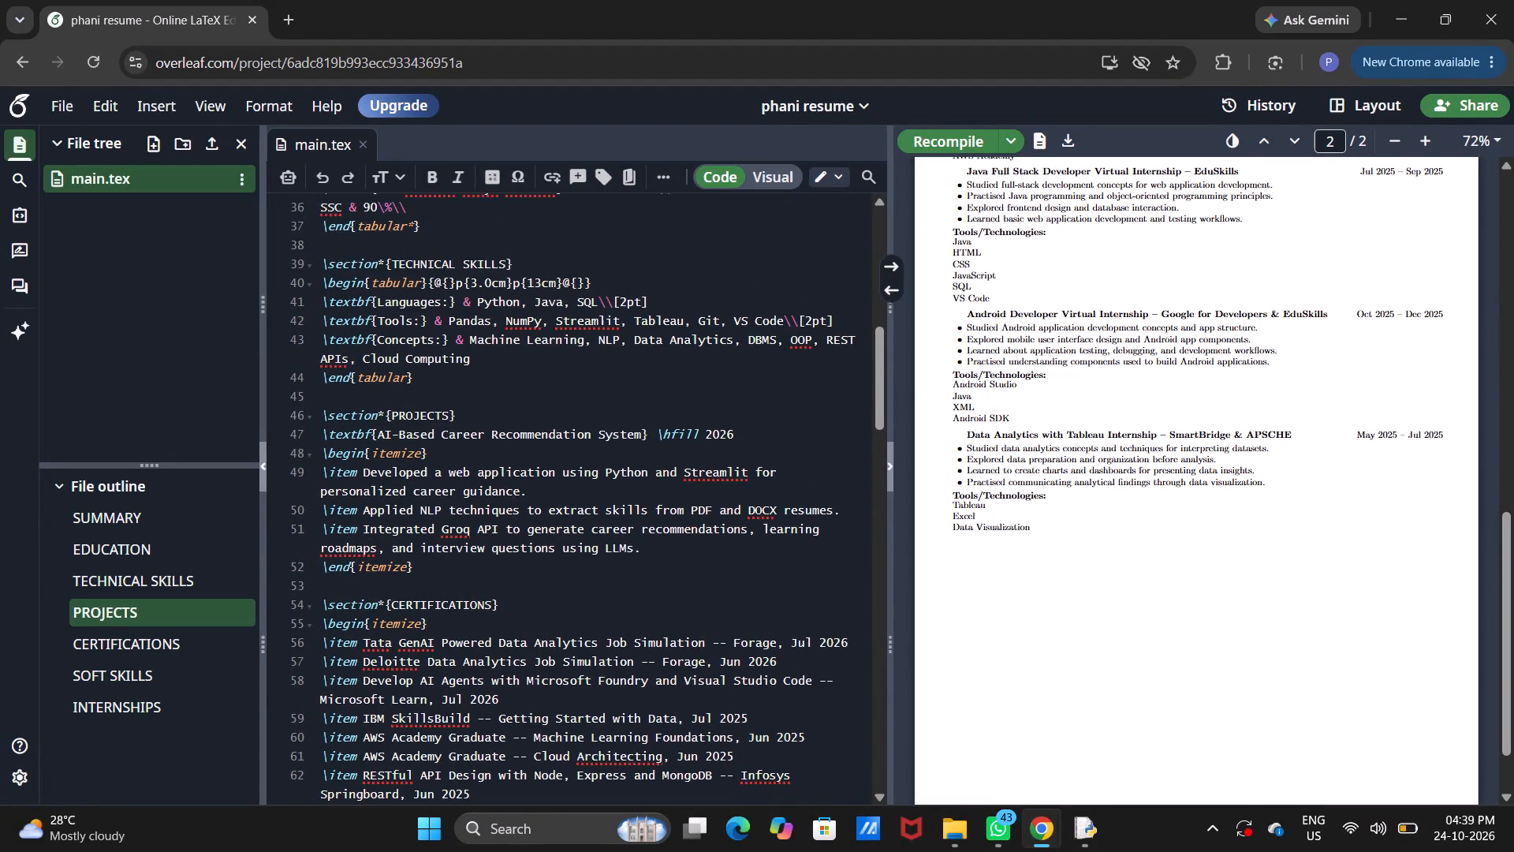
scroll(513, 364, "right", 1)
scroll(513, 364, "down", 4)
scroll(513, 364, "right", 1)
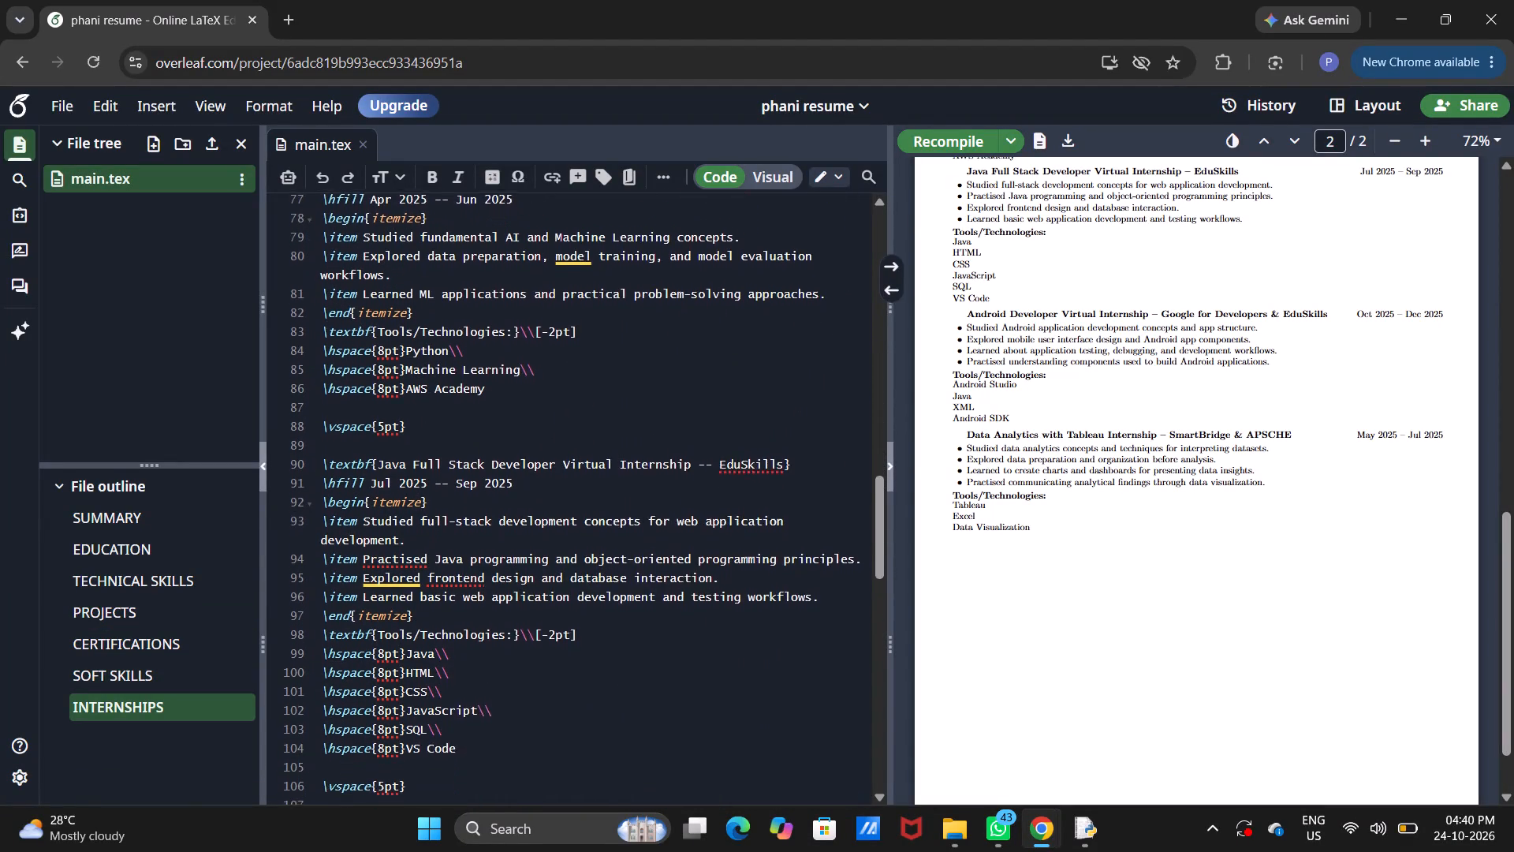
scroll(513, 364, "right", 1)
scroll(378, 411, "up", 1)
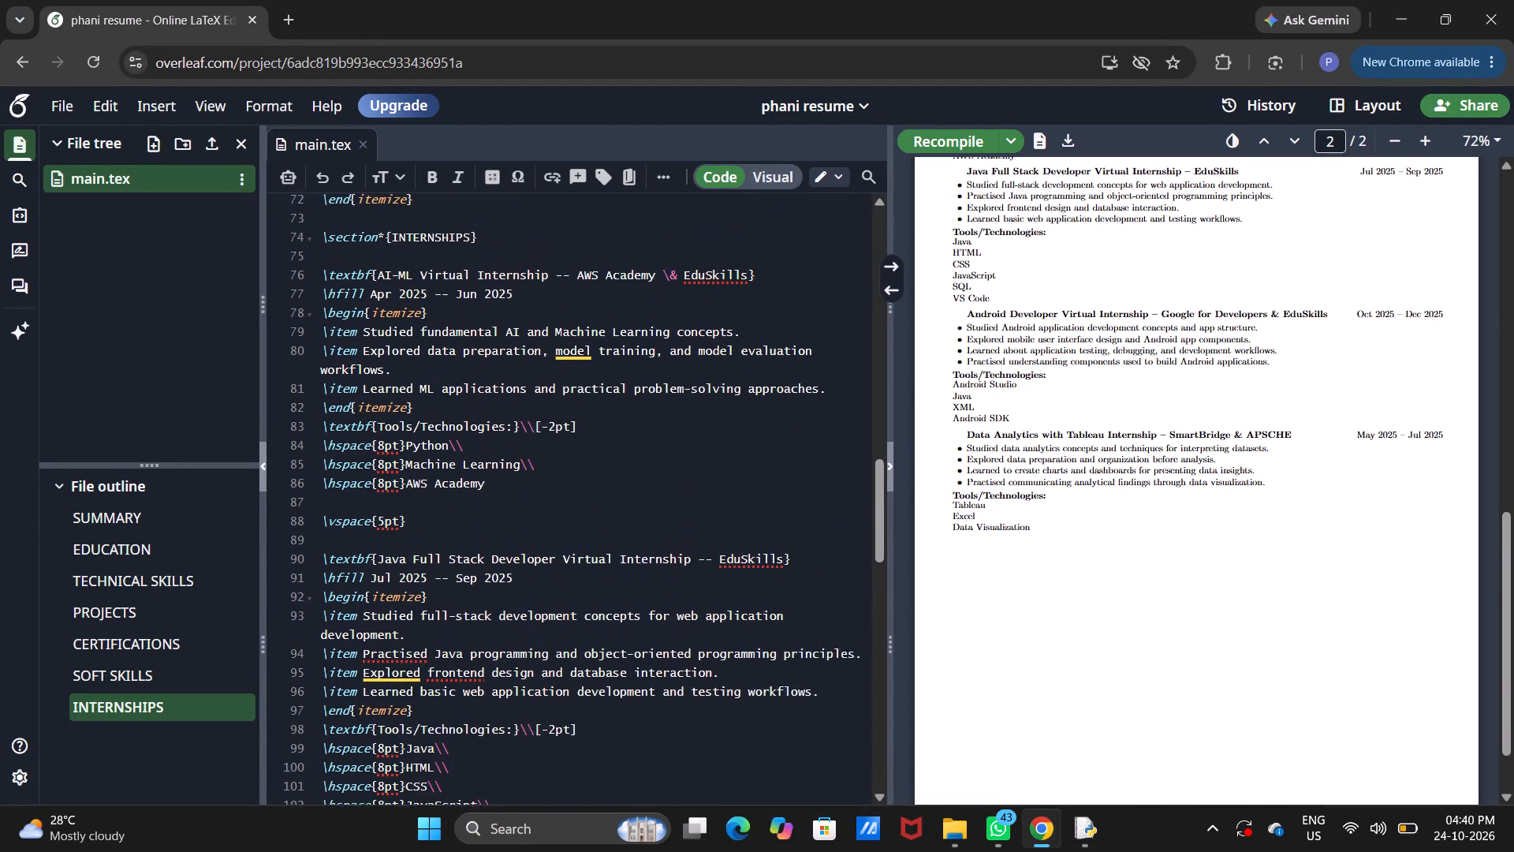
scroll(378, 411, "up", 1)
left_click(326, 267)
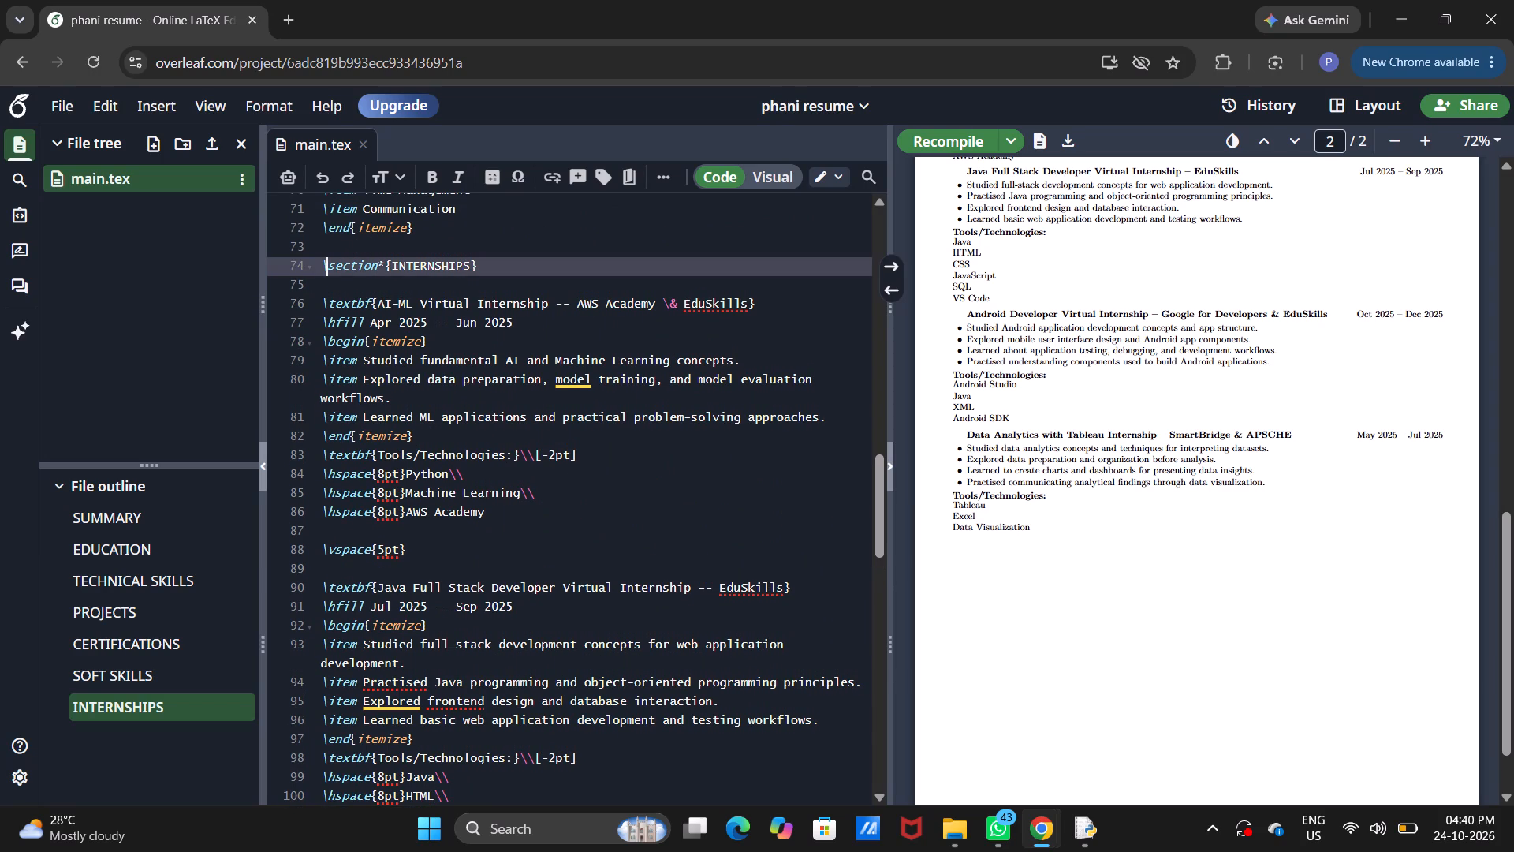
key("Left")
left_click_drag(326, 267, 491, 410)
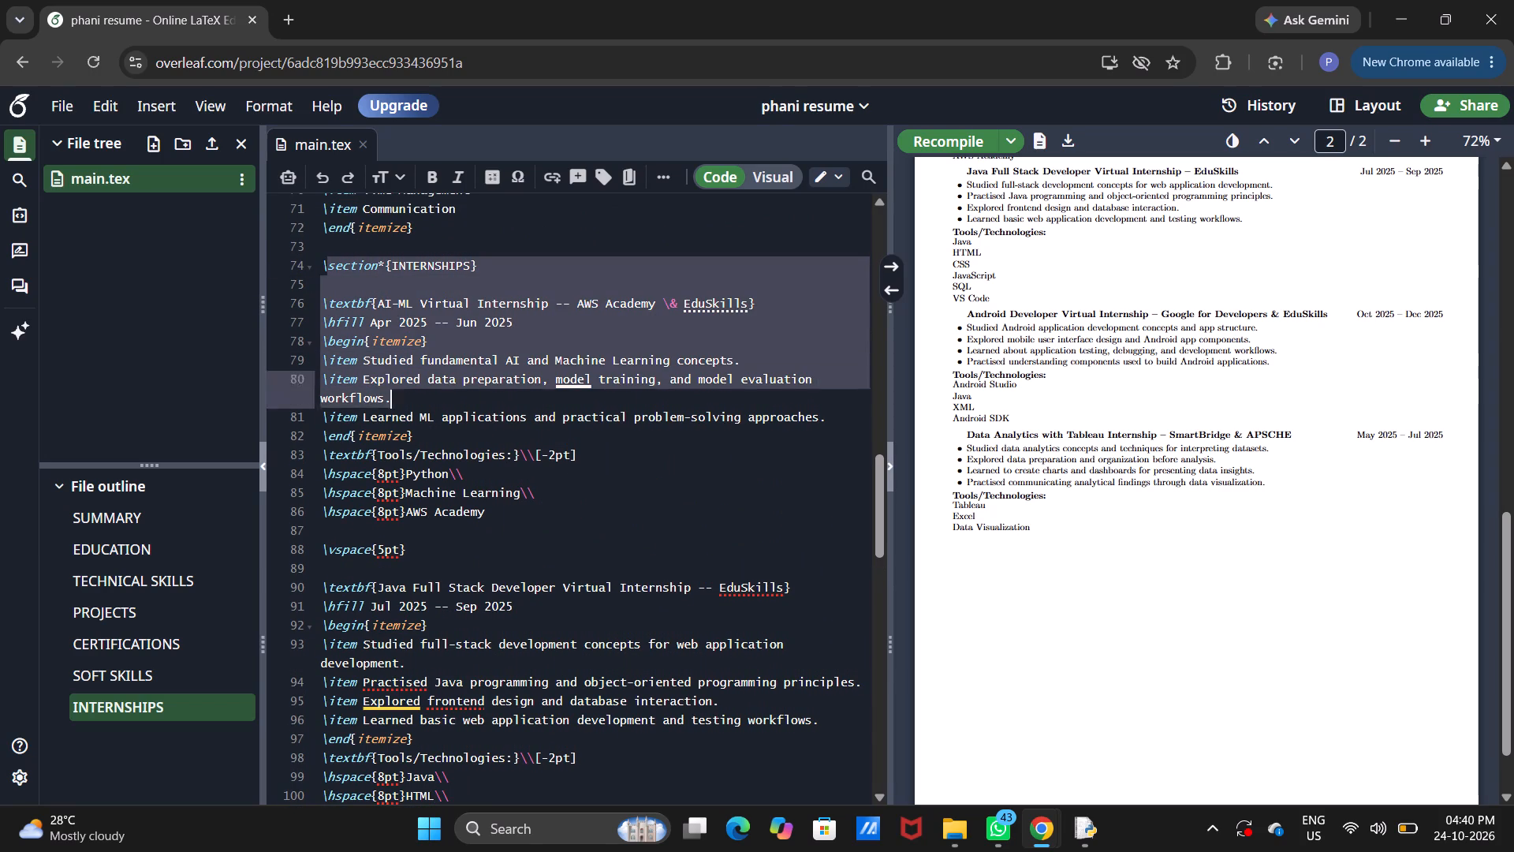
left_click_drag(491, 410, 540, 472)
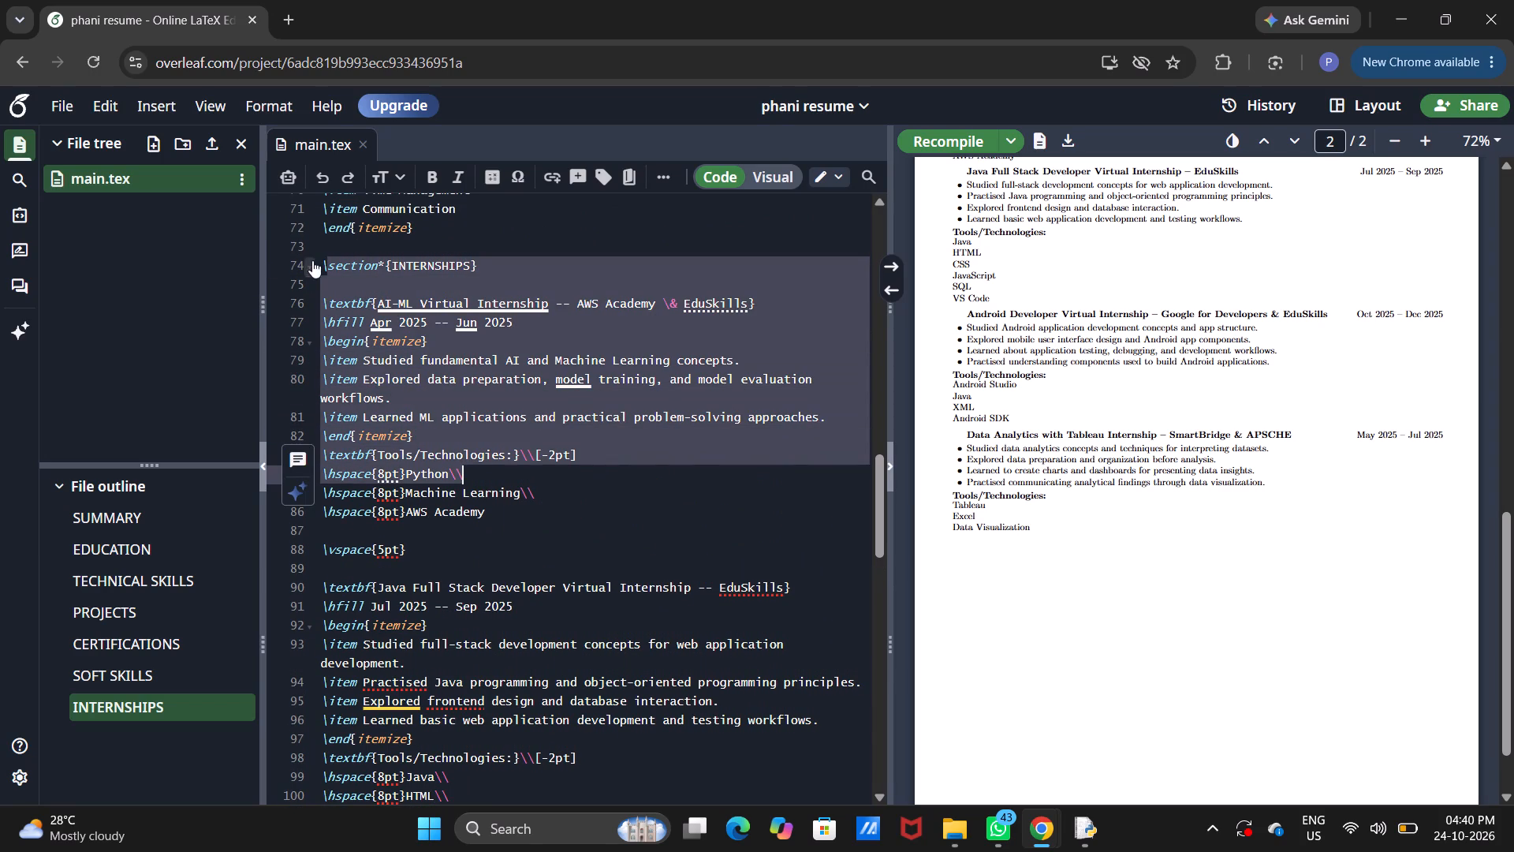
left_click(319, 260)
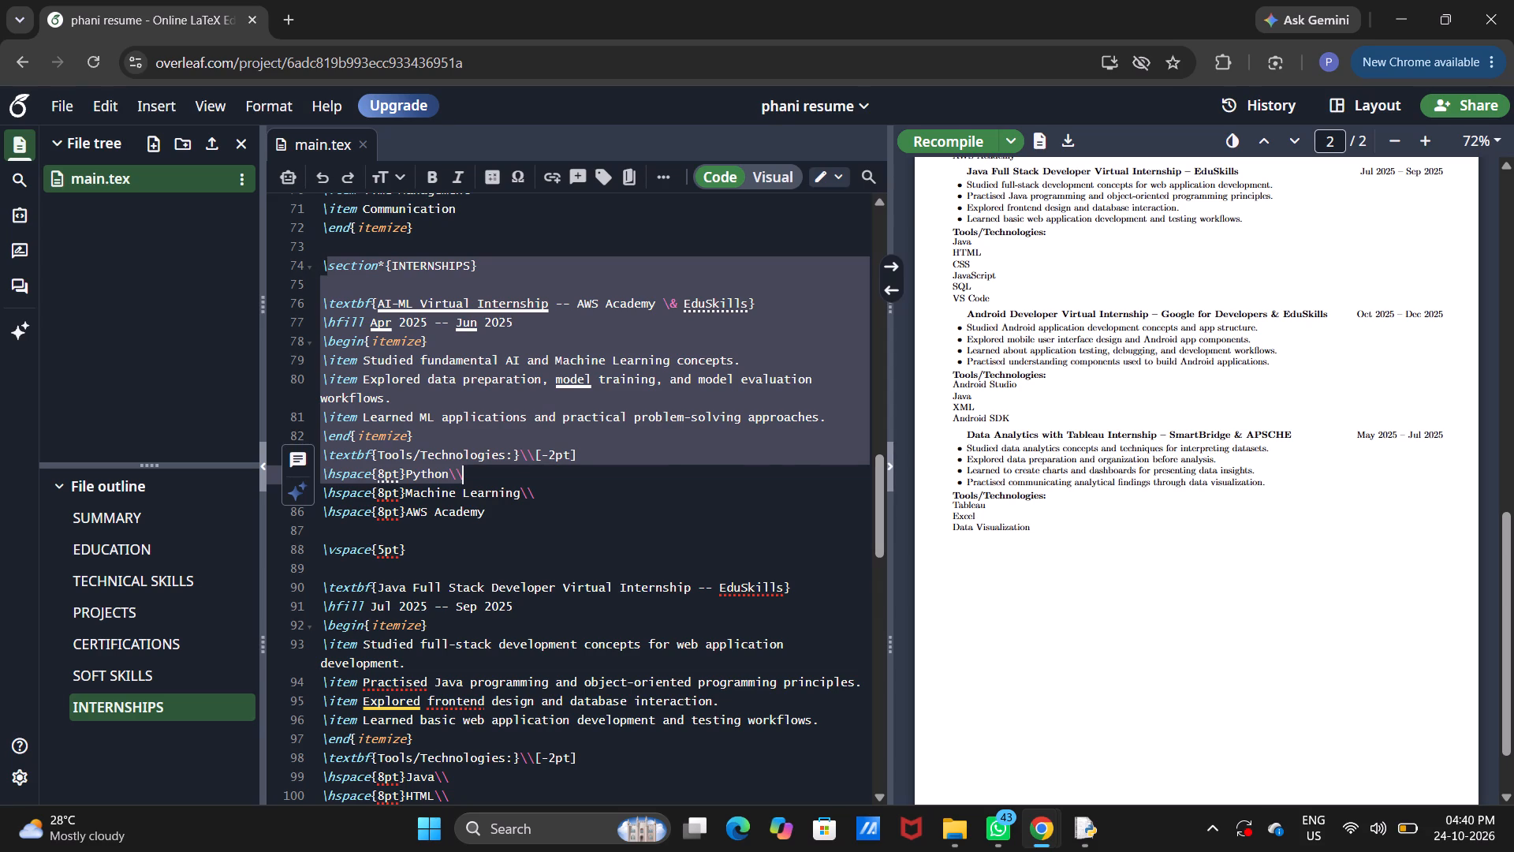
left_click_drag(319, 260, 690, 731)
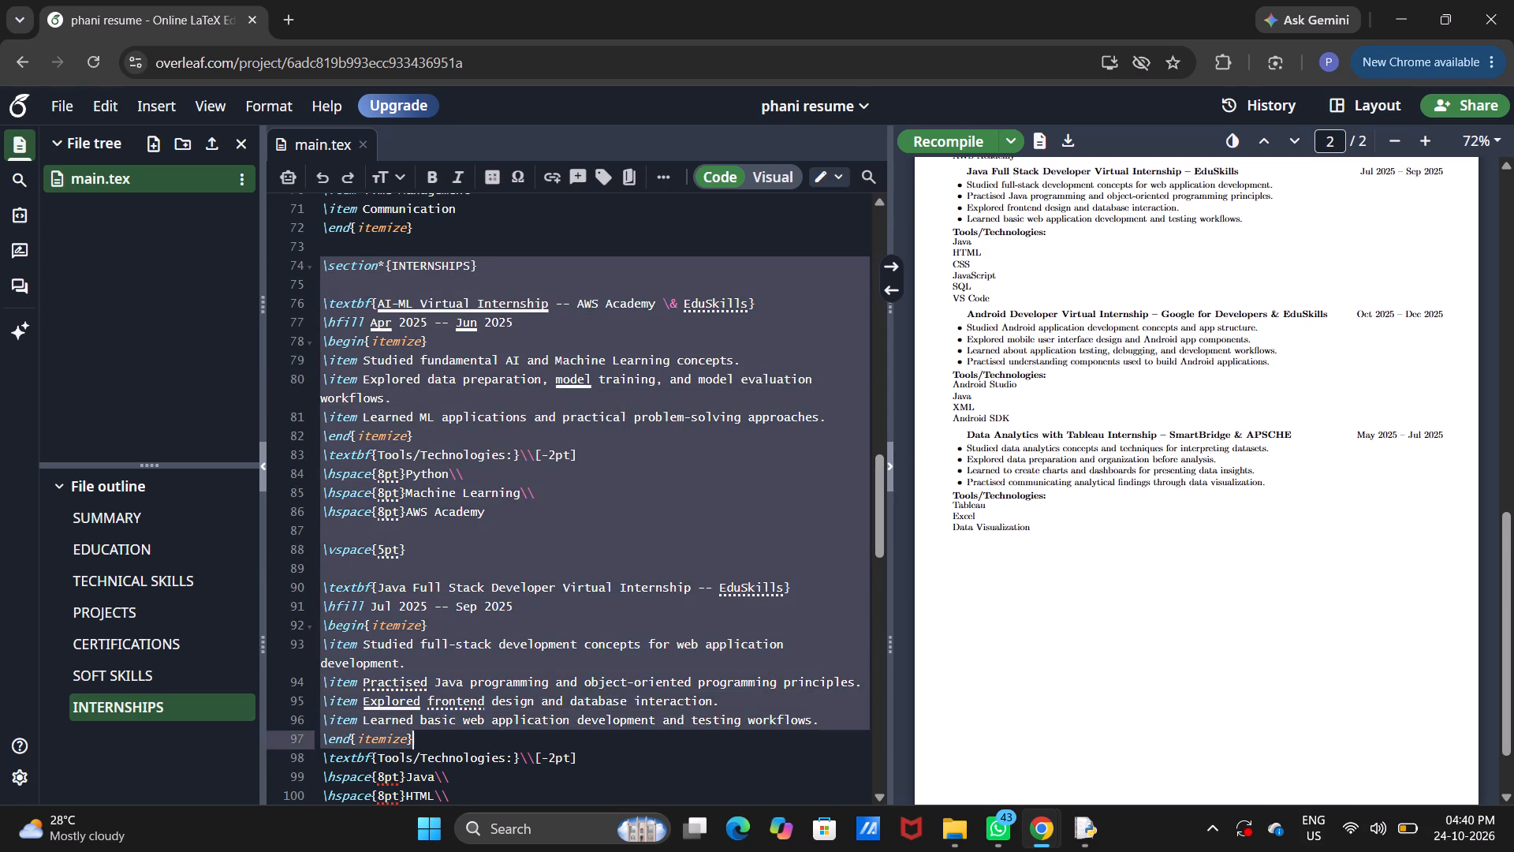
left_click_drag(690, 731, 628, 462)
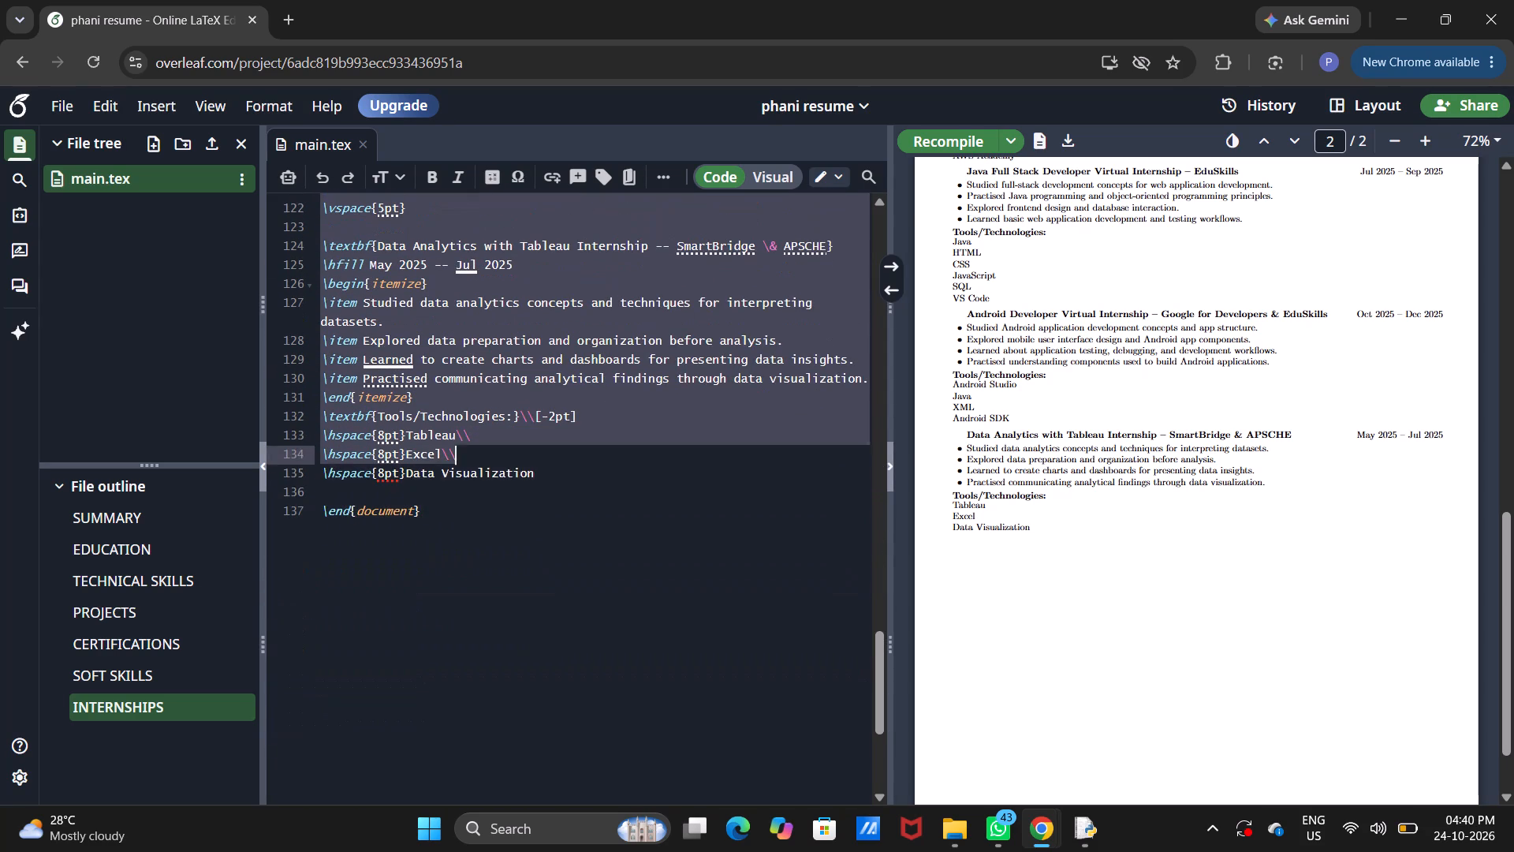
left_click_drag(628, 462, 651, 482)
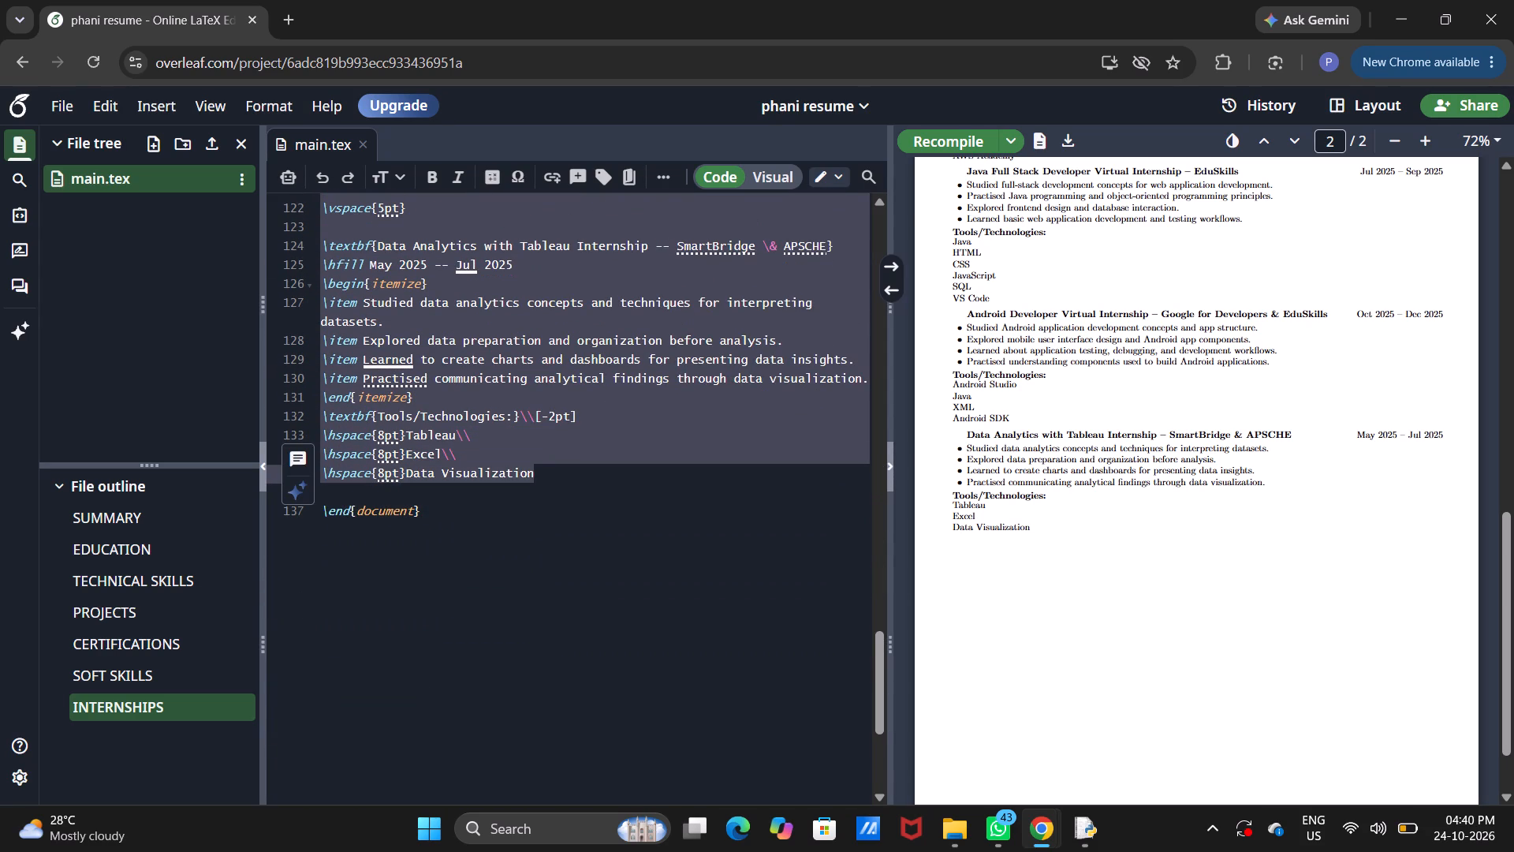
key("BackSpace")
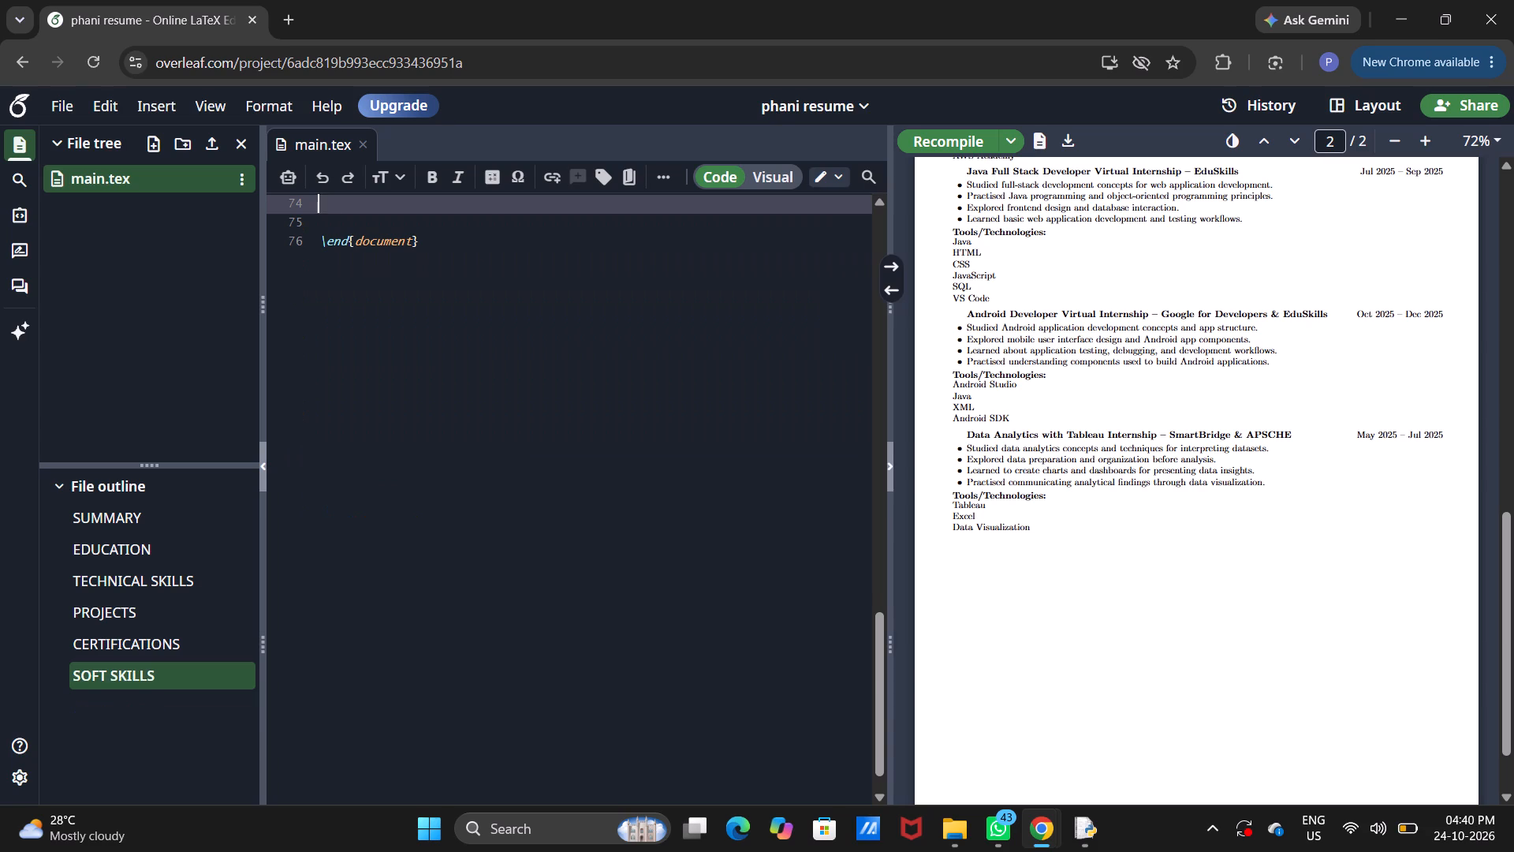
key("ctrl+v")
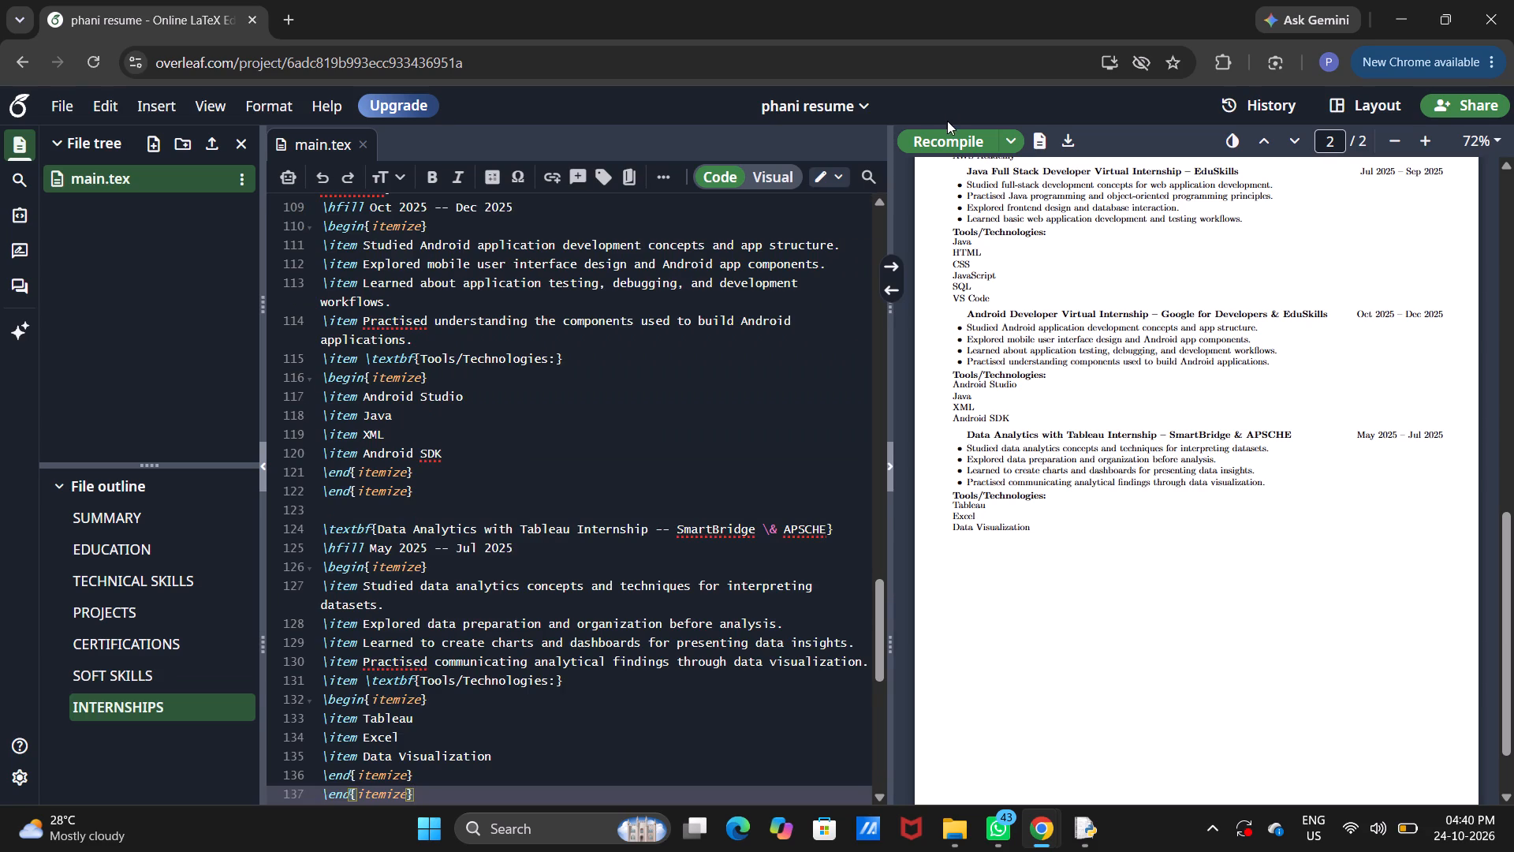
Recompile the resume and review the PDF's layout across both pages, focusing on the INTERNSHIPS entries and their nested tool lists.
left_click(943, 133)
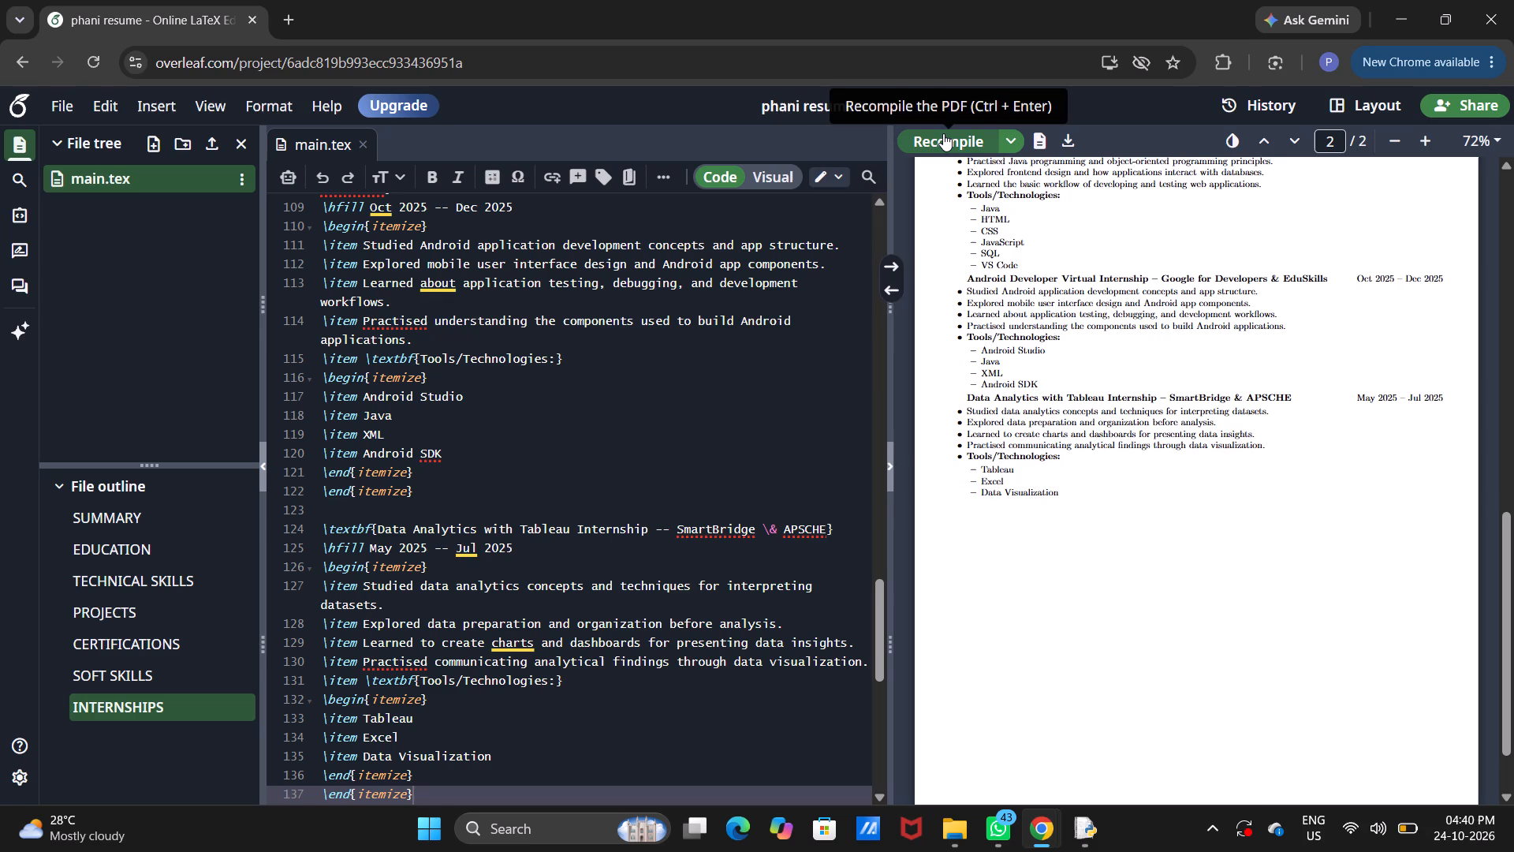
scroll(1259, 317, "up", 4)
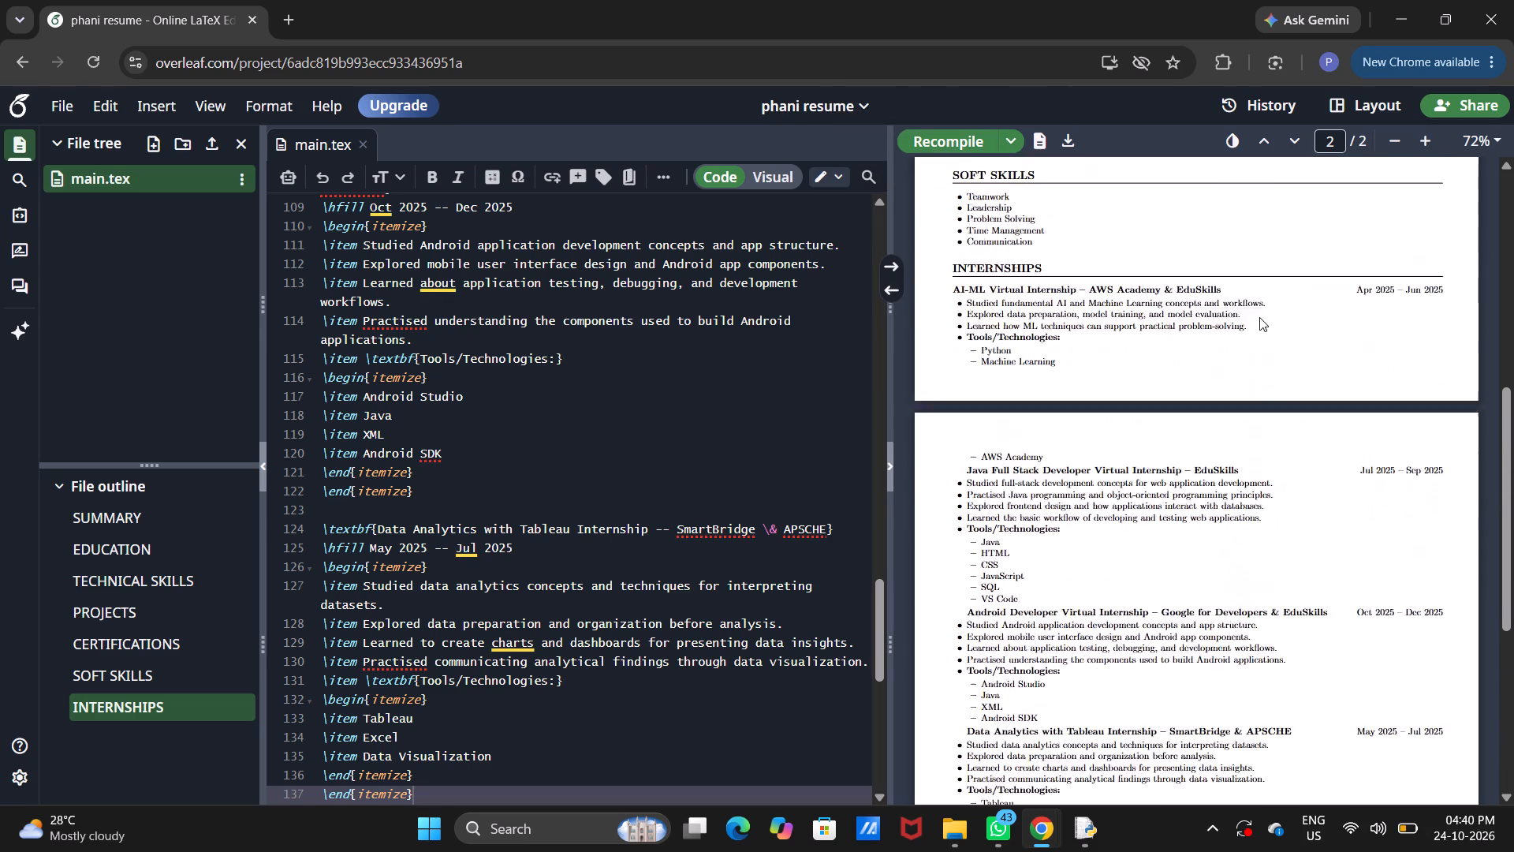
scroll(1259, 317, "up", 6)
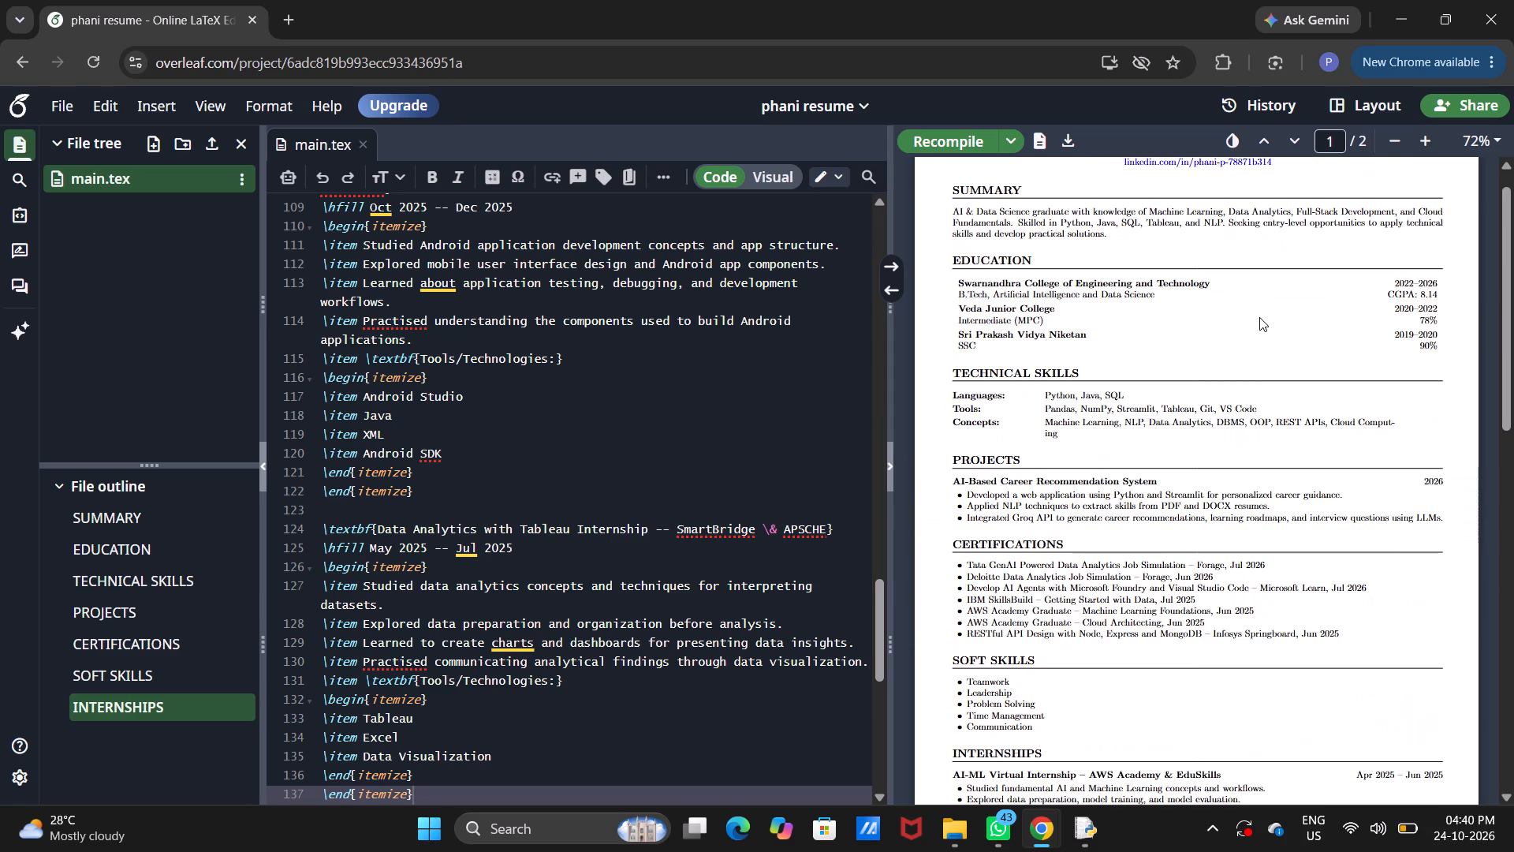
scroll(1259, 317, "down", 7)
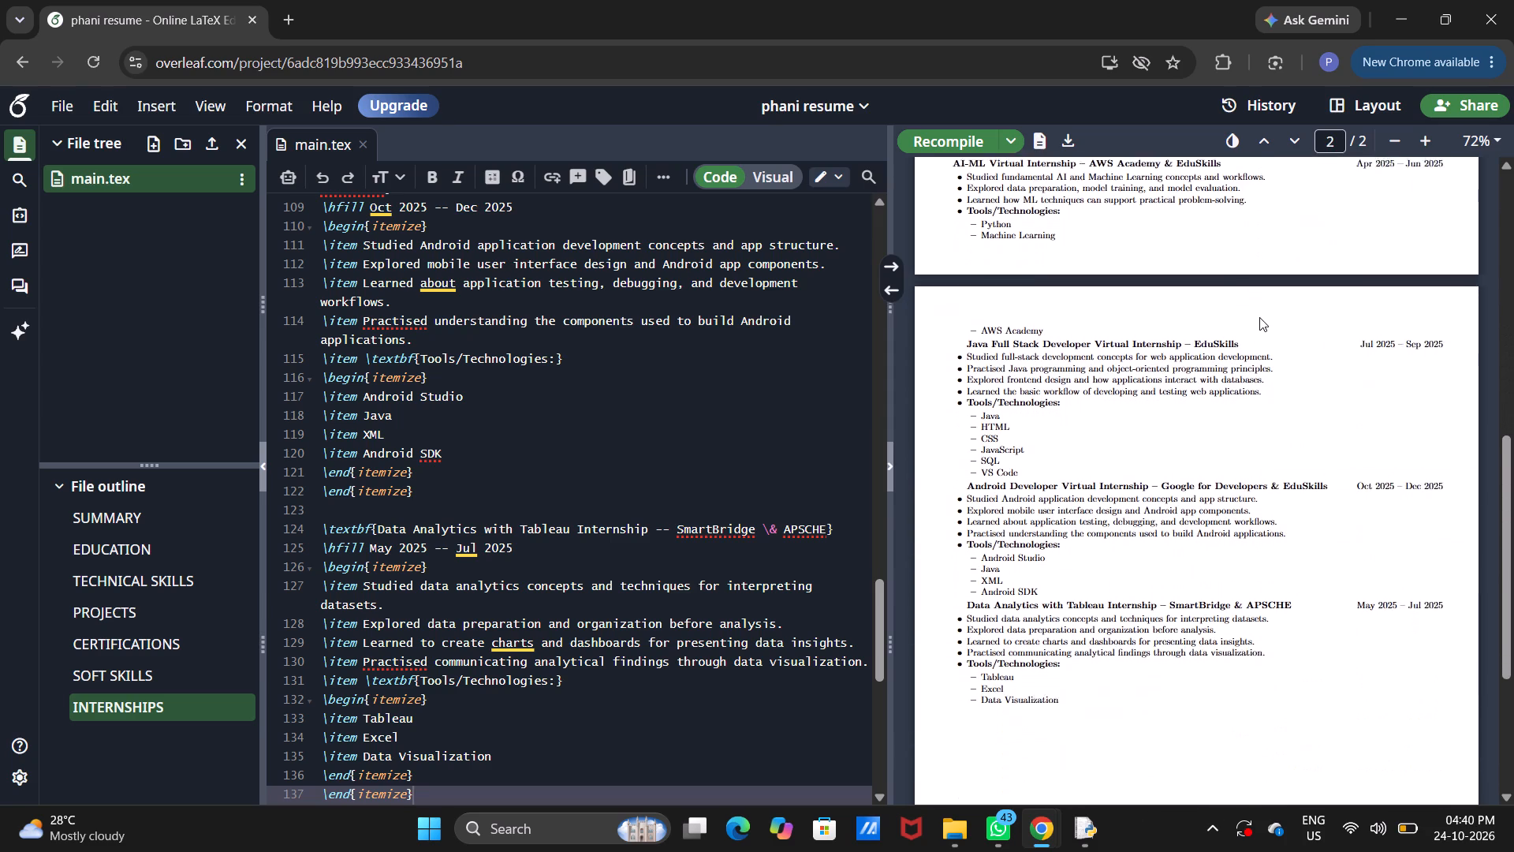
scroll(1259, 317, "up", 1)
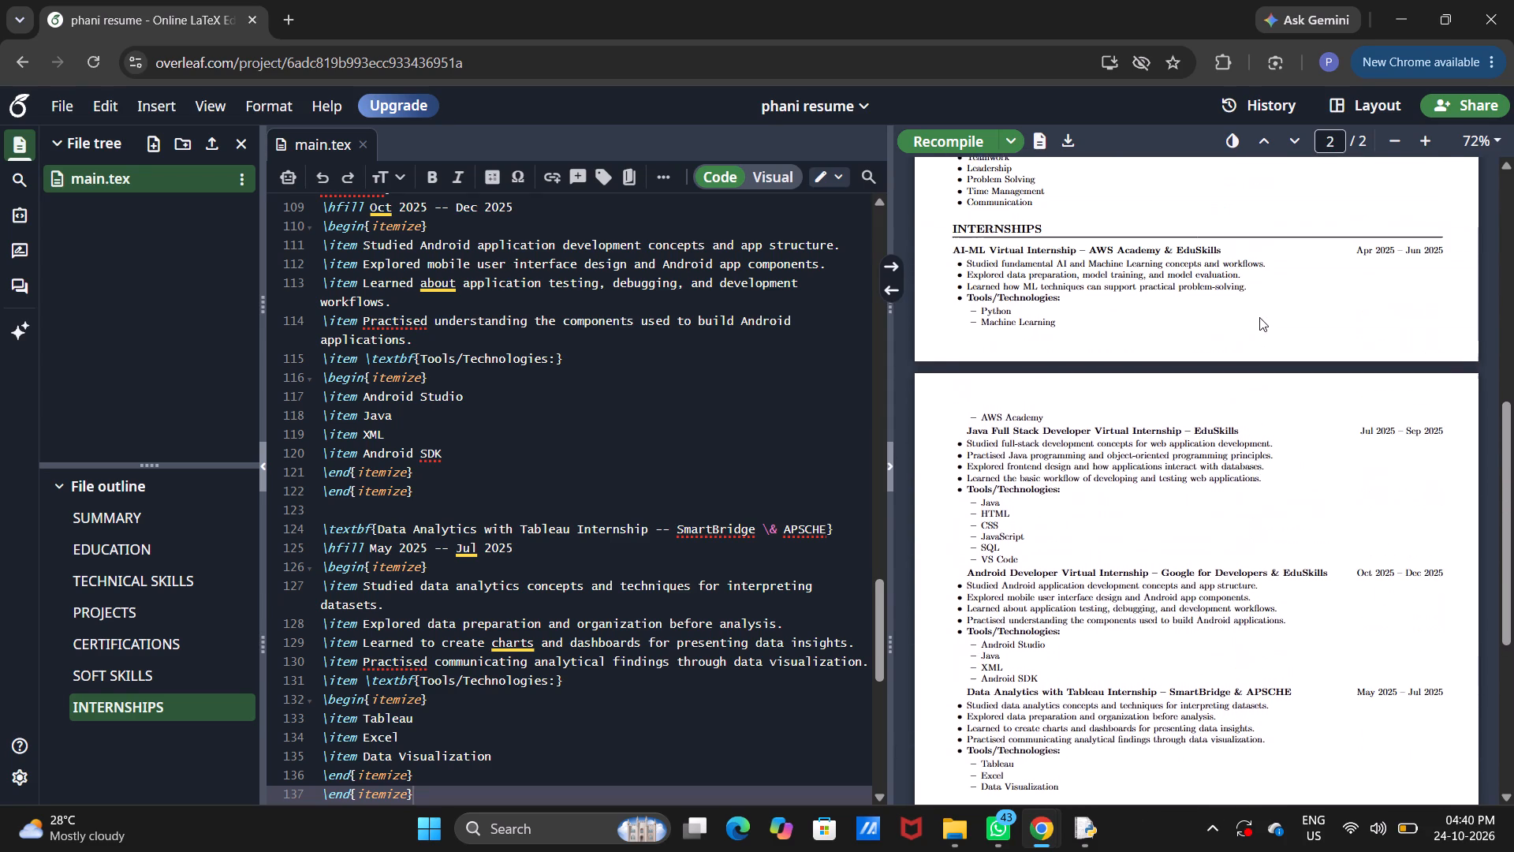
scroll(1259, 317, "up", 1)
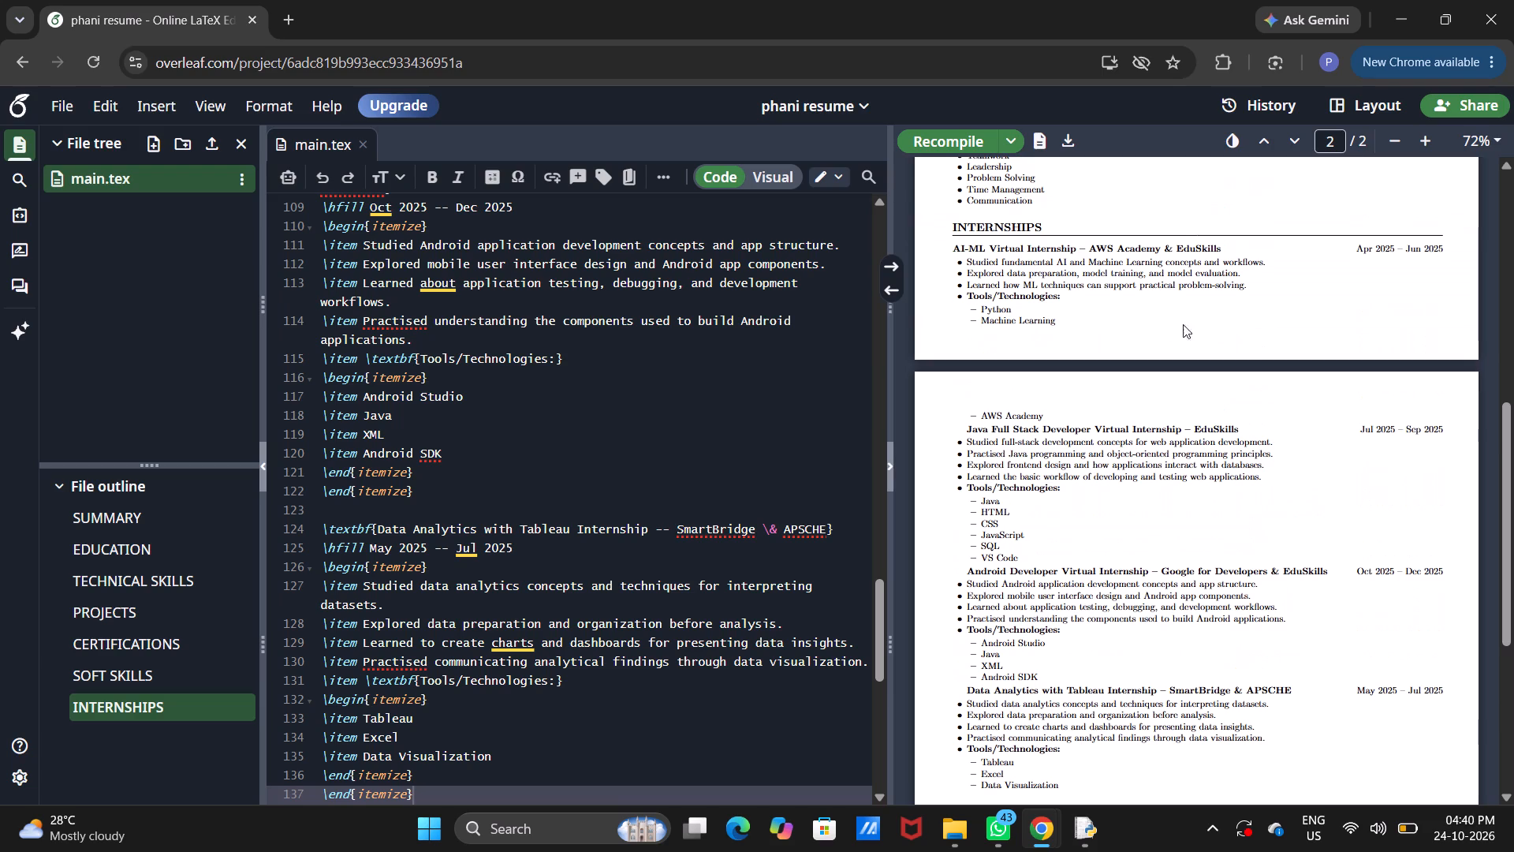
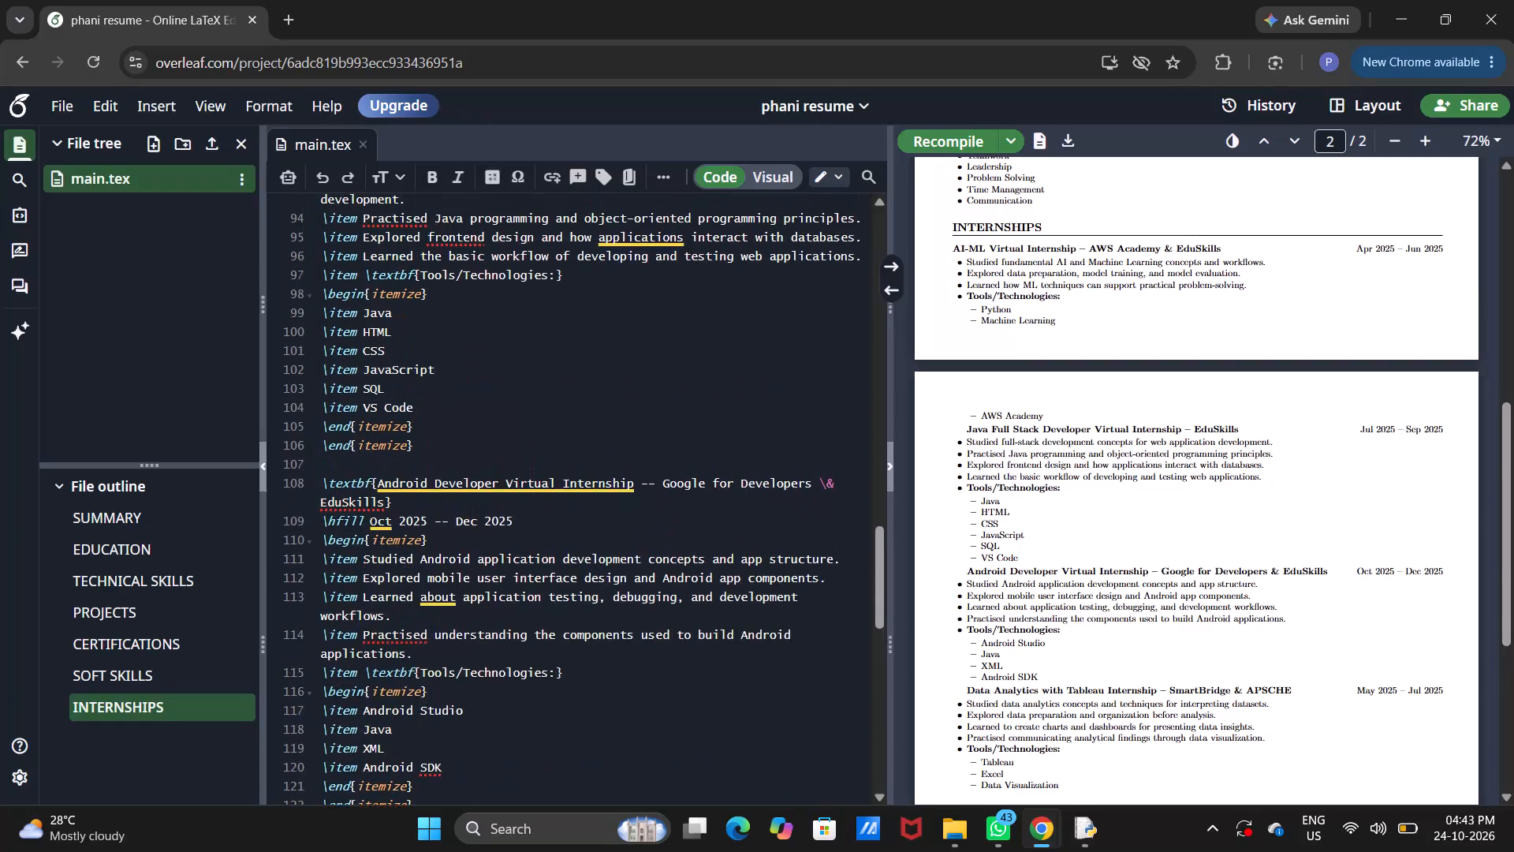
Replace the entire INTERNSHIPS section, up to its final \end{itemize}, with the copied version that uses \needspace and separate Tools/Technologies lists.
scroll(500, 397, "up", 3)
scroll(500, 397, "right", 1)
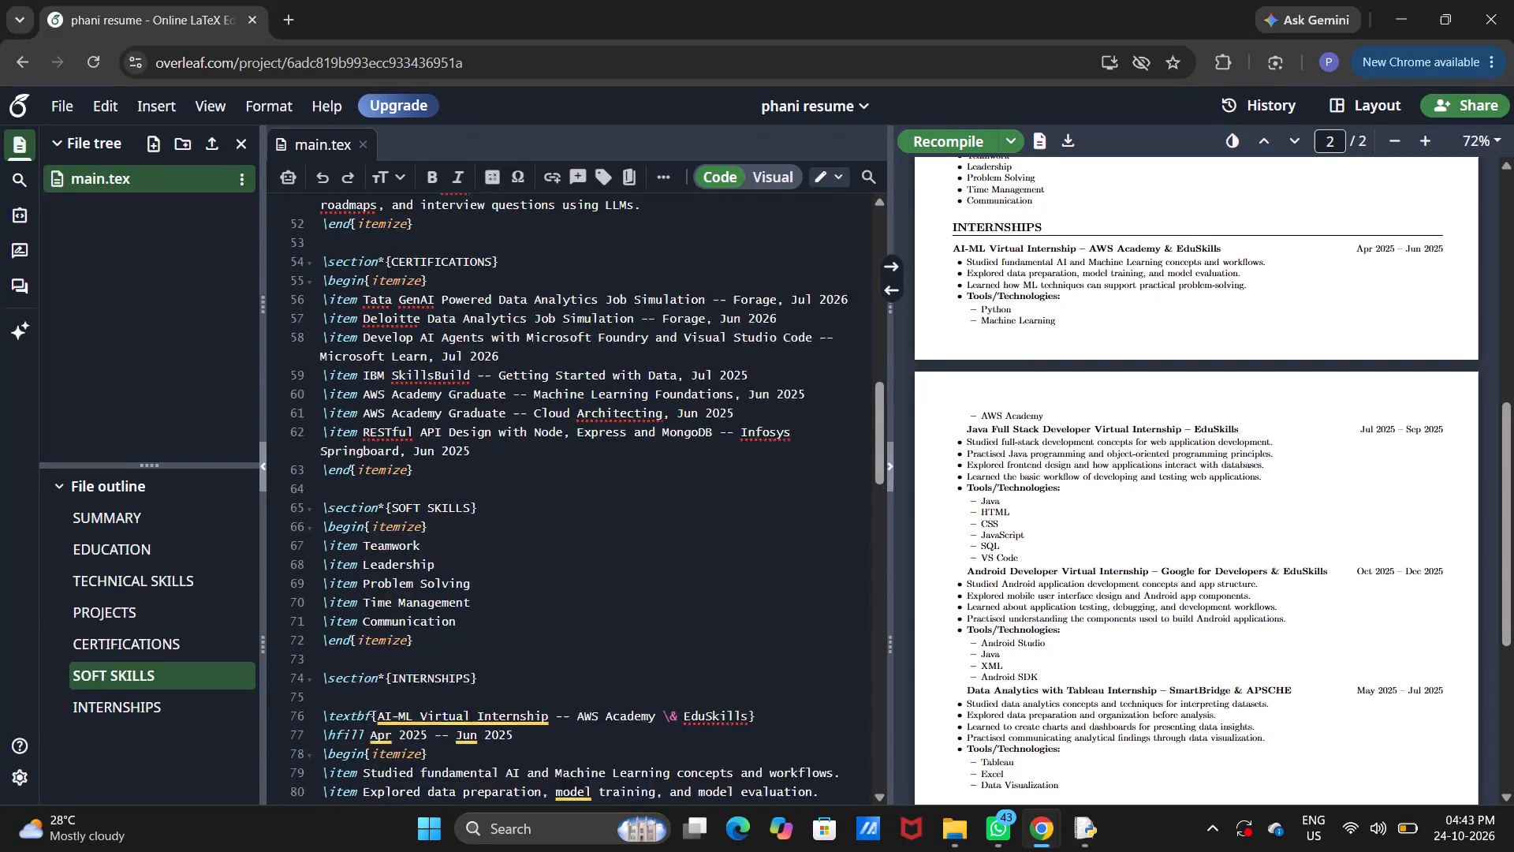
scroll(500, 397, "right", 1)
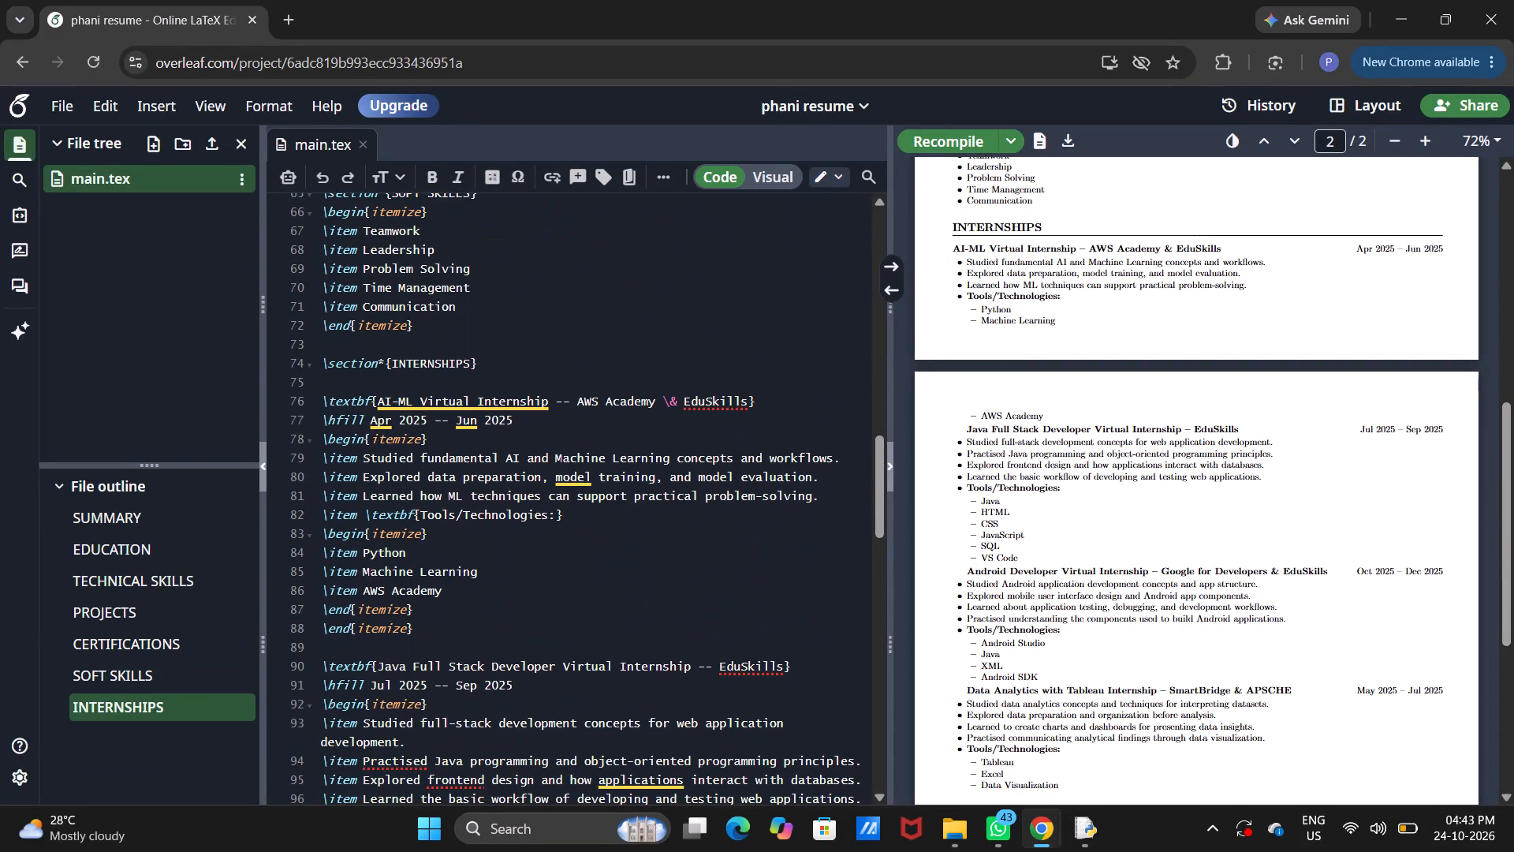
left_click(323, 361)
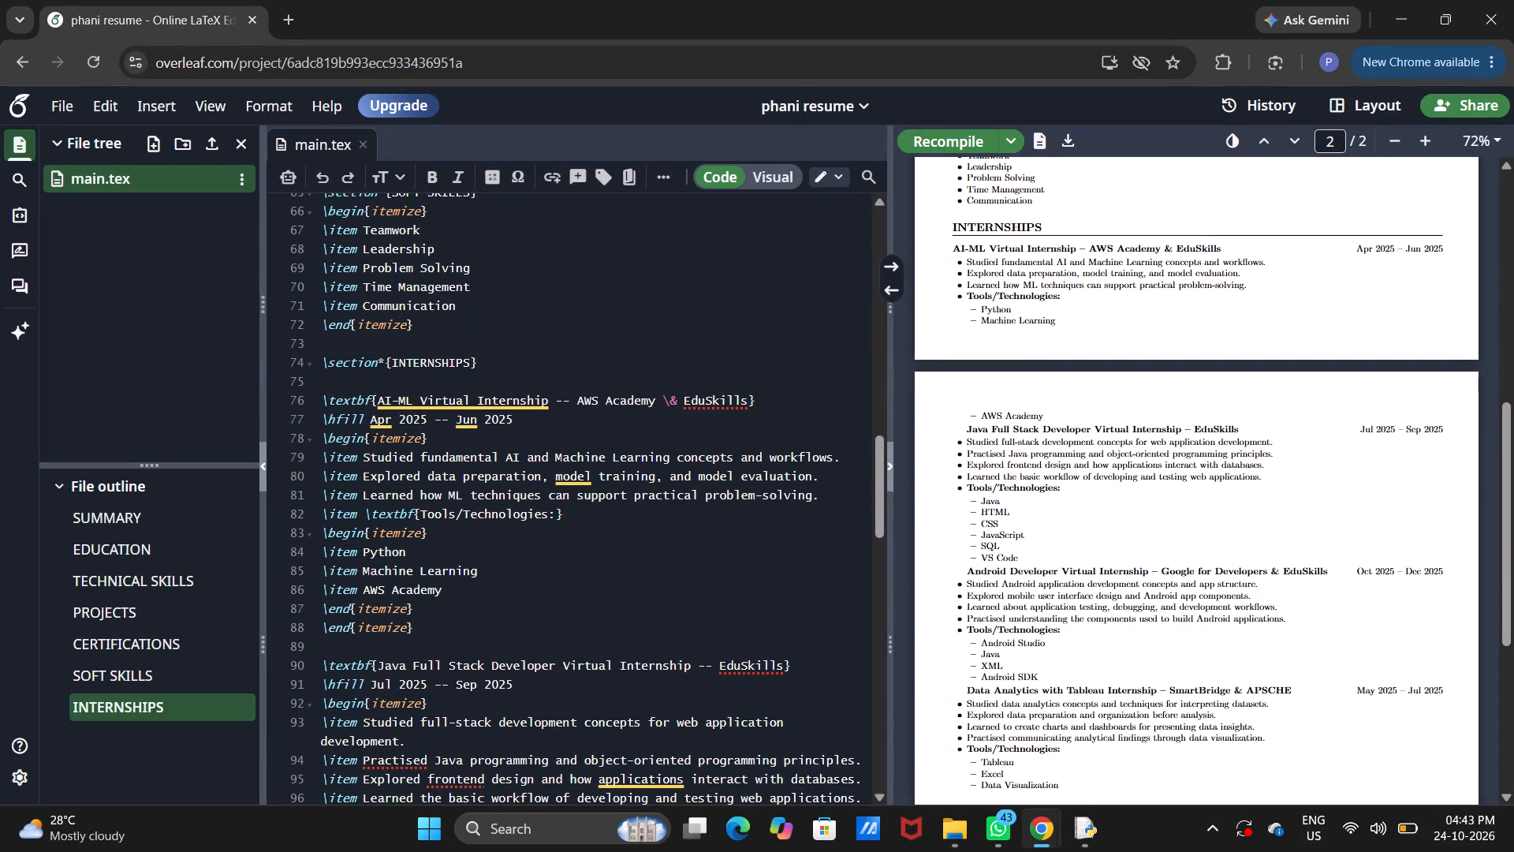
left_click_drag(323, 361, 429, 408)
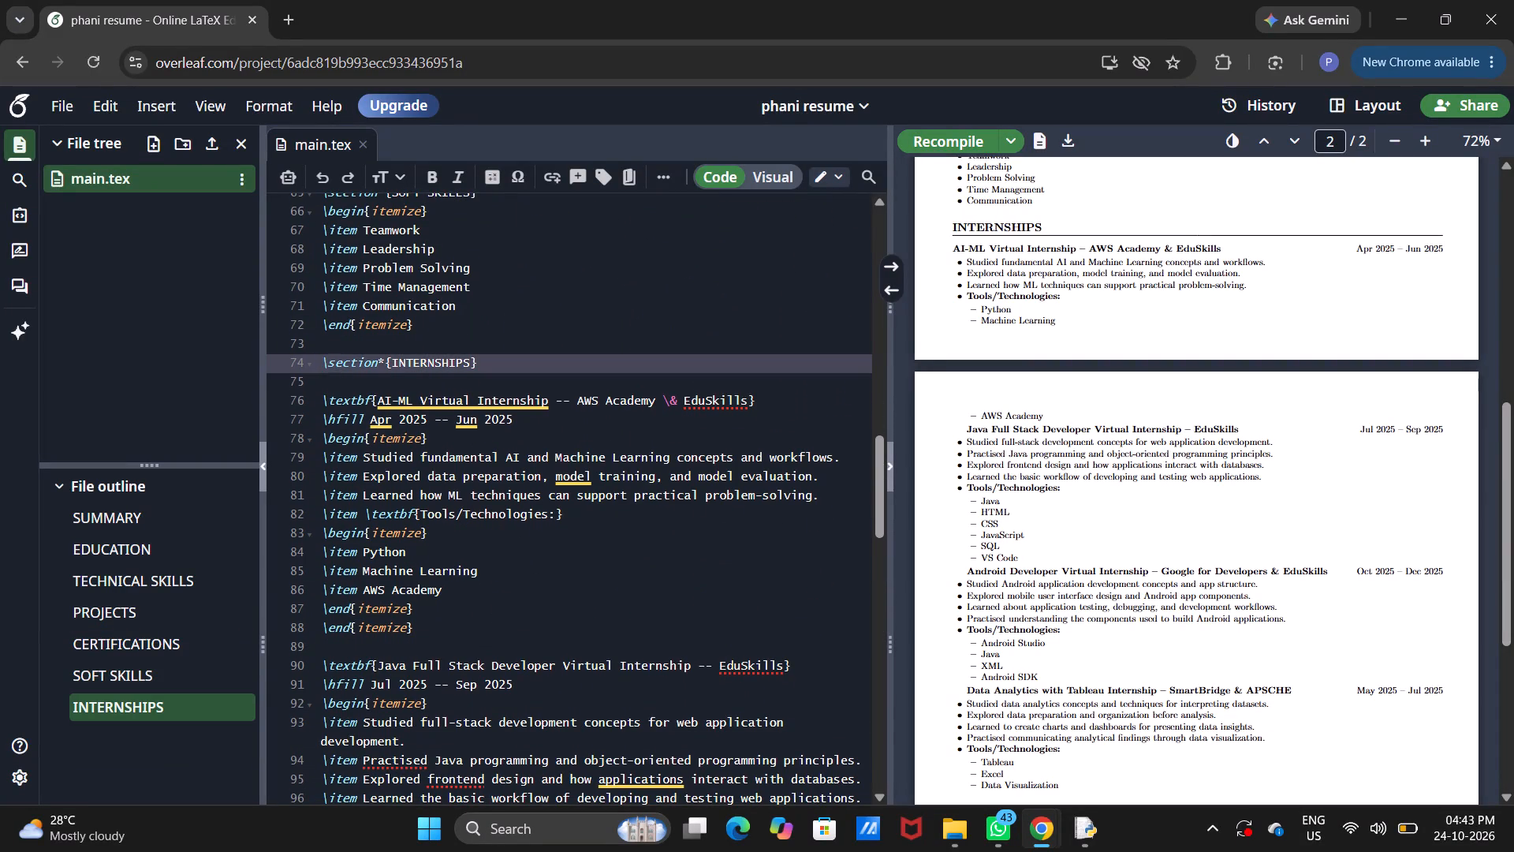
left_click_drag(429, 408, 767, 829)
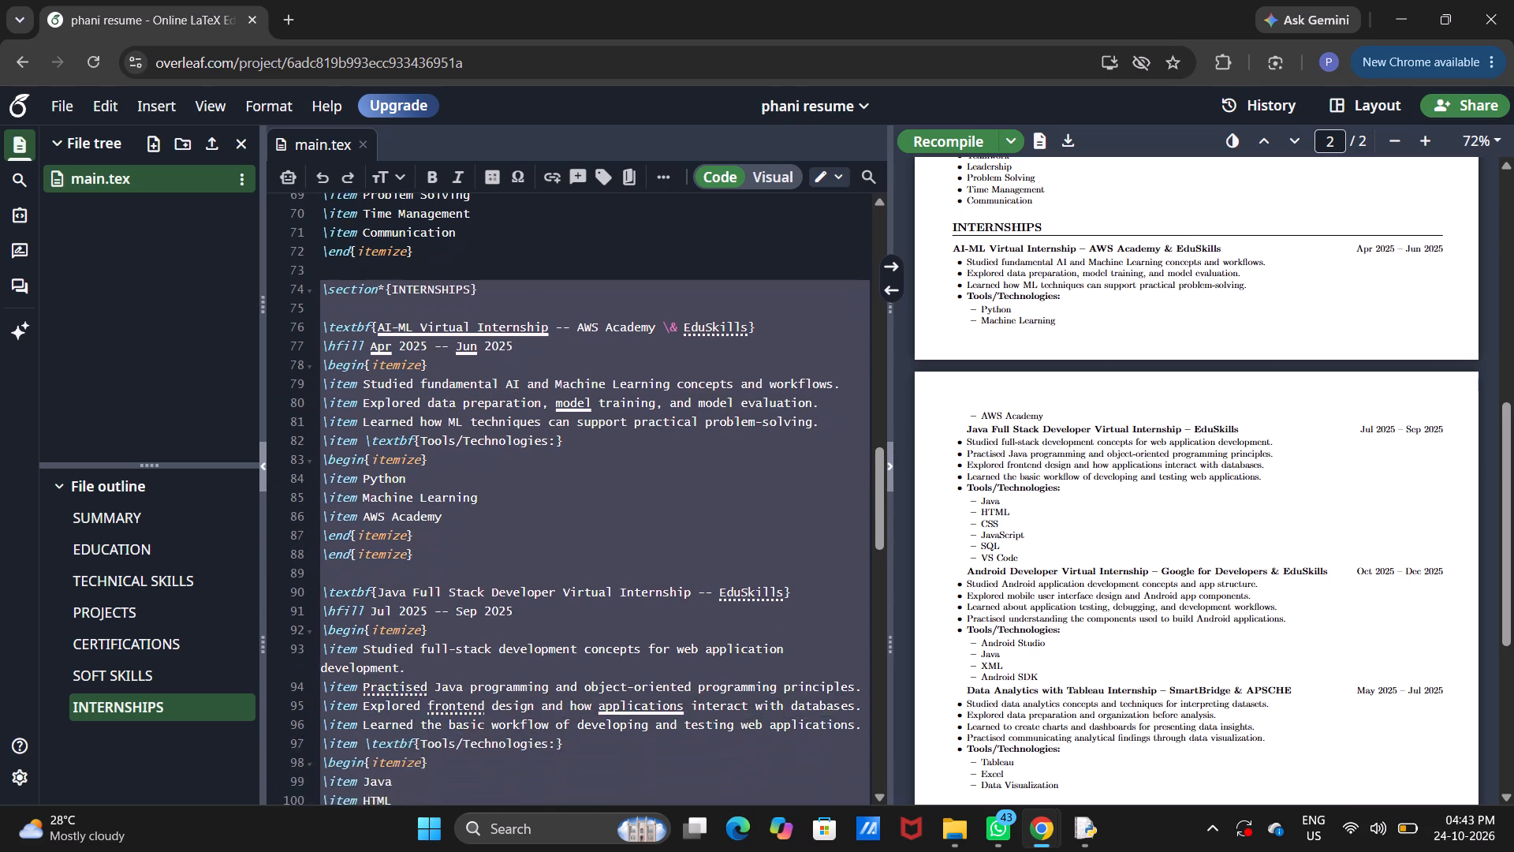
left_click_drag(767, 829, 746, 761)
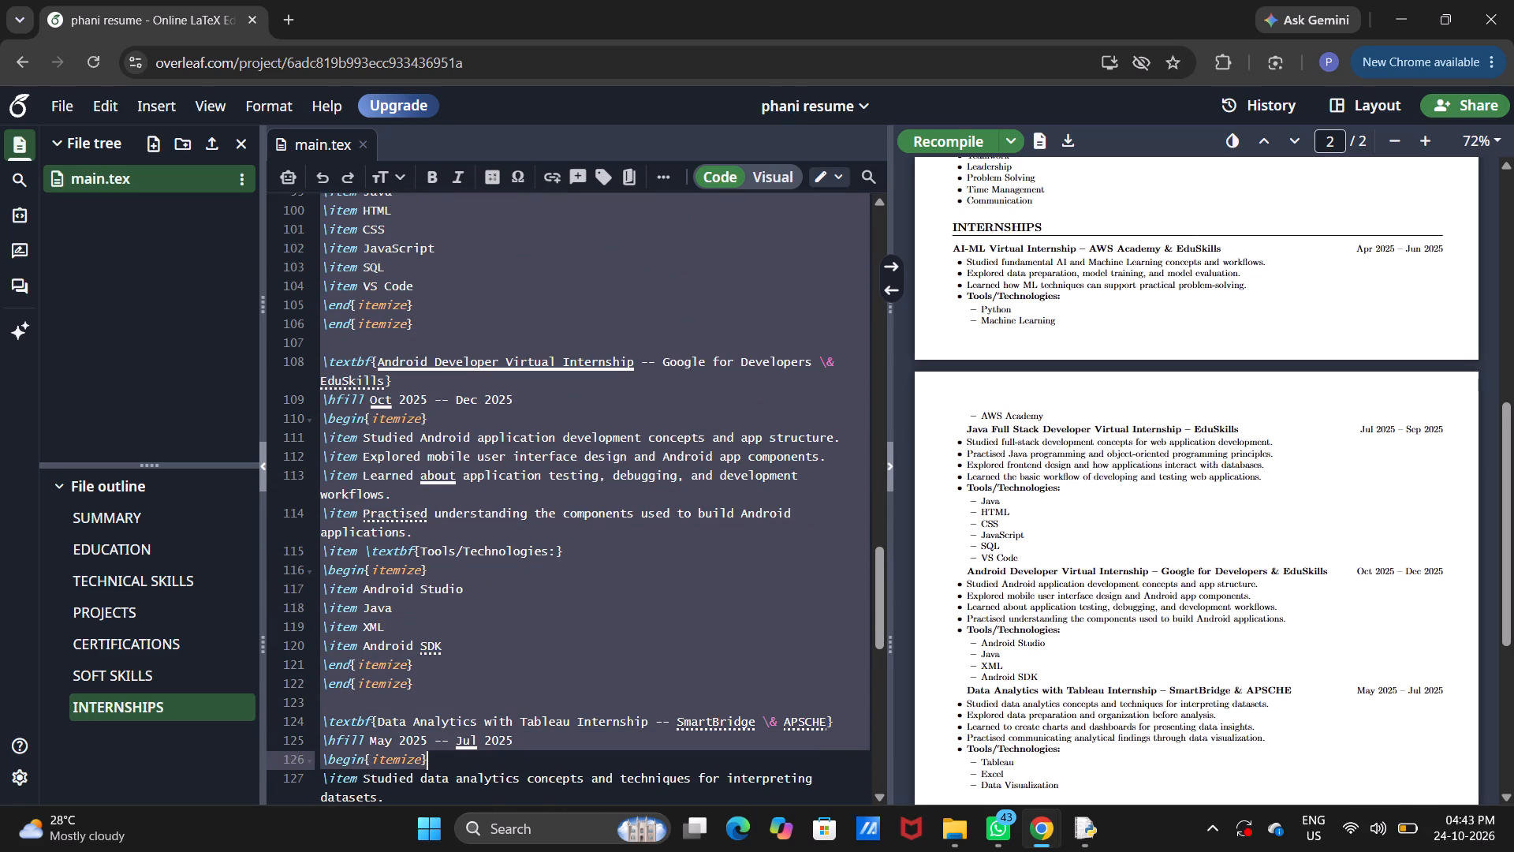
left_click_drag(746, 761, 822, 802)
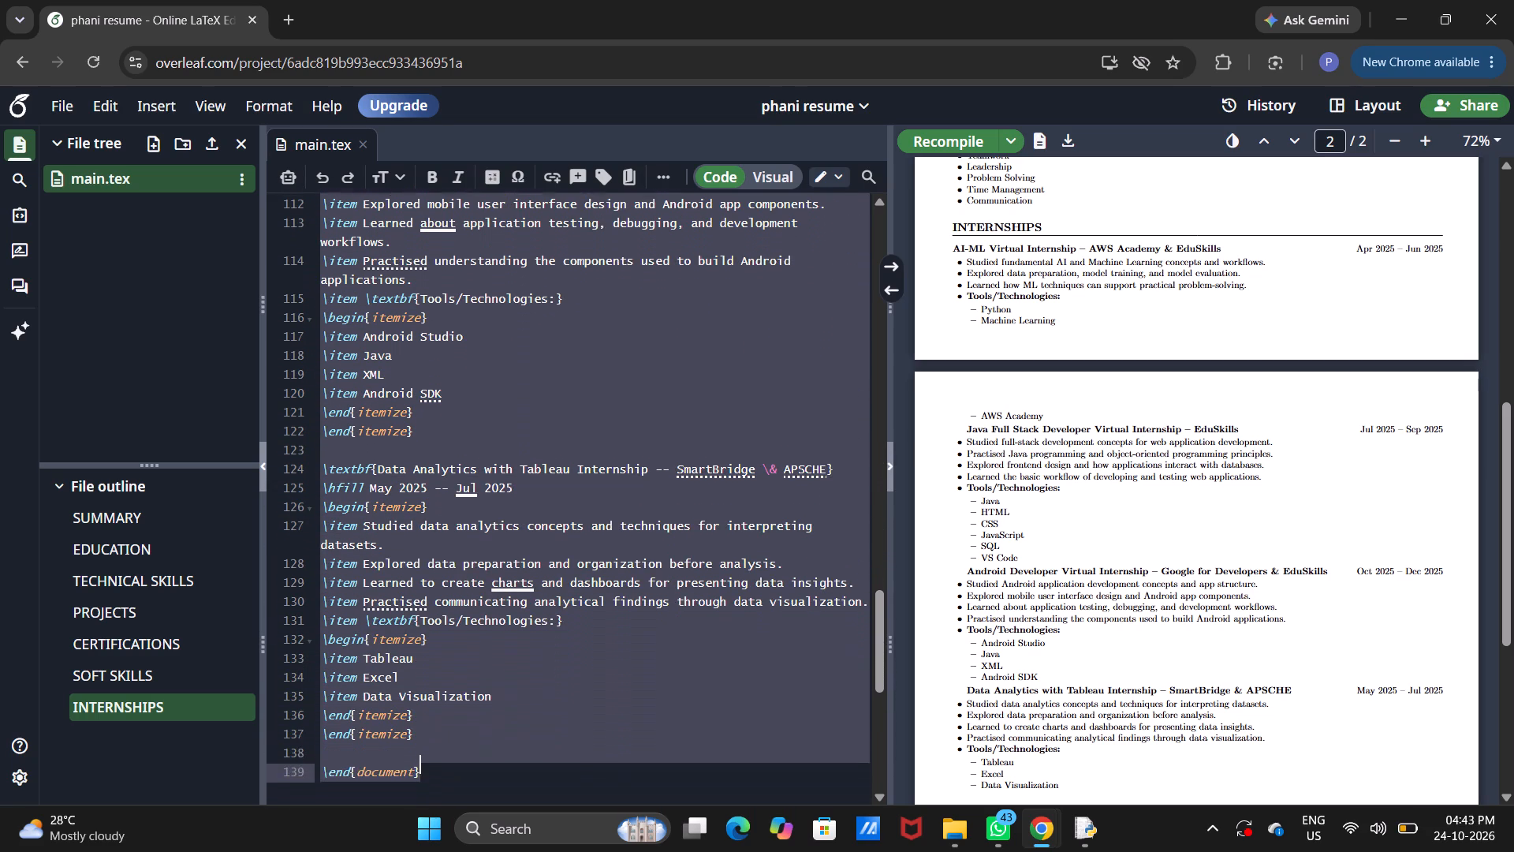
left_click_drag(822, 802, 698, 641)
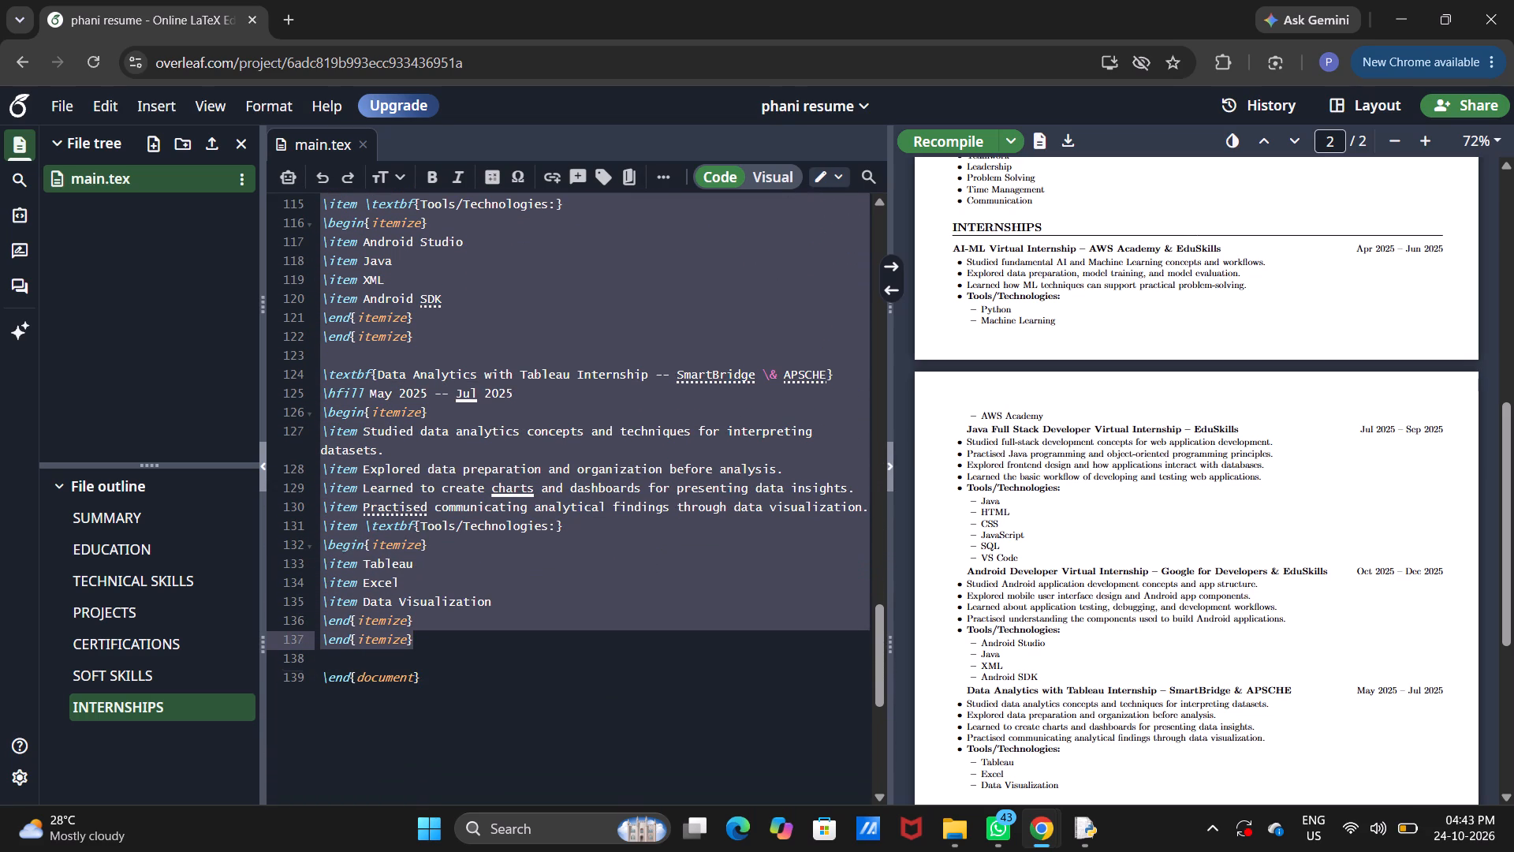
key("BackSpace")
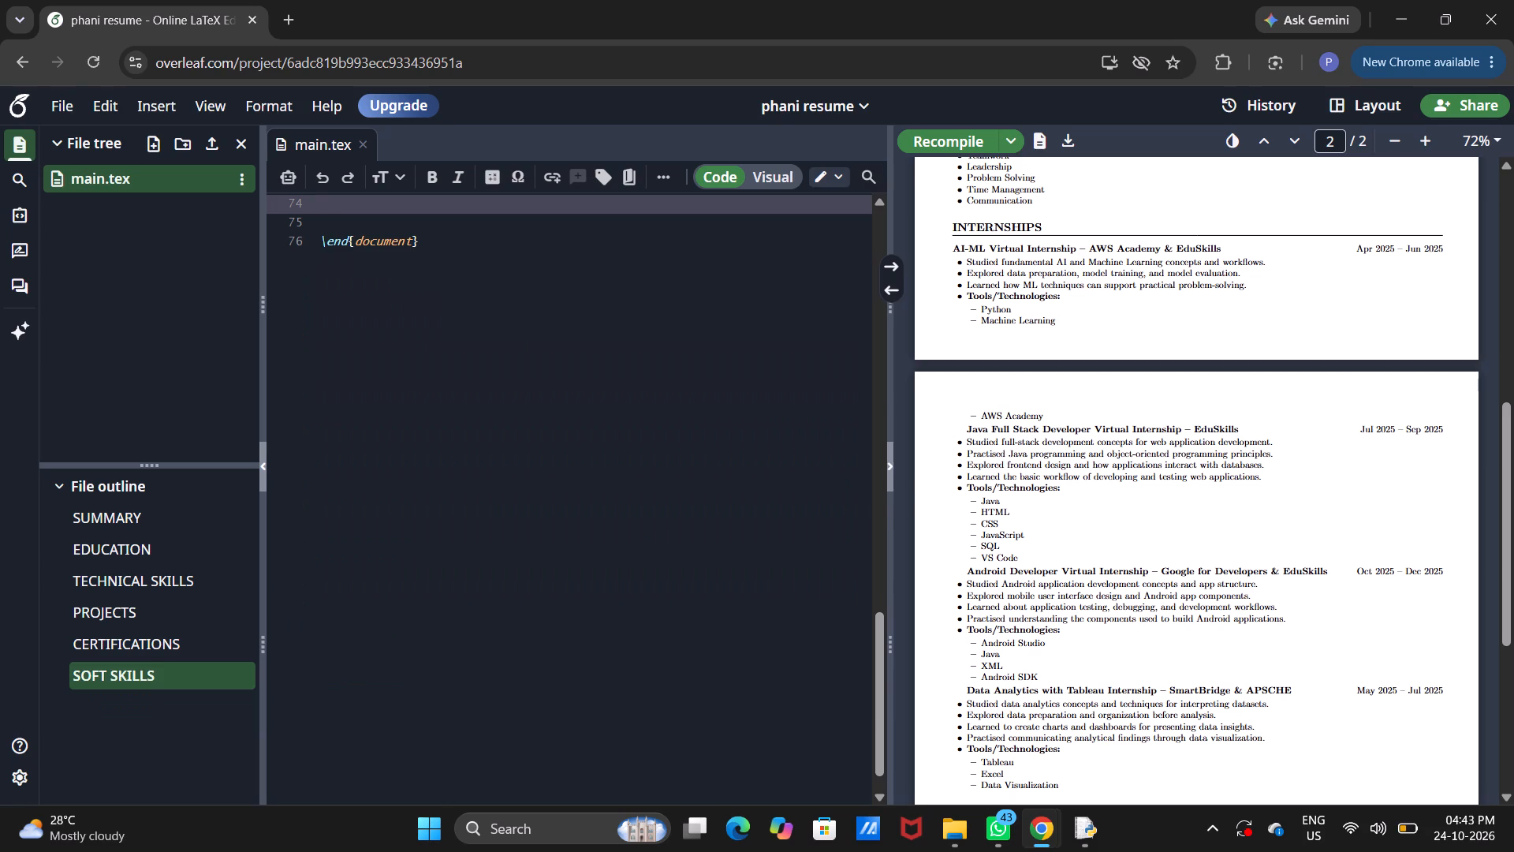
key("ctrl+v")
scroll(698, 641, "up", 7)
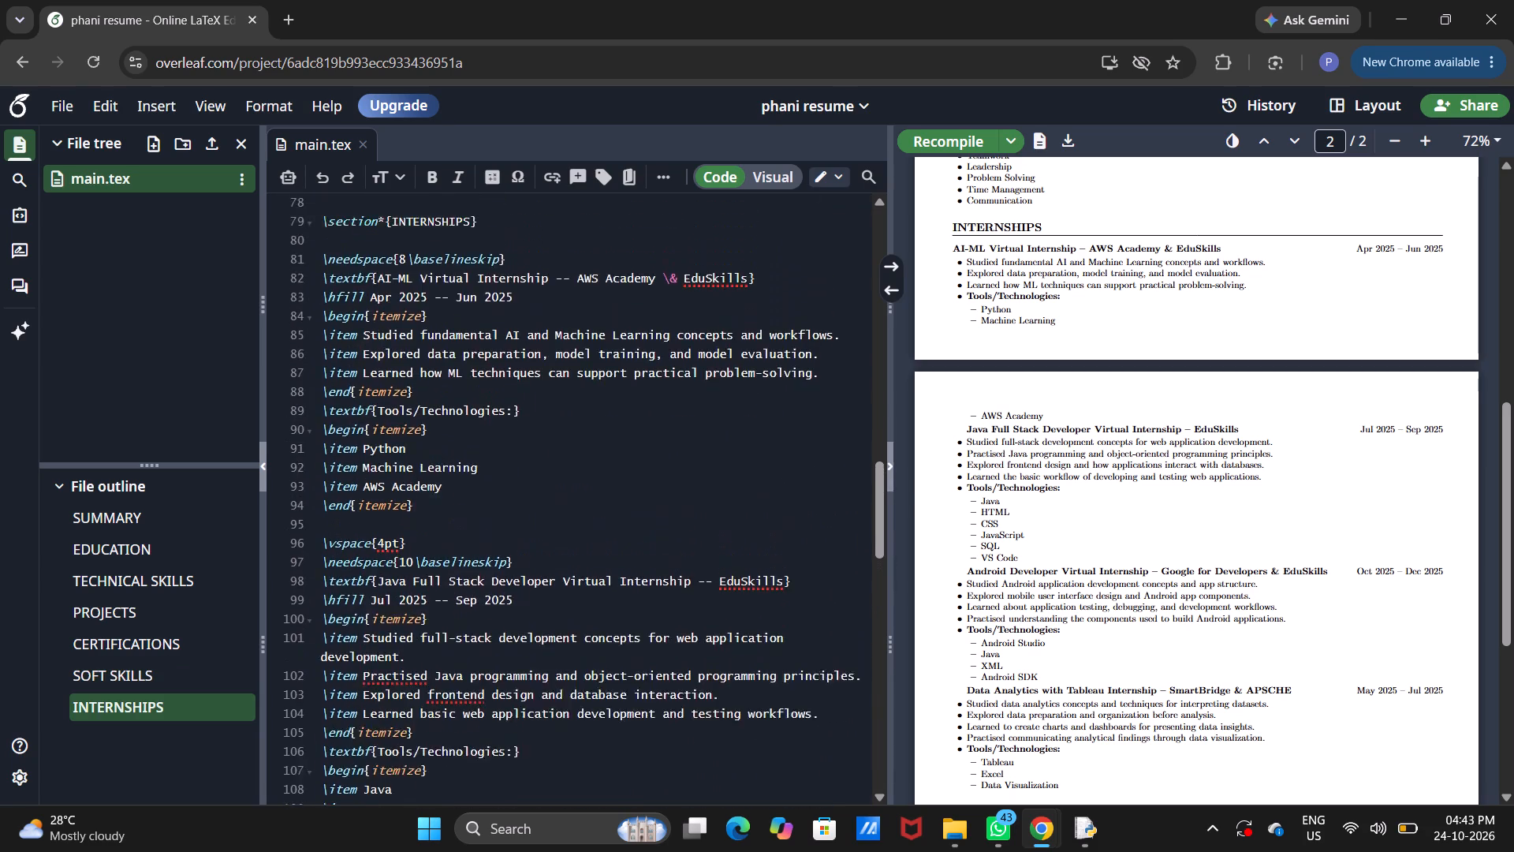
scroll(698, 641, "up", 2)
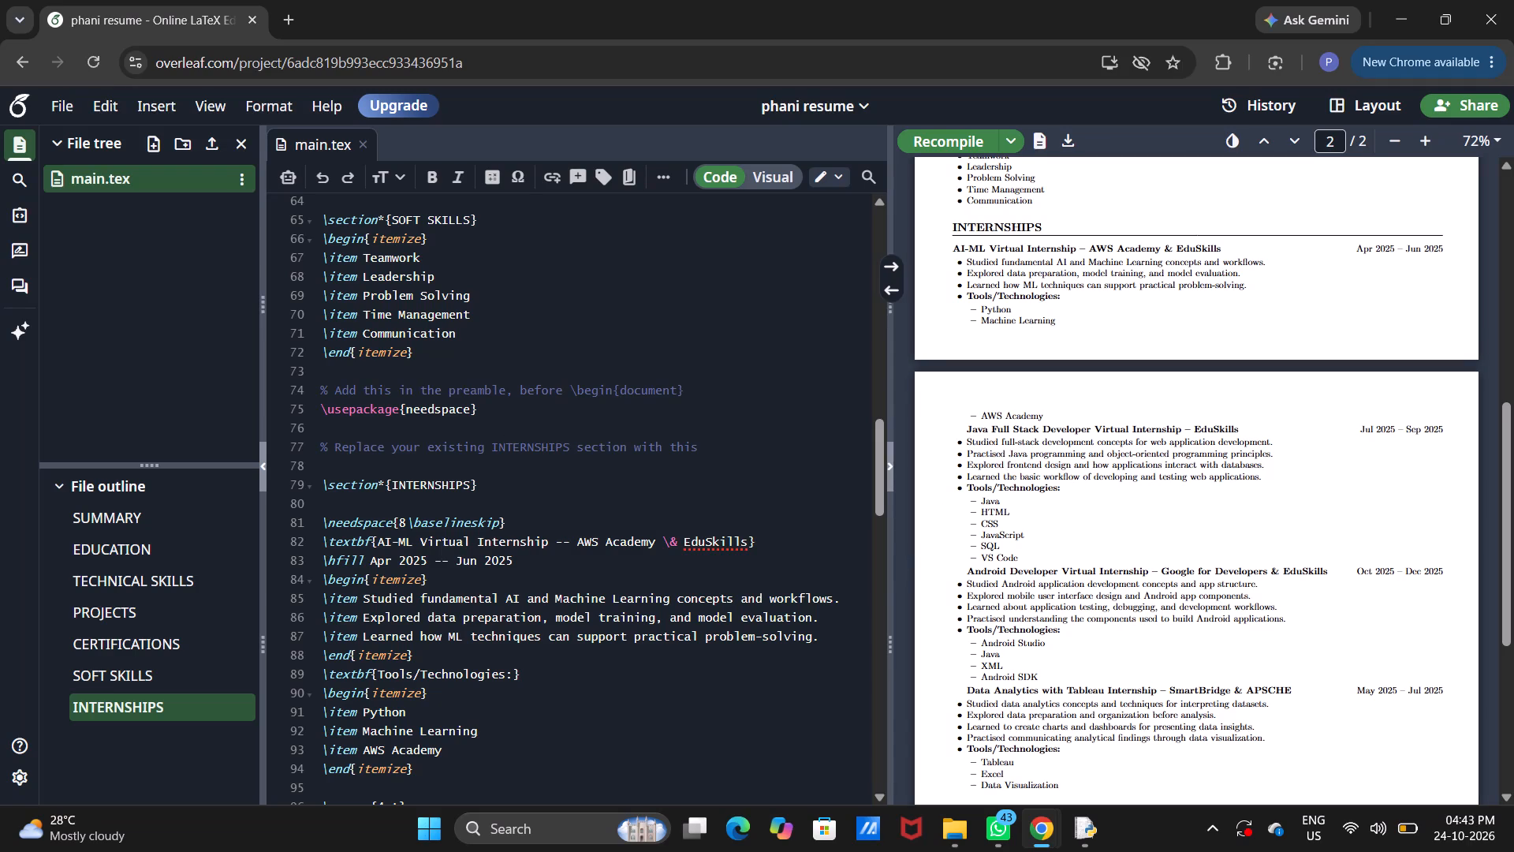
Recompile the resume and review both PDF pages and the INTERNSHIPS source, checking the page break and the \needspace lines.
left_click(958, 134)
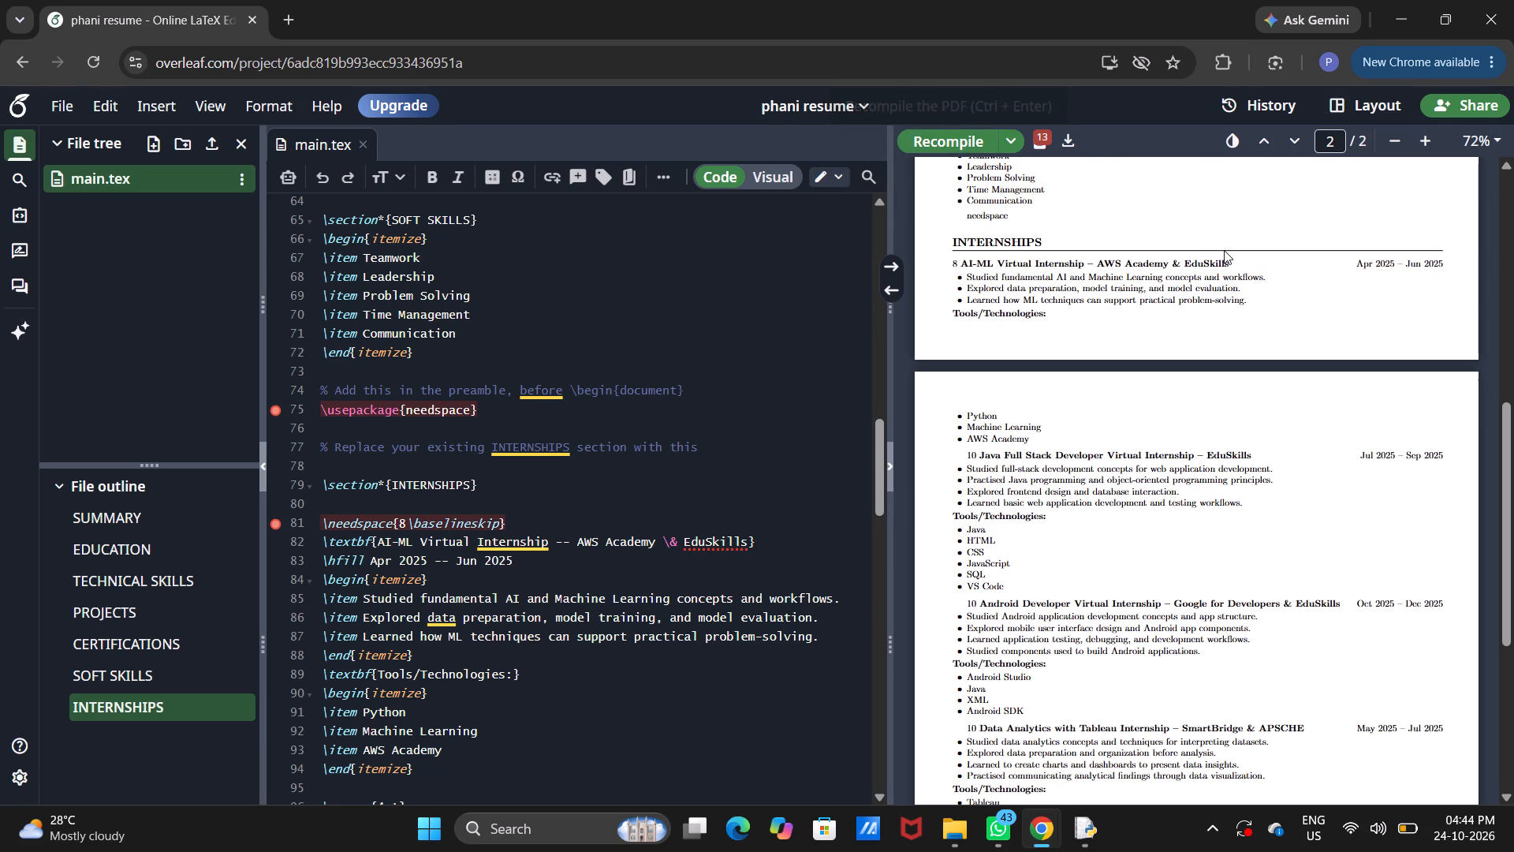
scroll(1224, 250, "up", 7)
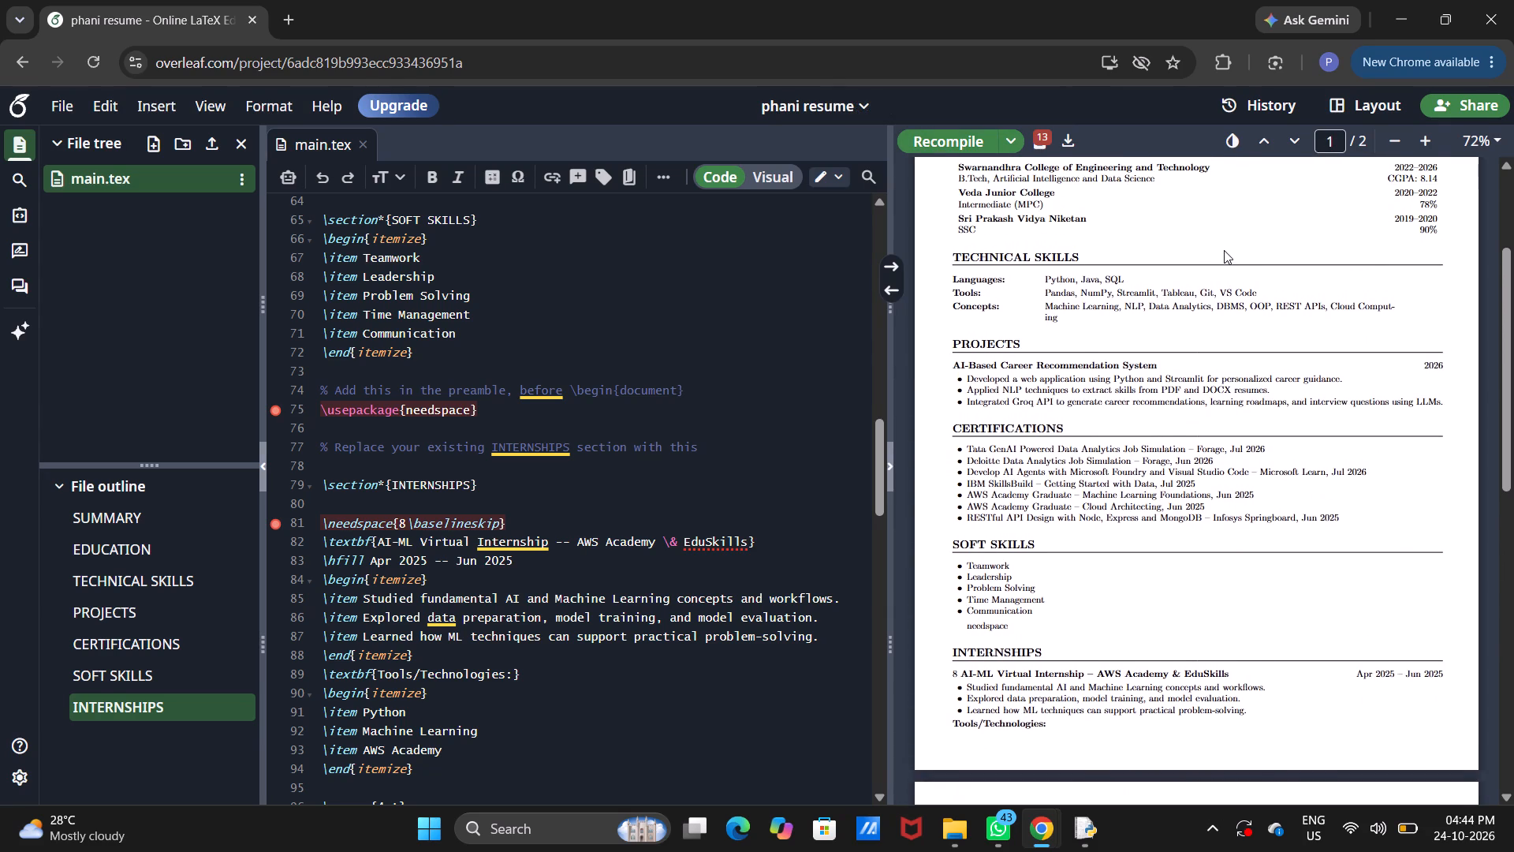
scroll(1224, 250, "up", 3)
scroll(1224, 250, "down", 5)
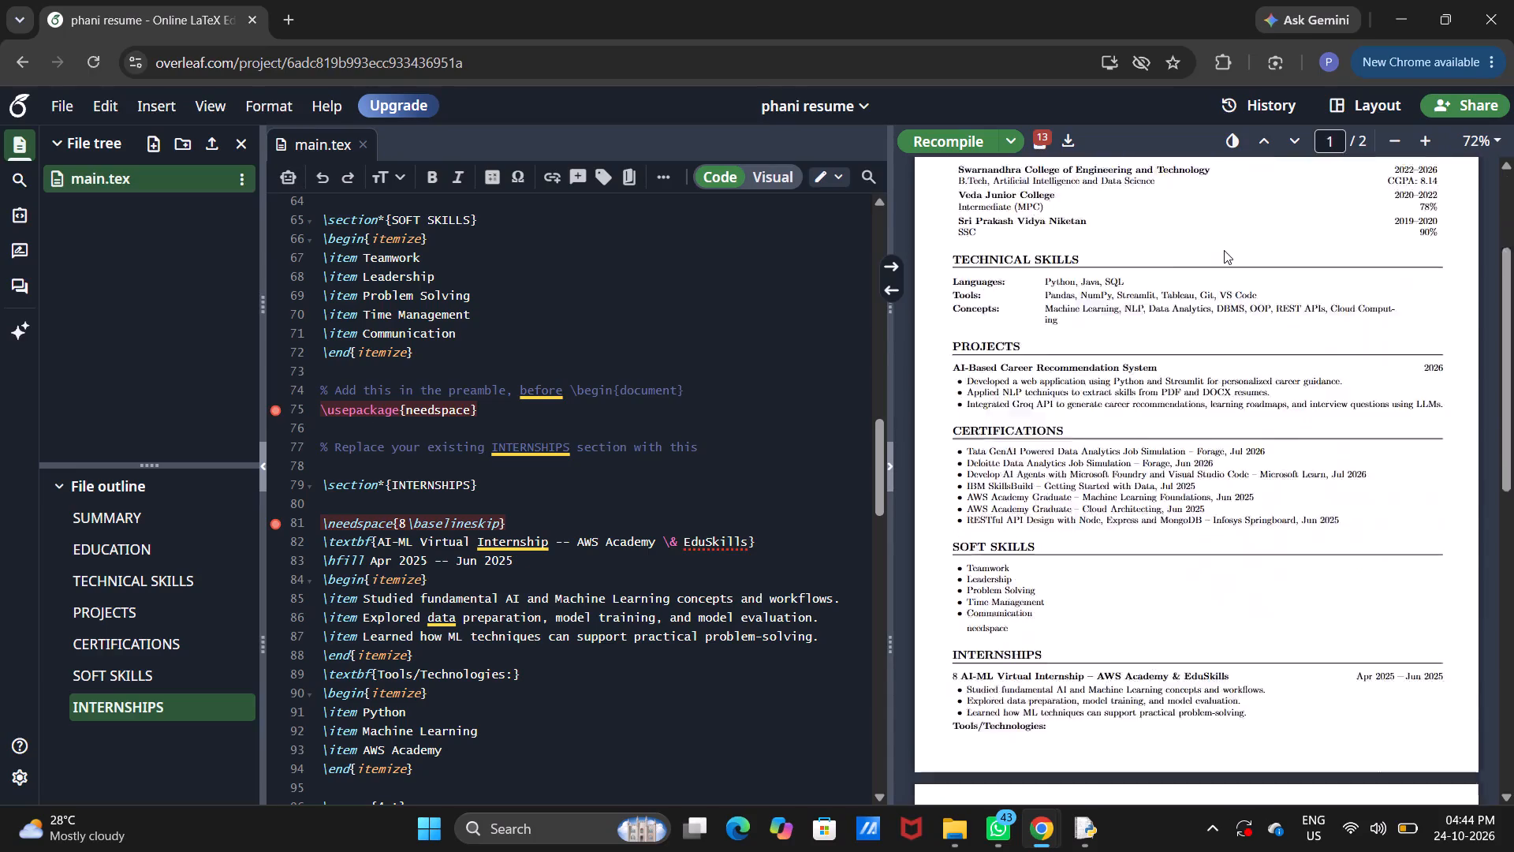
scroll(1224, 250, "down", 4)
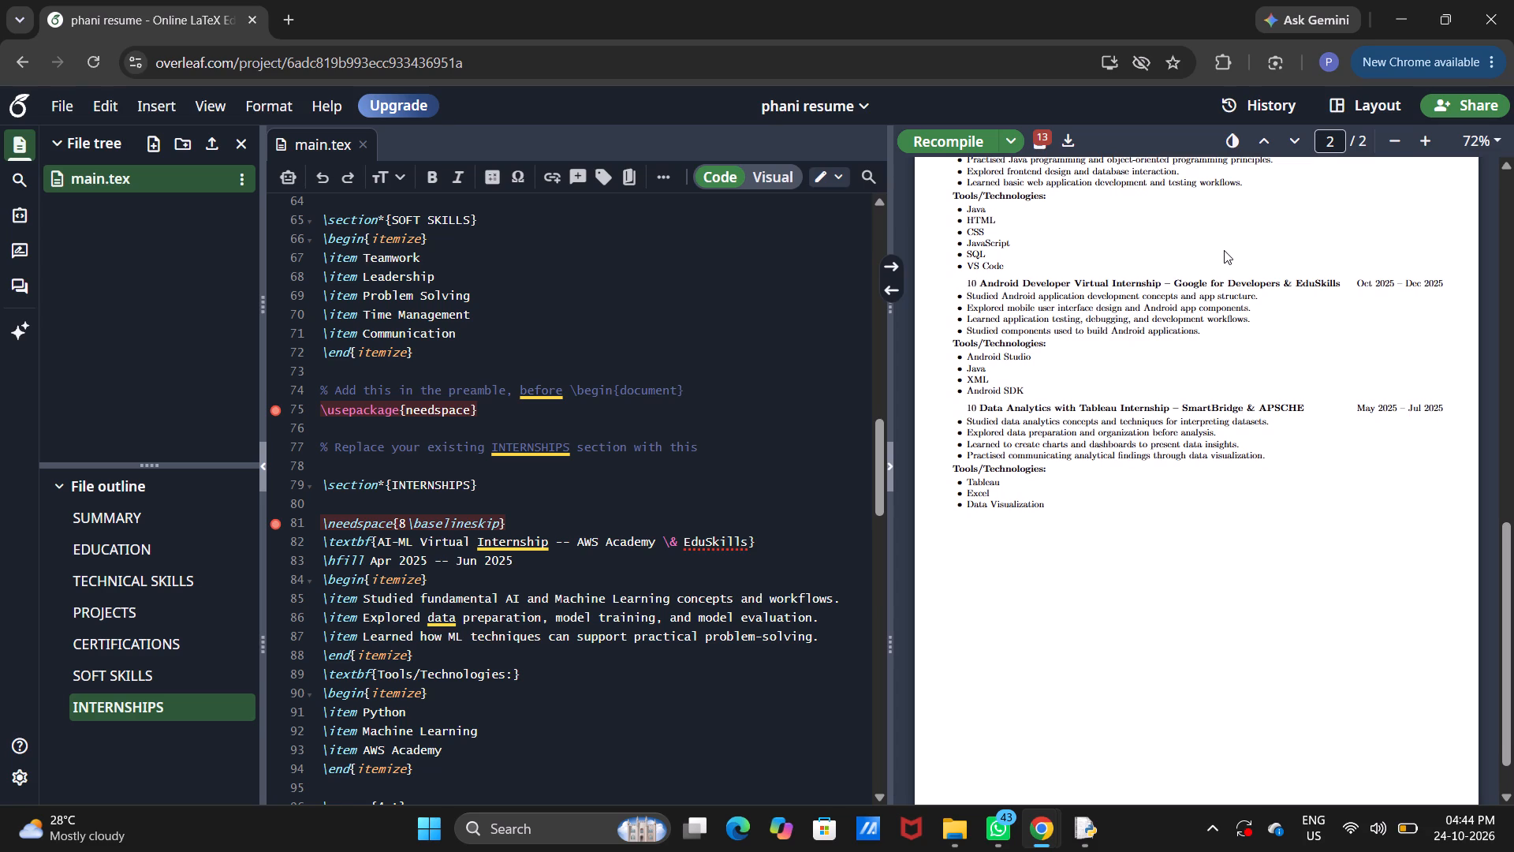
scroll(1224, 250, "up", 1)
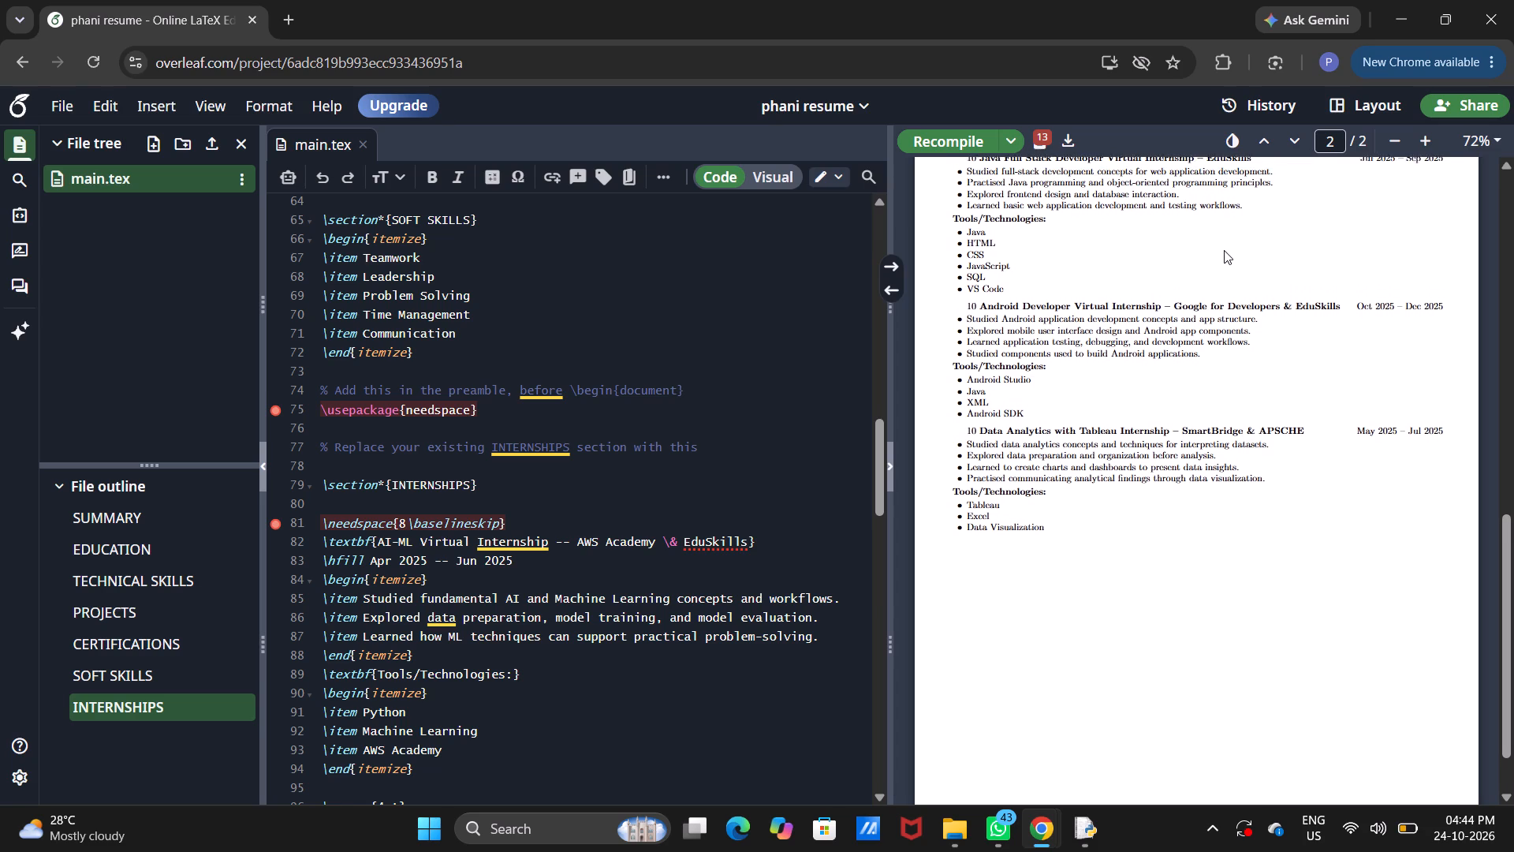
scroll(1224, 250, "up", 2)
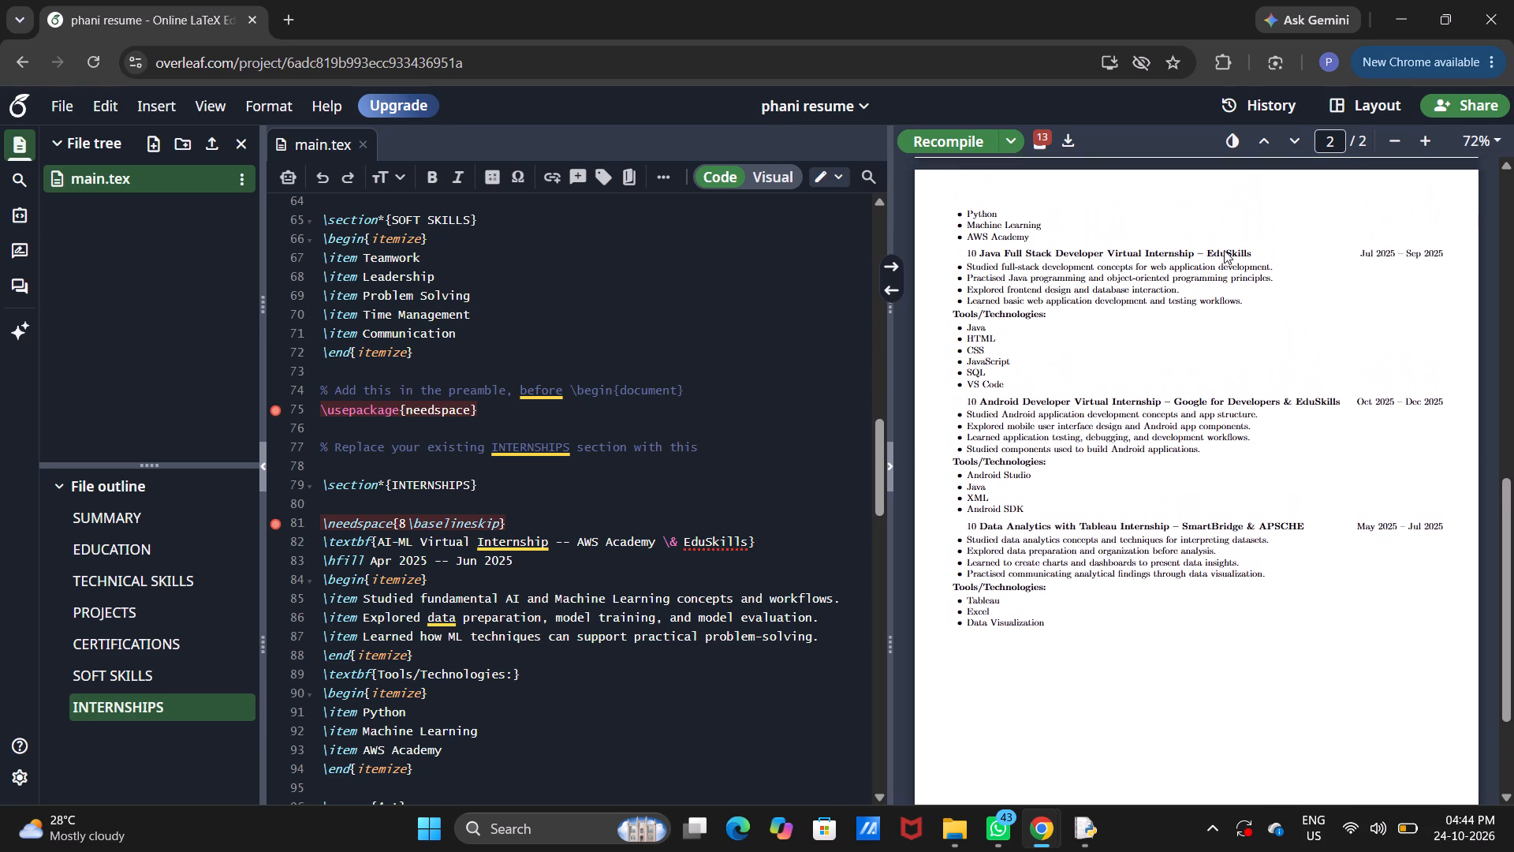
scroll(1224, 250, "up", 2)
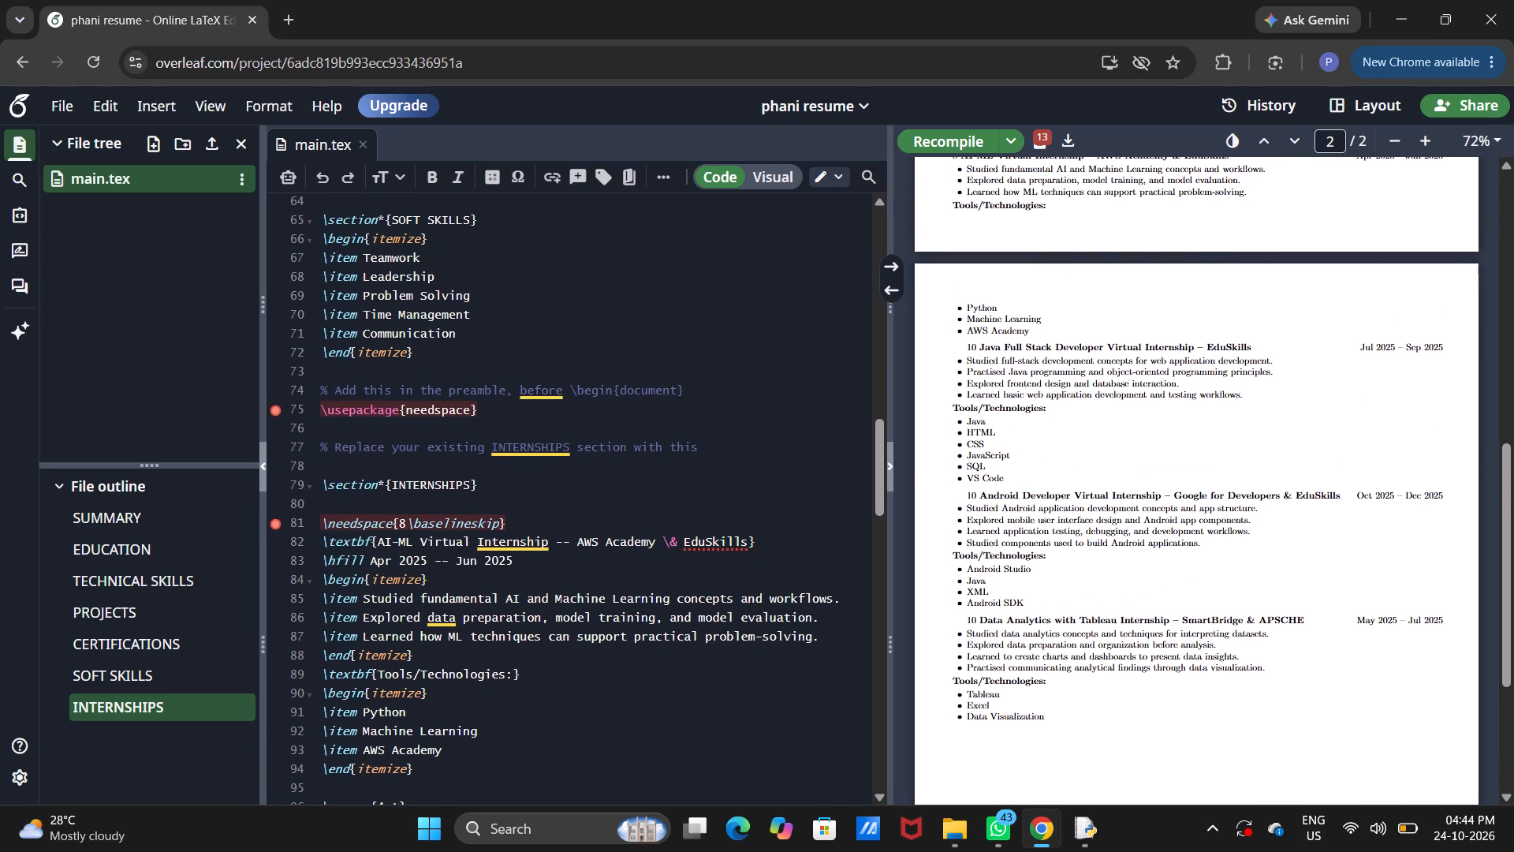
scroll(549, 417, "up", 1)
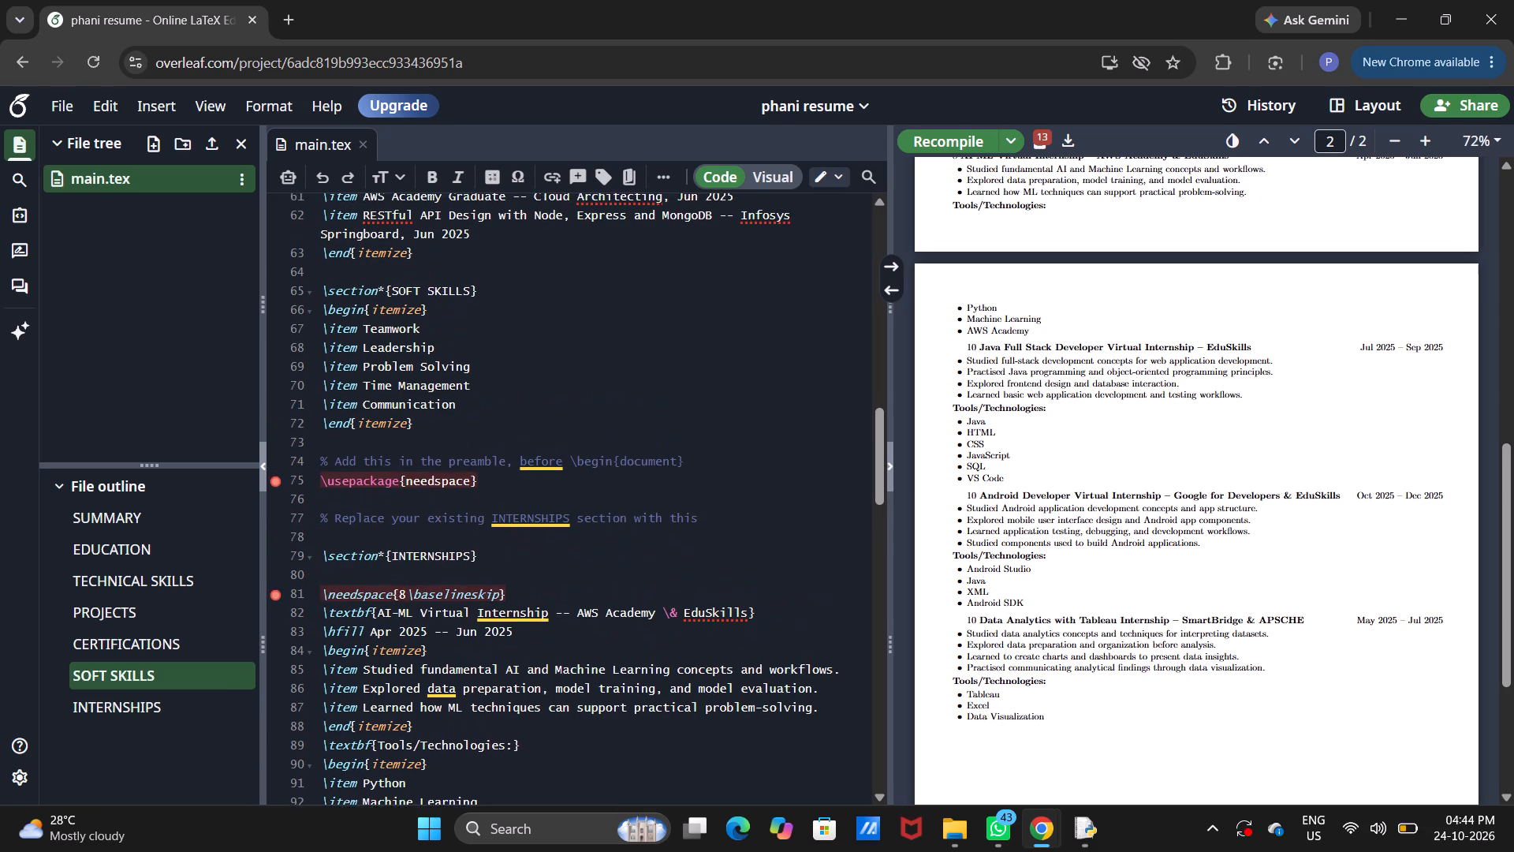
scroll(549, 417, "up", 1)
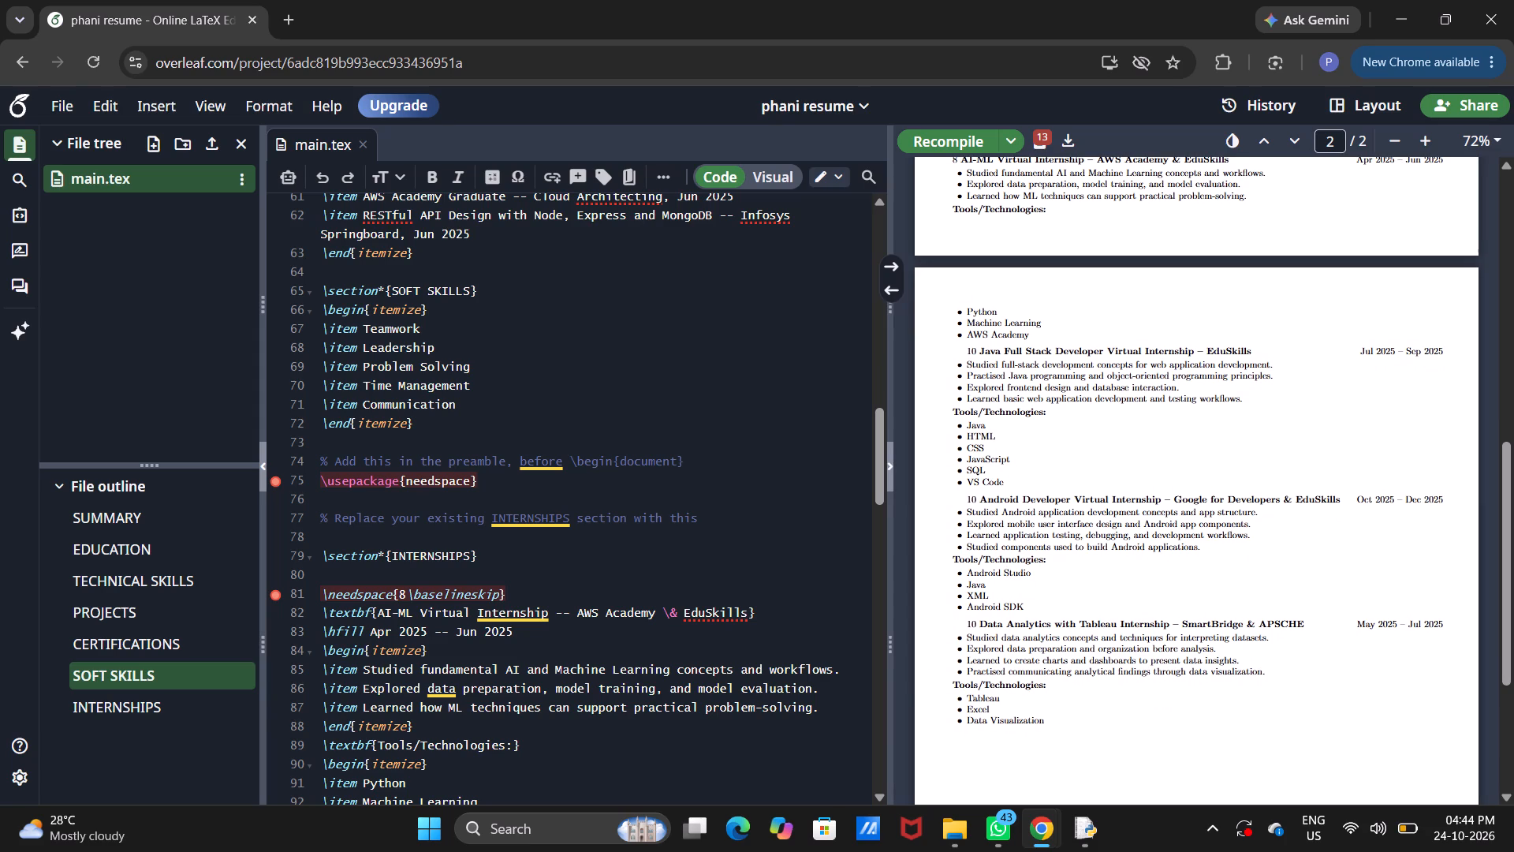
scroll(462, 654, "down", 3)
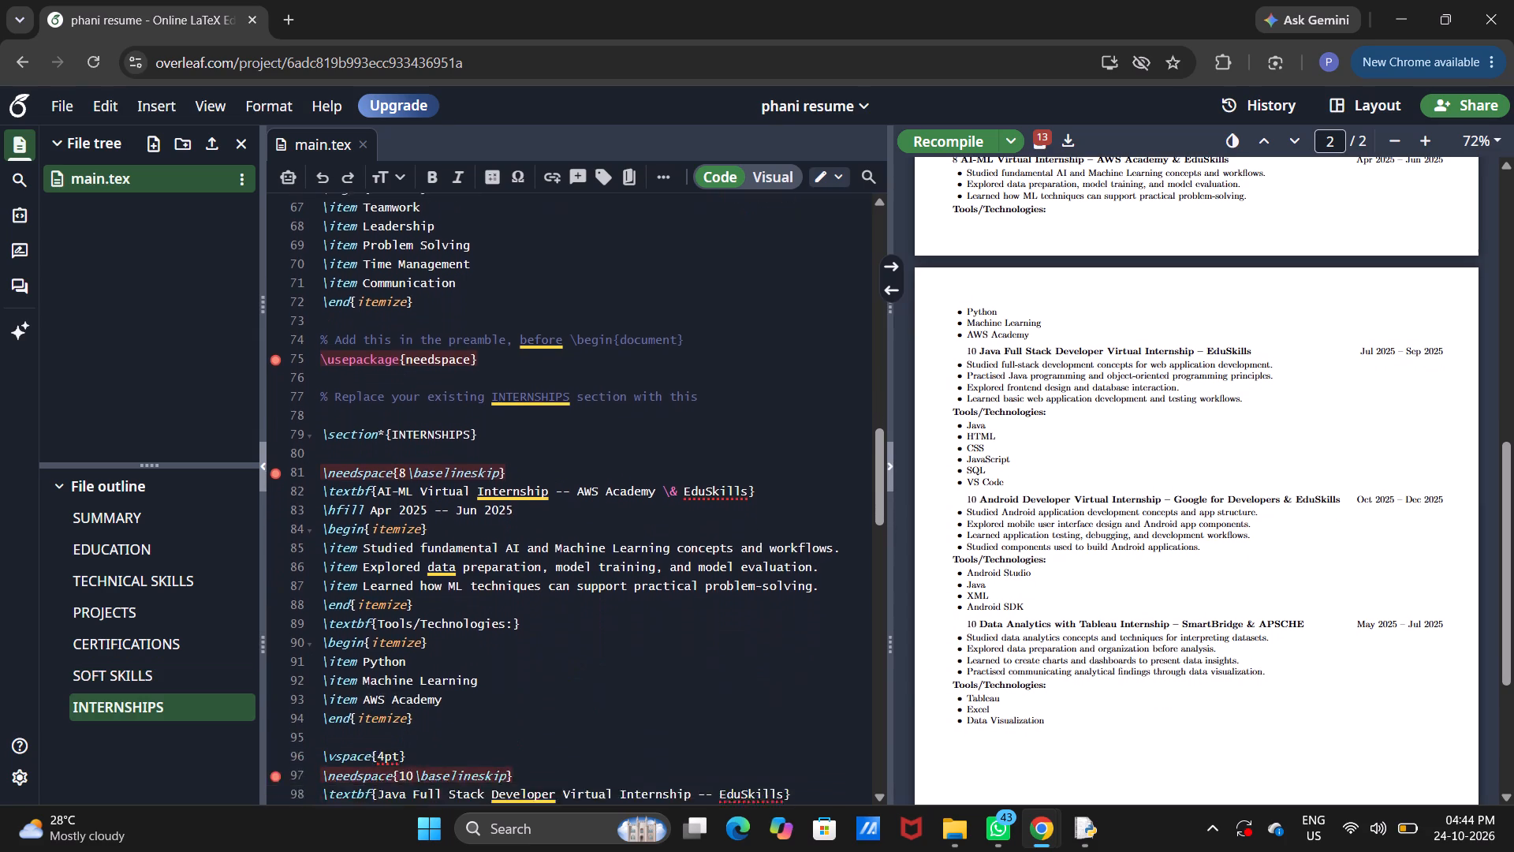
scroll(462, 654, "down", 2)
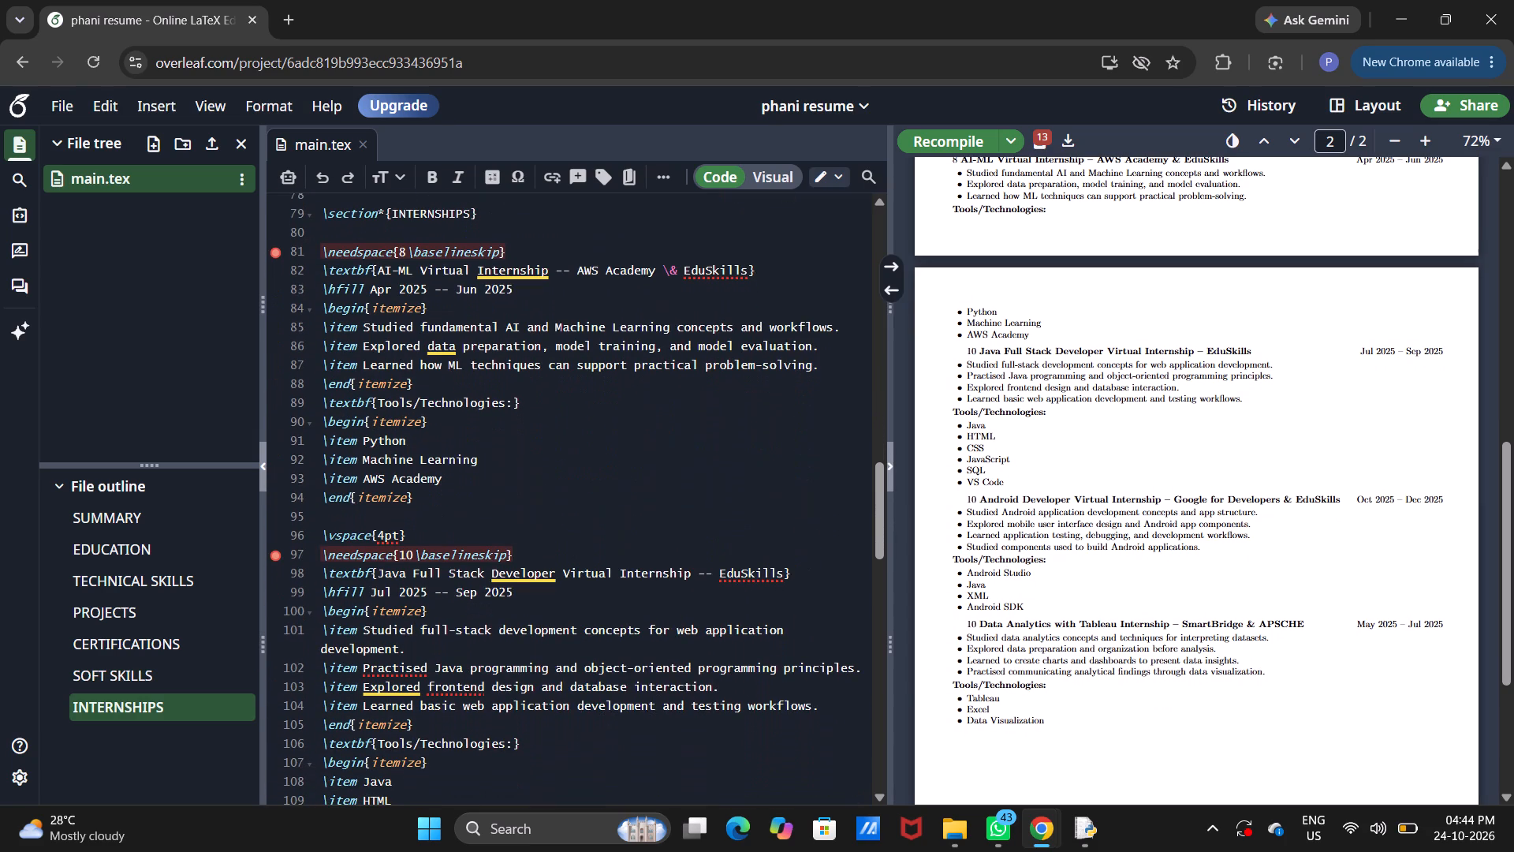
scroll(462, 654, "up", 3)
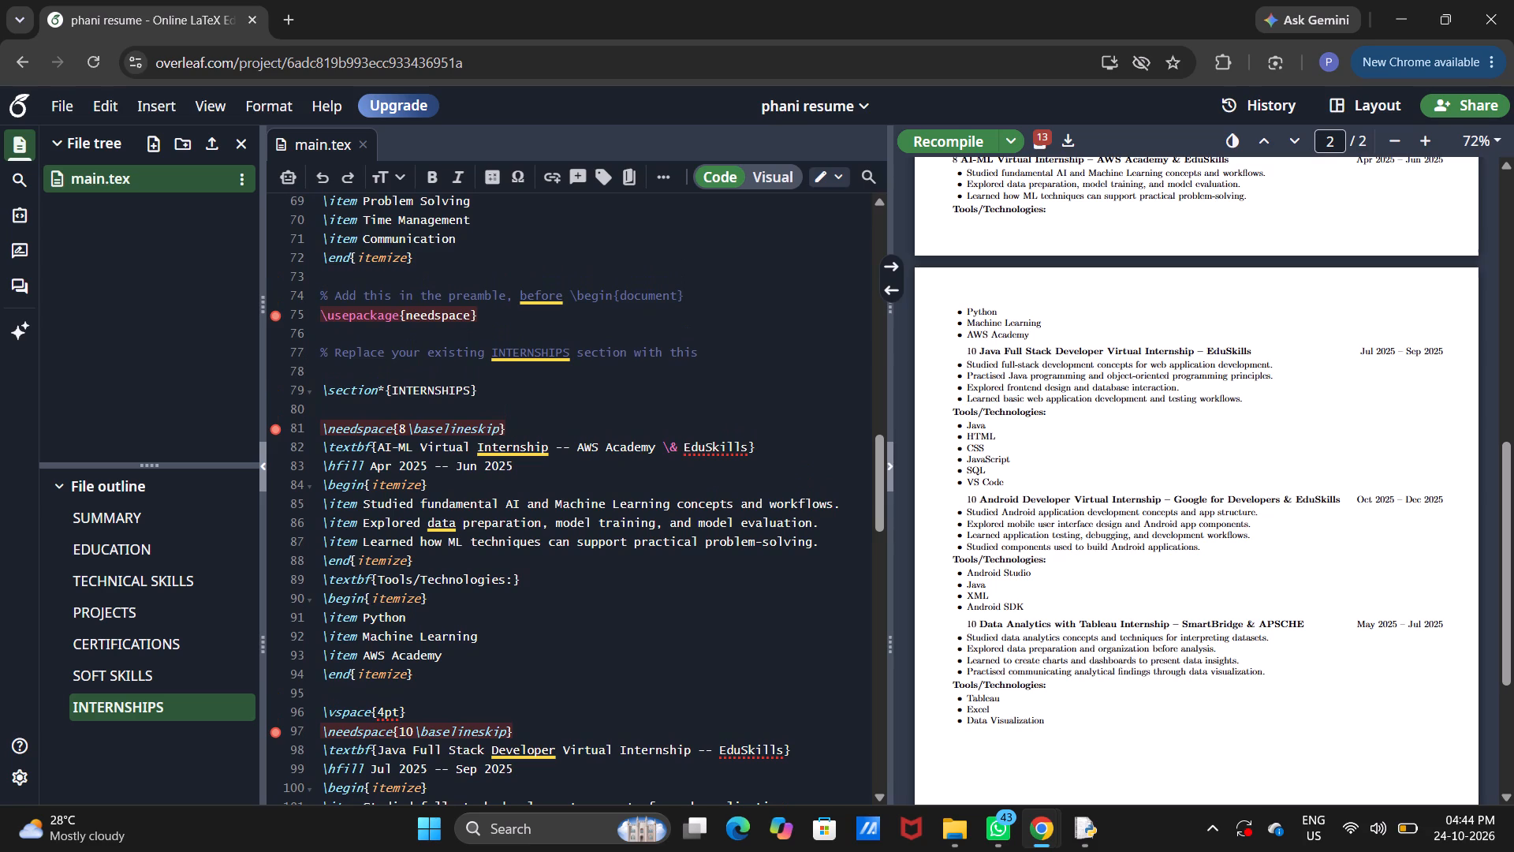
Delete the "% Replace your existing INTERNSHIPS section with this" comment and the blank line beneath it.
key("ctrl+z")
left_click(337, 365)
key("BackSpace")
key("BackSpace")
key("BackSpace")
key("BackSpace")
key("BackSpace")
key("BackSpace")
key("BackSpace")
key("BackSpace")
key("BackSpace")
key("BackSpace")
key("BackSpace")
key("BackSpace")
key("BackSpace")
key("BackSpace")
key("BackSpace")
key("BackSpace")
key("BackSpace")
key("BackSpace")
key("BackSpace")
key("BackSpace")
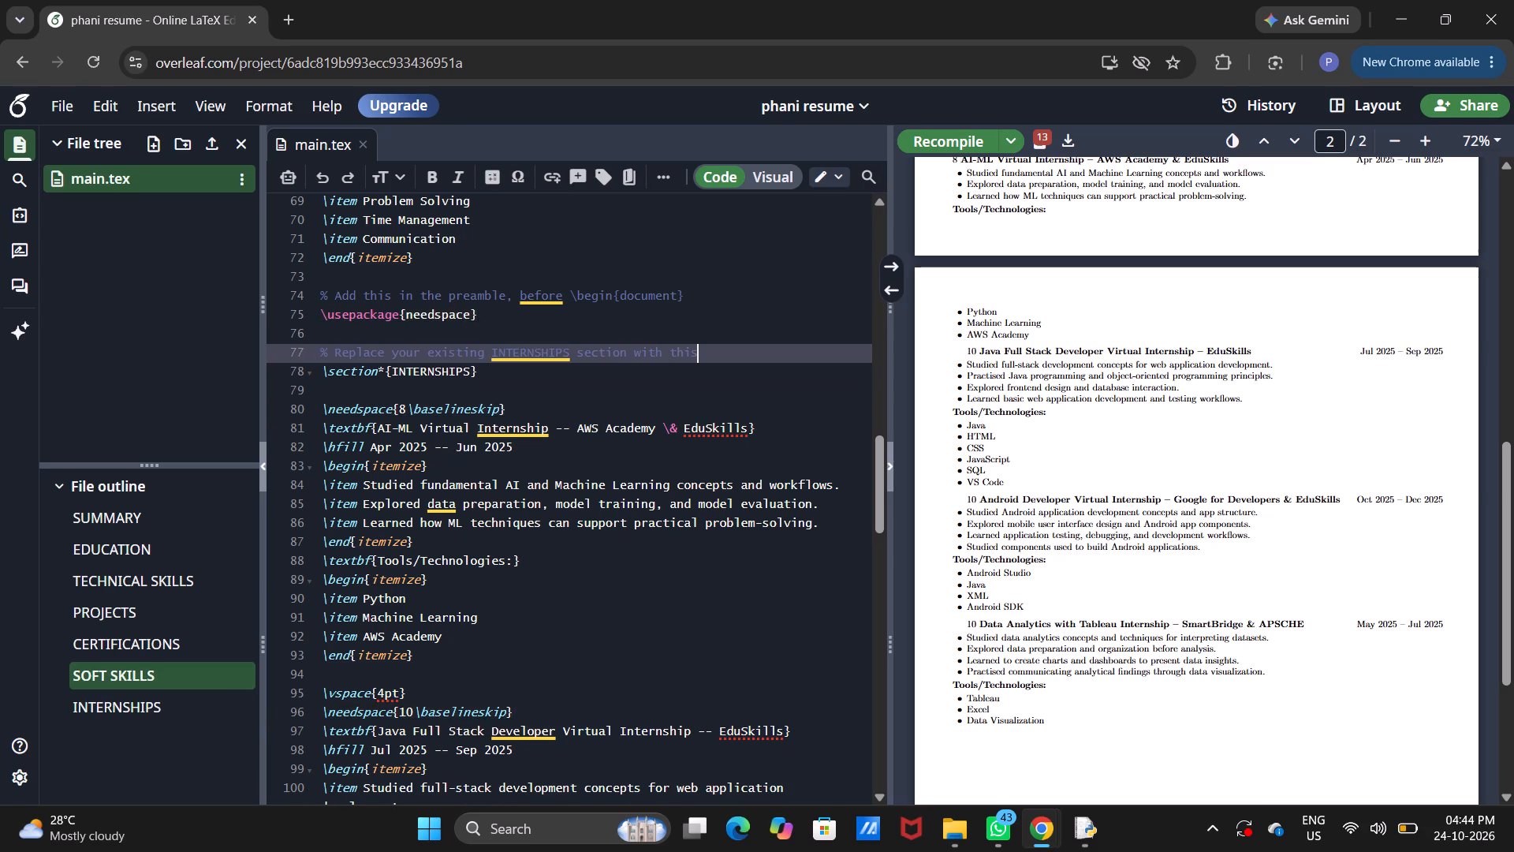
key("BackSpace")
key("BackSpace")
key("BackSpace")
key("BackSpace")
key("BackSpace")
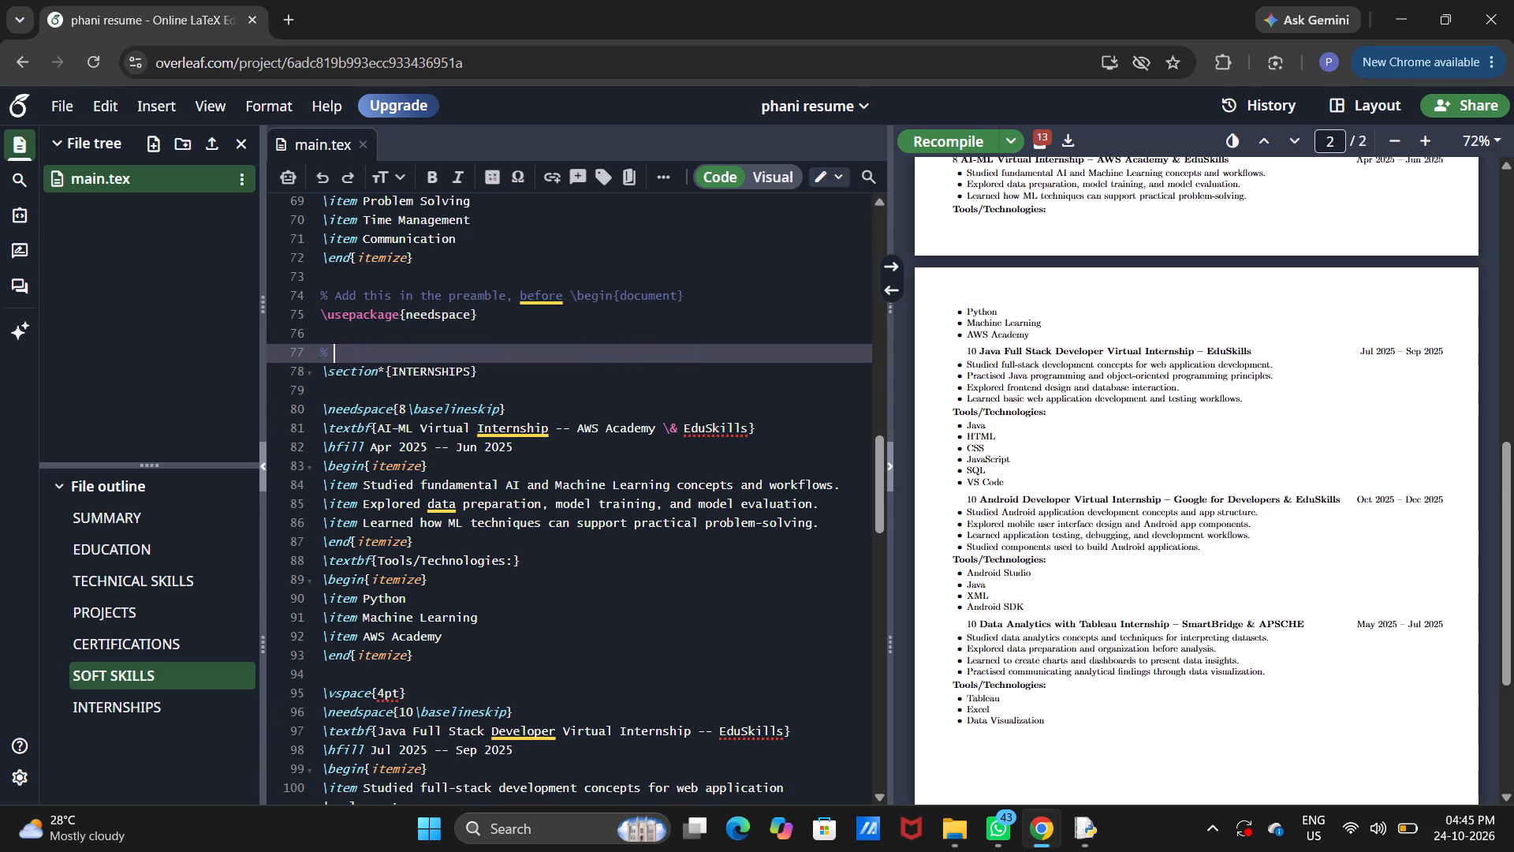
key("BackSpace")
key("BackSpace")
key("BackSpace")
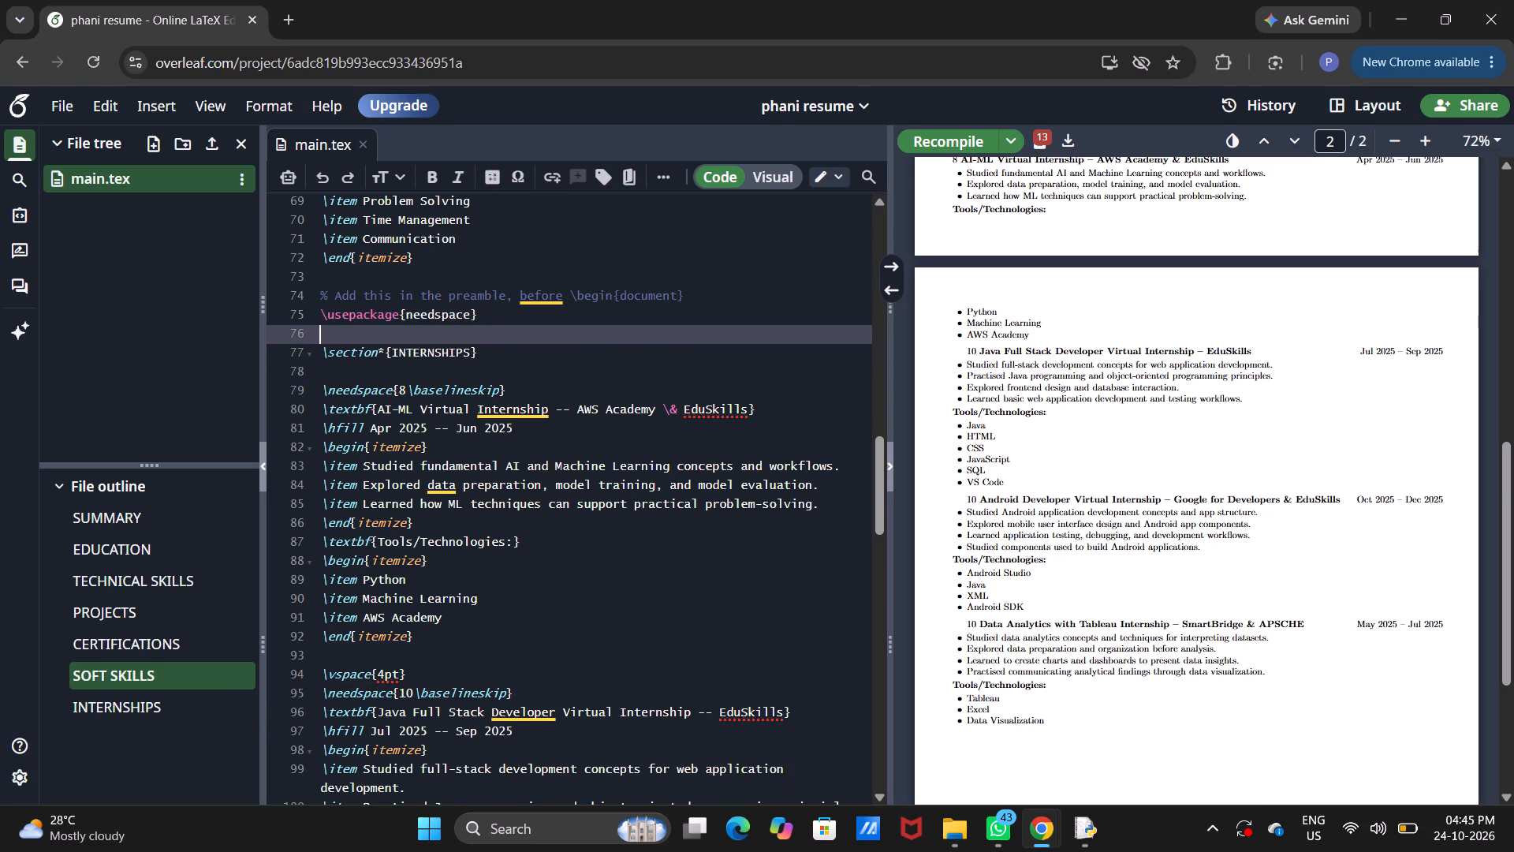
Delete the \usepackage{needspace} line and the "% Add this in the preamble, before \begin{document}" comment above the INTERNSHIPS section.
key("BackSpace")
key("BackSpace")
key("BackSpace")
key("BackSpace")
key("BackSpace")
key("BackSpace")
key("BackSpace")
key("BackSpace")
key("BackSpace")
key("BackSpace")
key("BackSpace")
key("BackSpace")
key("BackSpace")
key("BackSpace")
key("BackSpace")
key("BackSpace")
key("BackSpace")
key("BackSpace")
key("BackSpace")
key("BackSpace")
key("BackSpace")
key("BackSpace")
key("BackSpace")
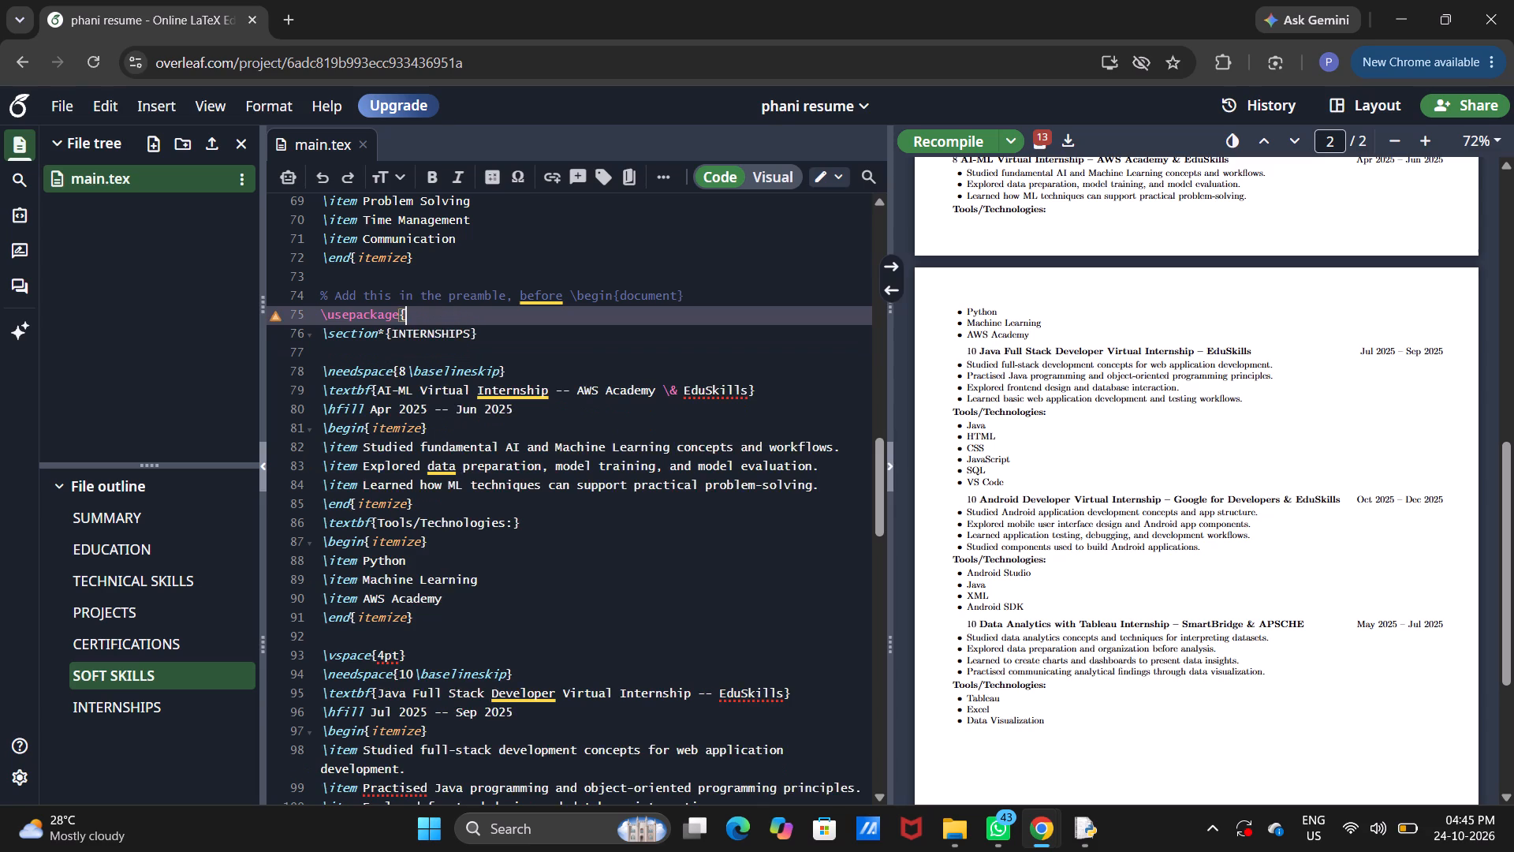
key("BackSpace")
key("BackSpace")
key("BackSpace")
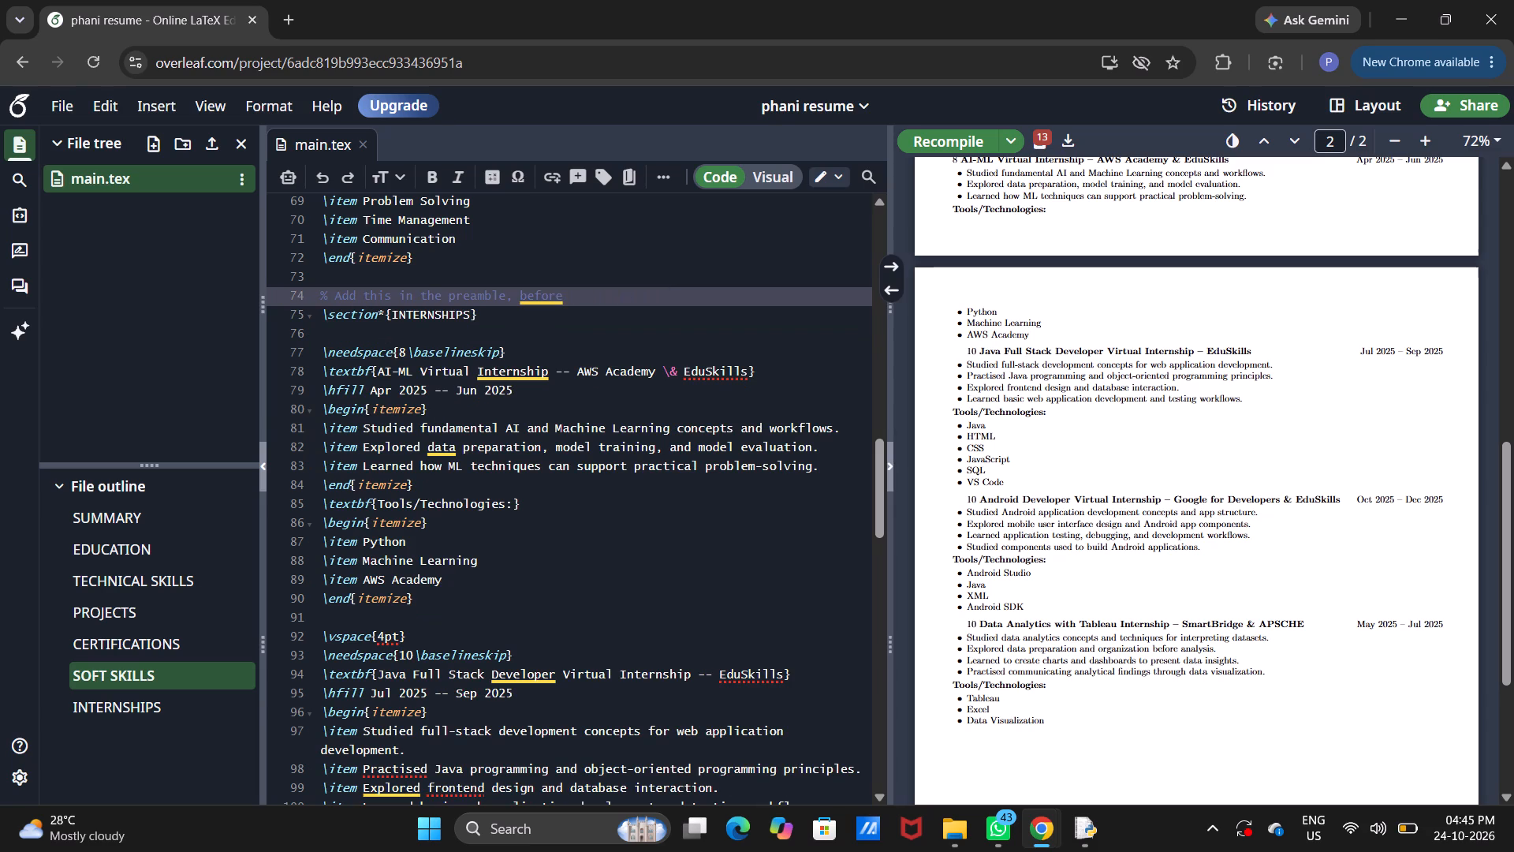
key("BackSpace")
key("BackSpace")
key("BackSpace")
key("BackSpace")
key("BackSpace")
key("BackSpace")
key("BackSpace")
key("BackSpace")
key("BackSpace")
key("BackSpace")
key("BackSpace")
key("BackSpace")
key("BackSpace")
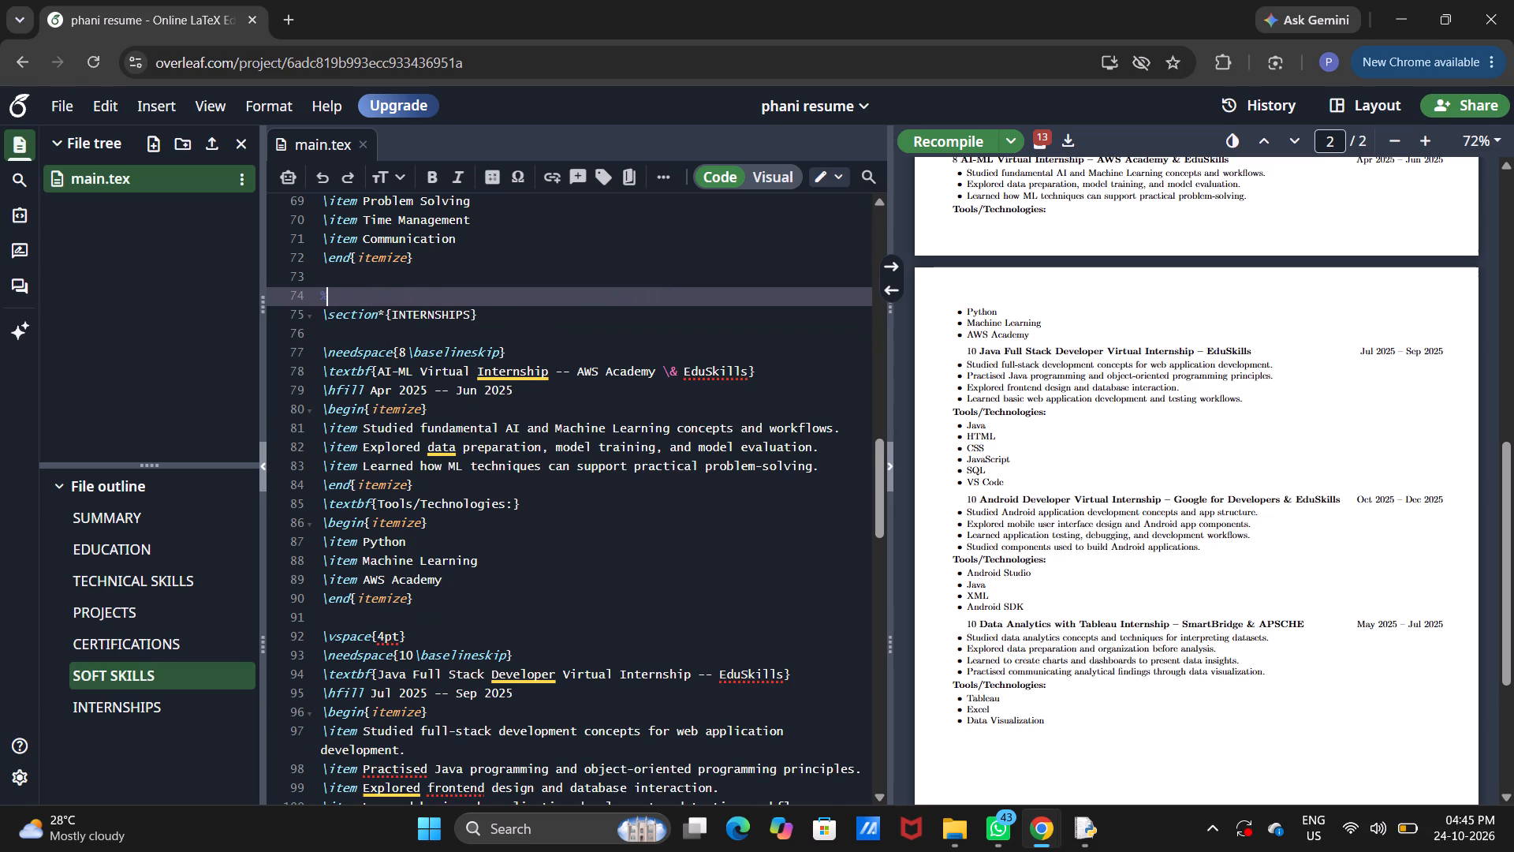
key("BackSpace")
key("BackSpace")
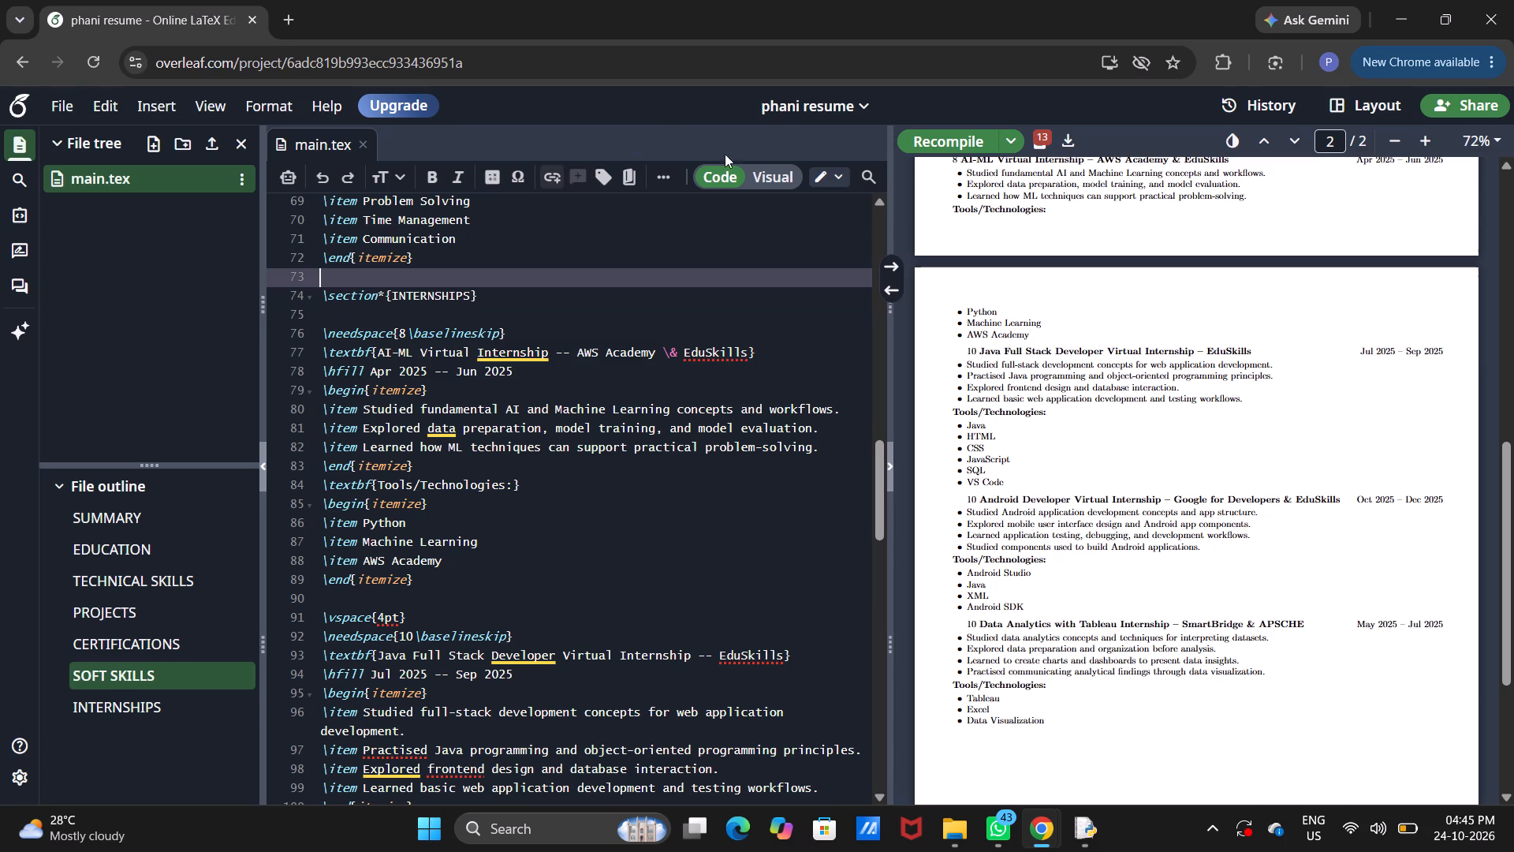
Recompile the resume and review how the INTERNSHIPS entries and tool lists break across the two PDF pages.
left_click(957, 144)
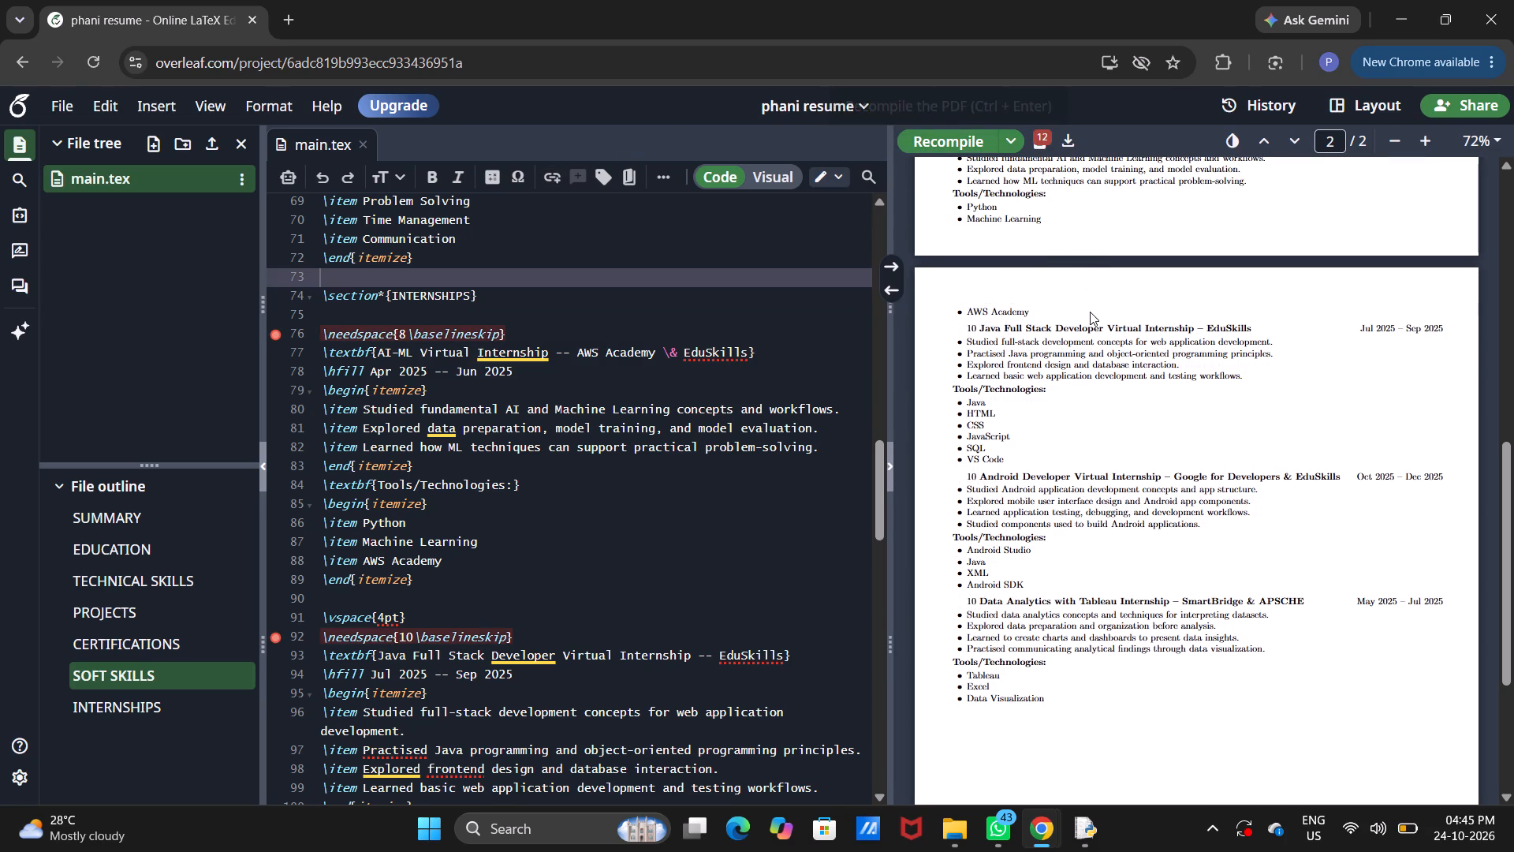
scroll(1090, 312, "up", 3)
scroll(1090, 312, "down", 2)
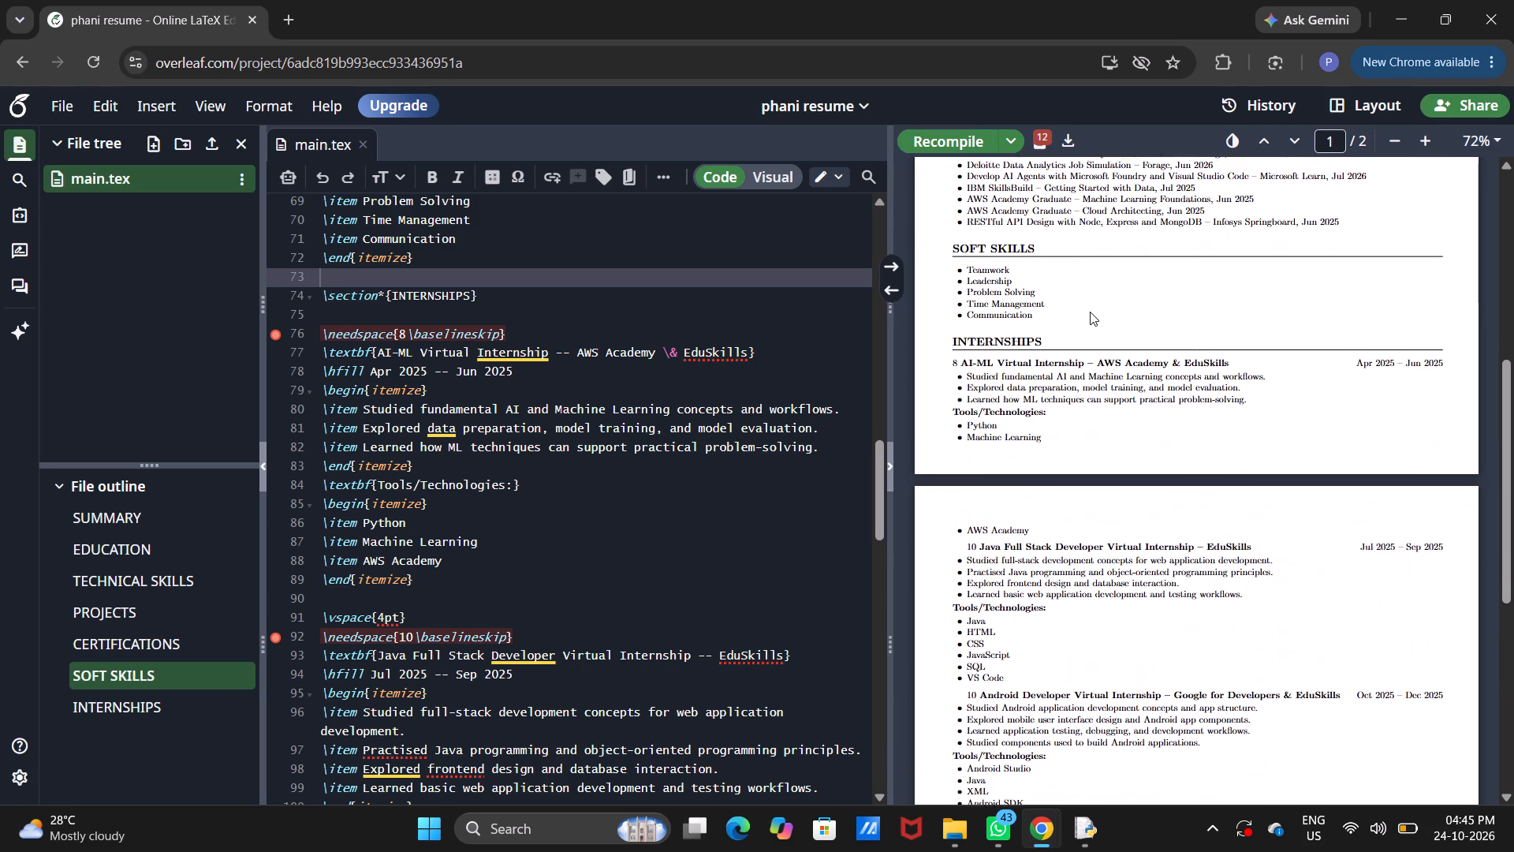
scroll(1090, 312, "down", 1)
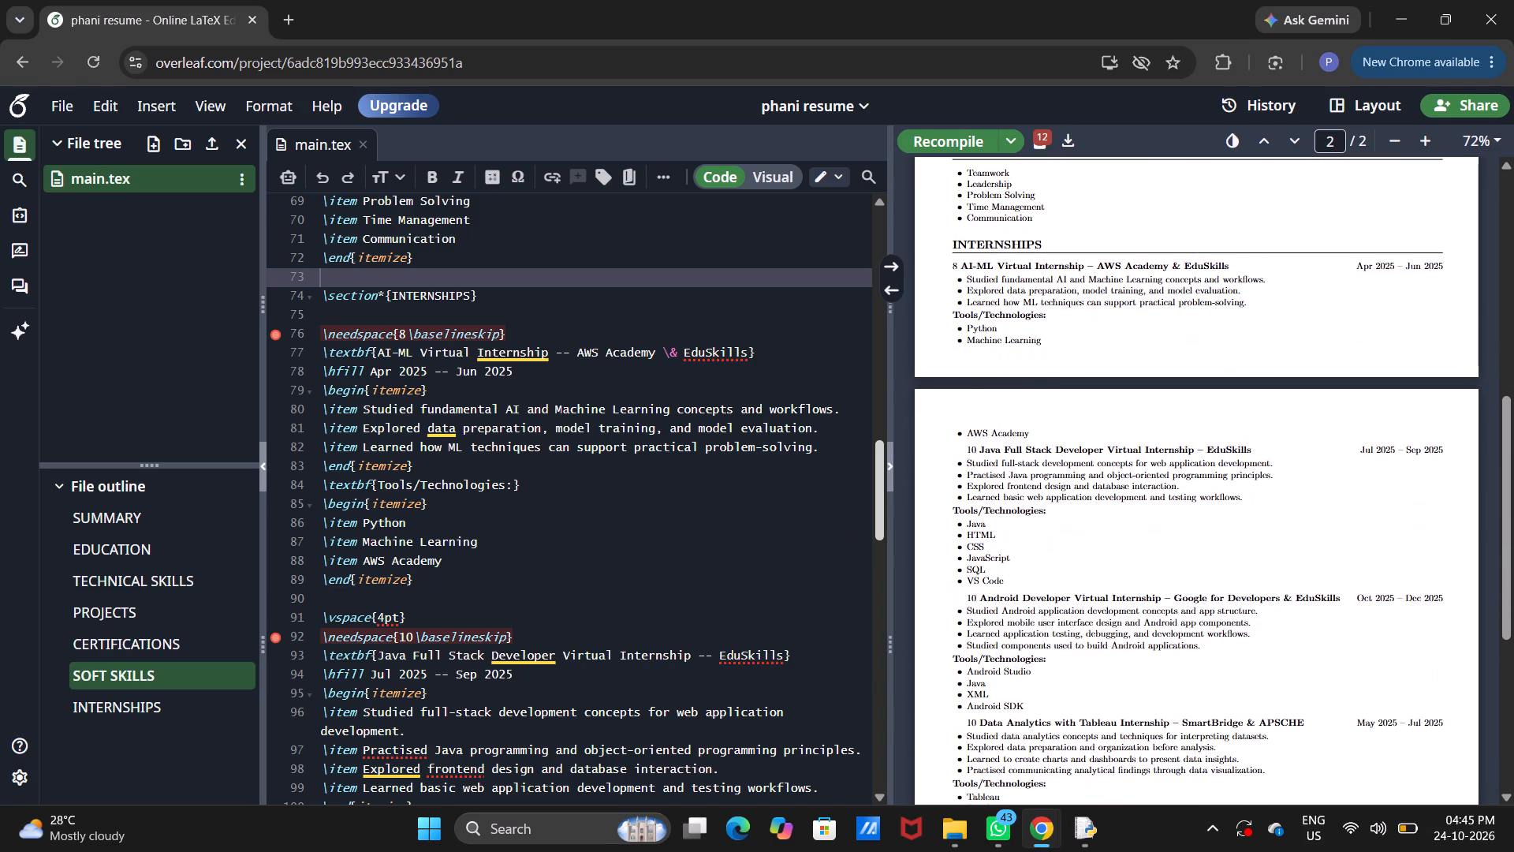
scroll(495, 496, "down", 1)
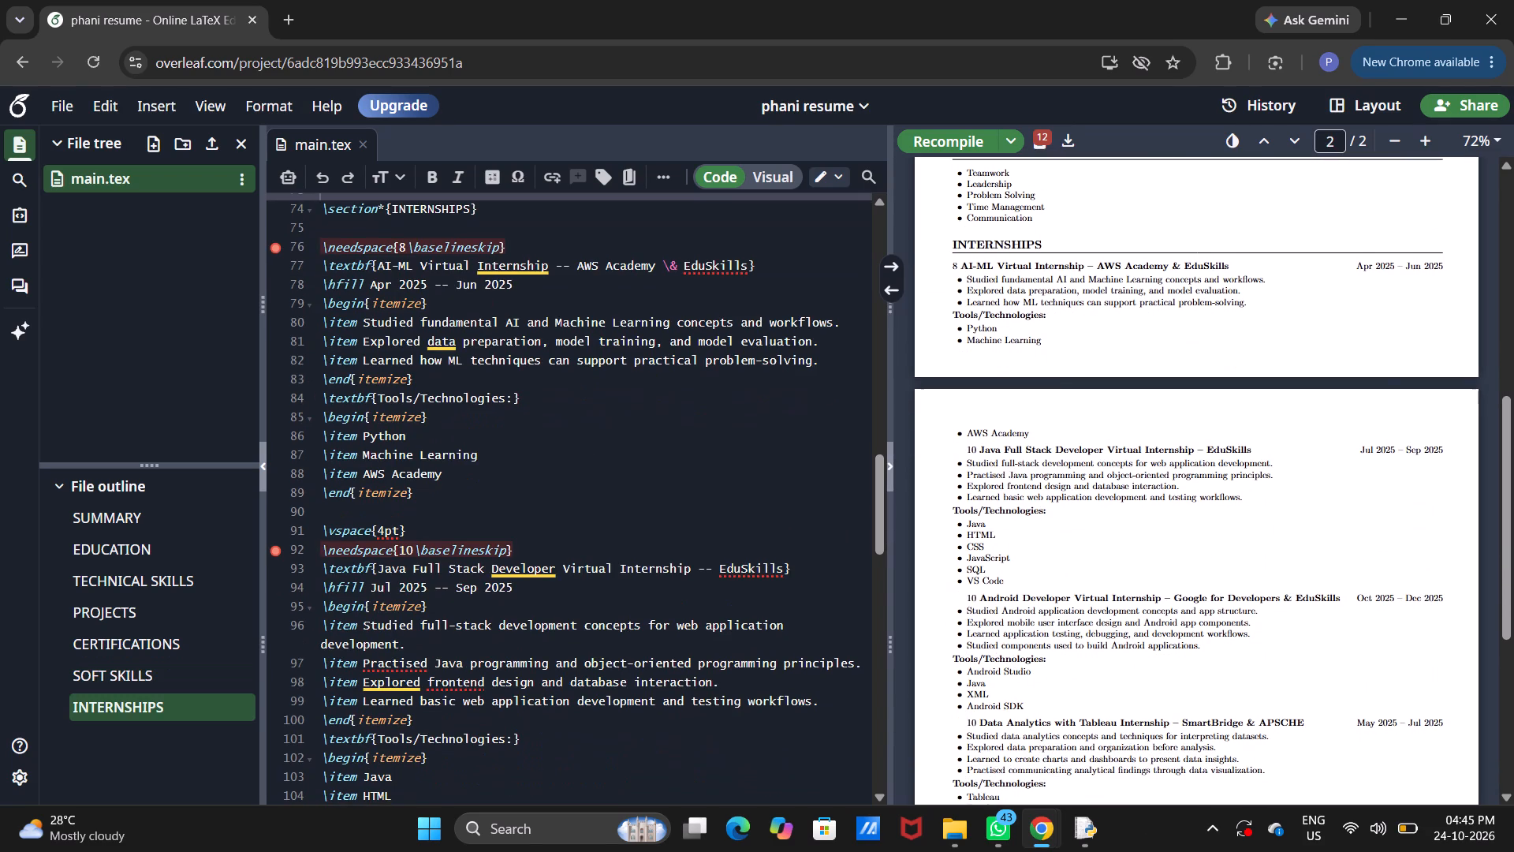
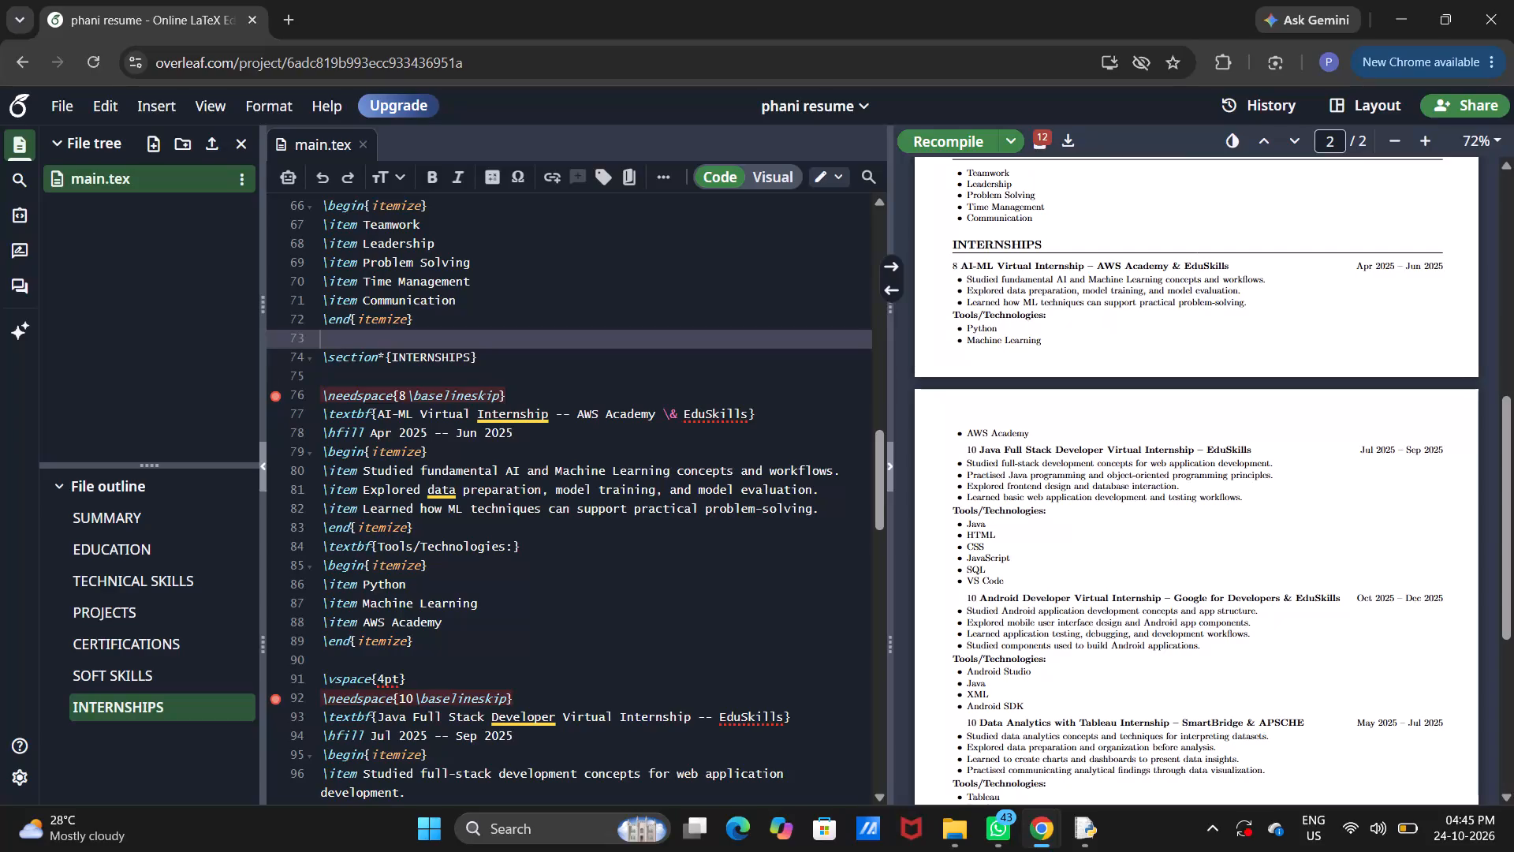
Replace everything from \section*{INTERNSHIPS} through the final \end{itemize} above \end{document} with the copied version that nests Tools/Technologies as \item entries.
left_click(326, 363)
key("Left")
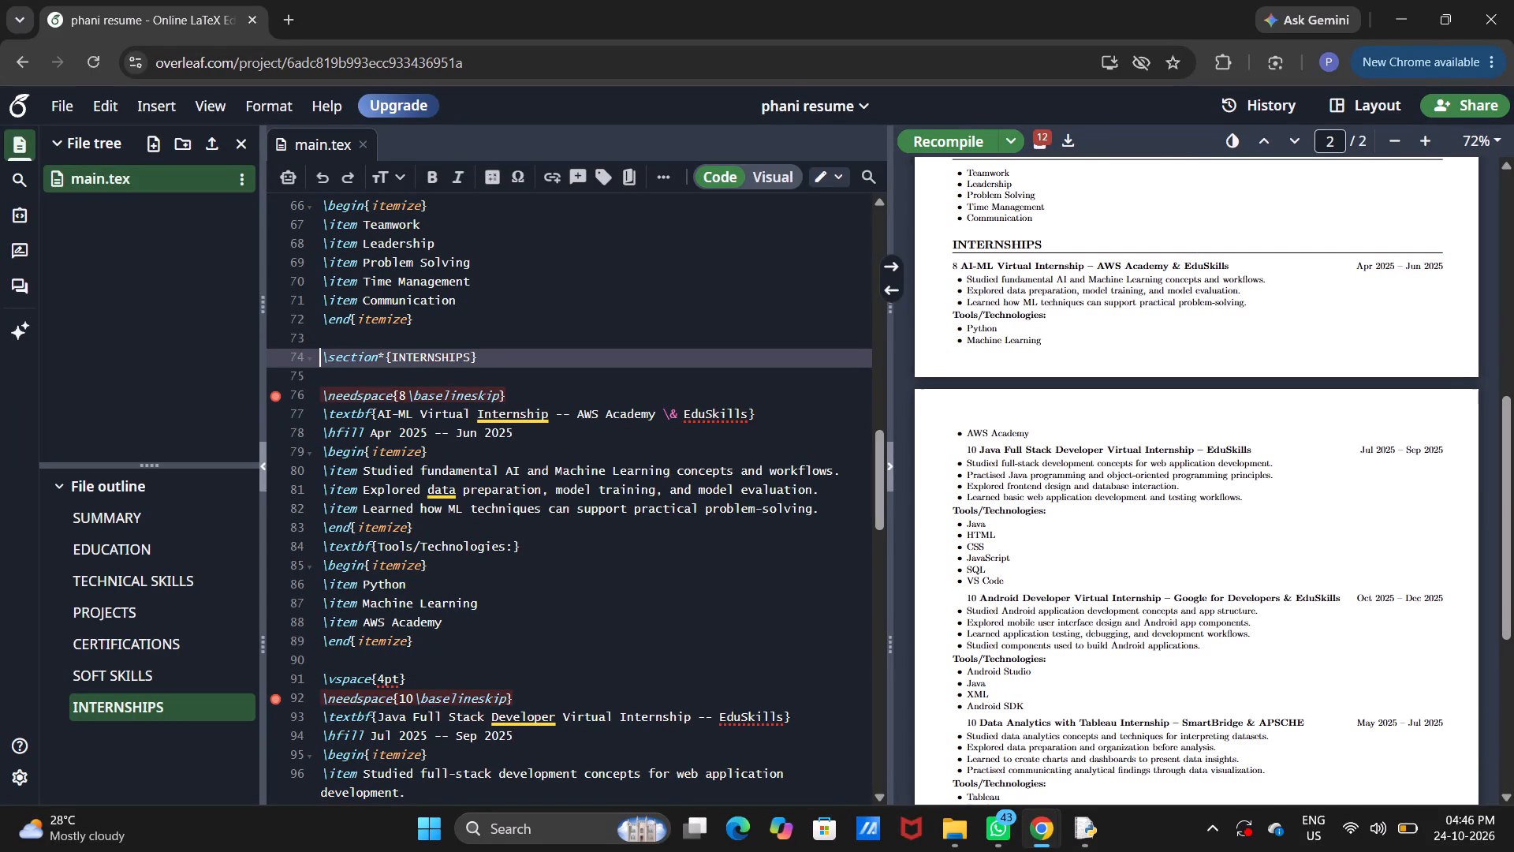
left_click_drag(326, 363, 340, 374)
left_click_drag(340, 374, 437, 499)
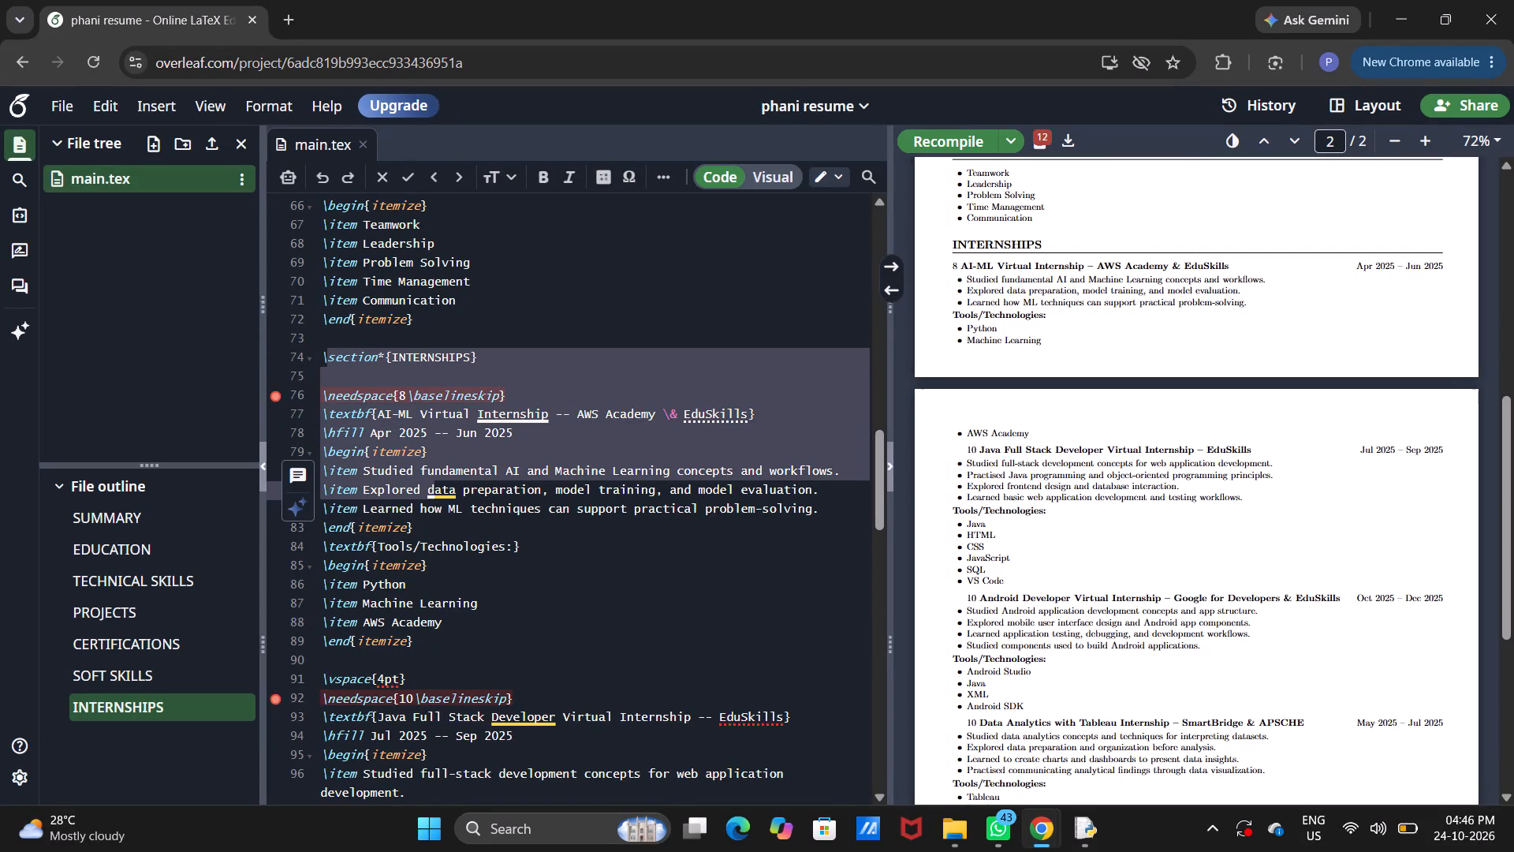
left_click(321, 363)
left_click_drag(321, 363, 590, 764)
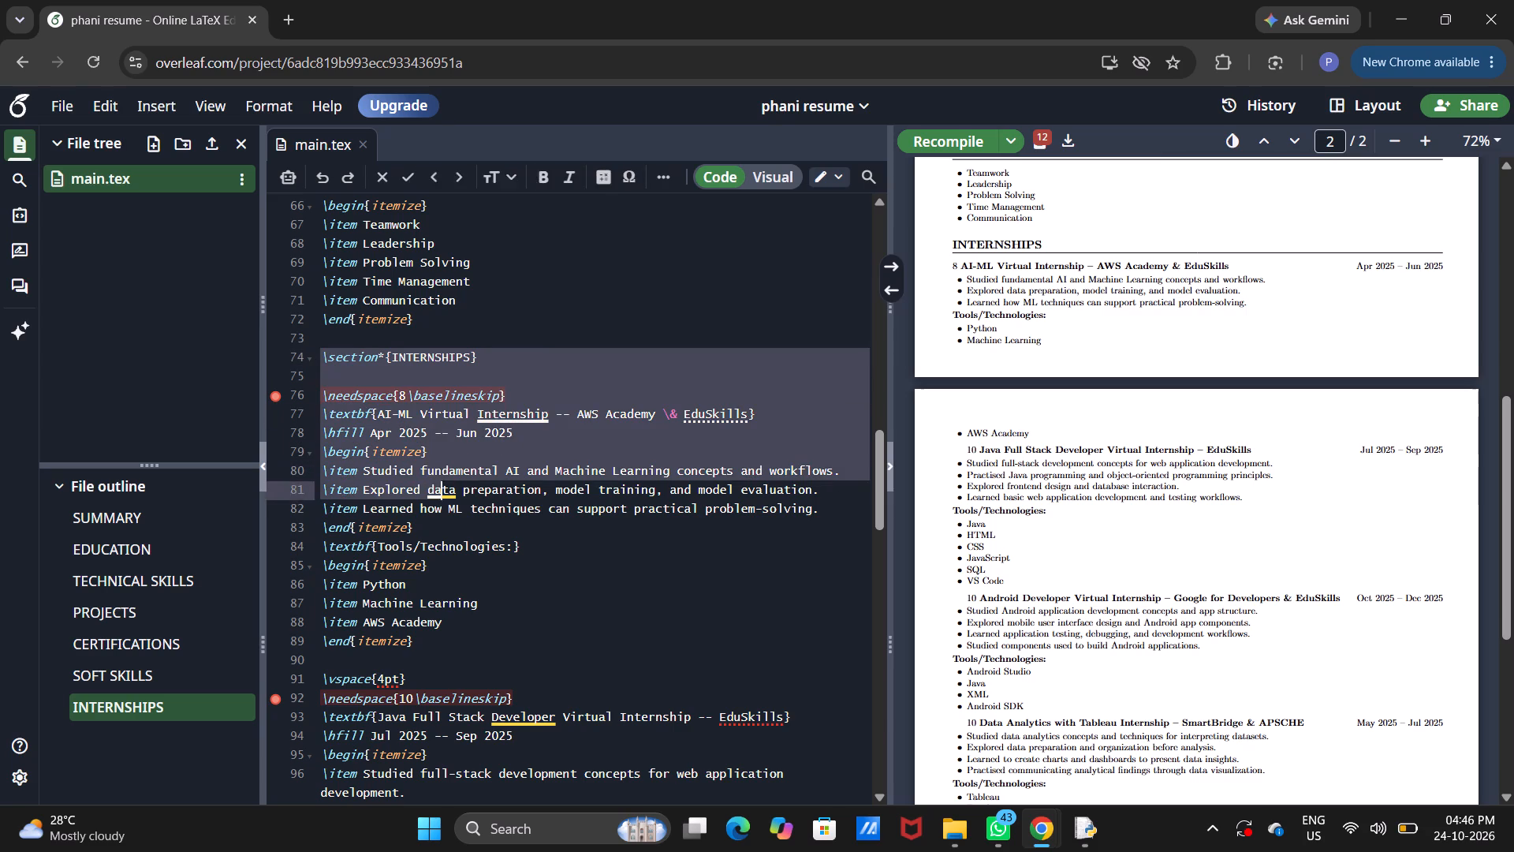
left_click_drag(590, 764, 637, 779)
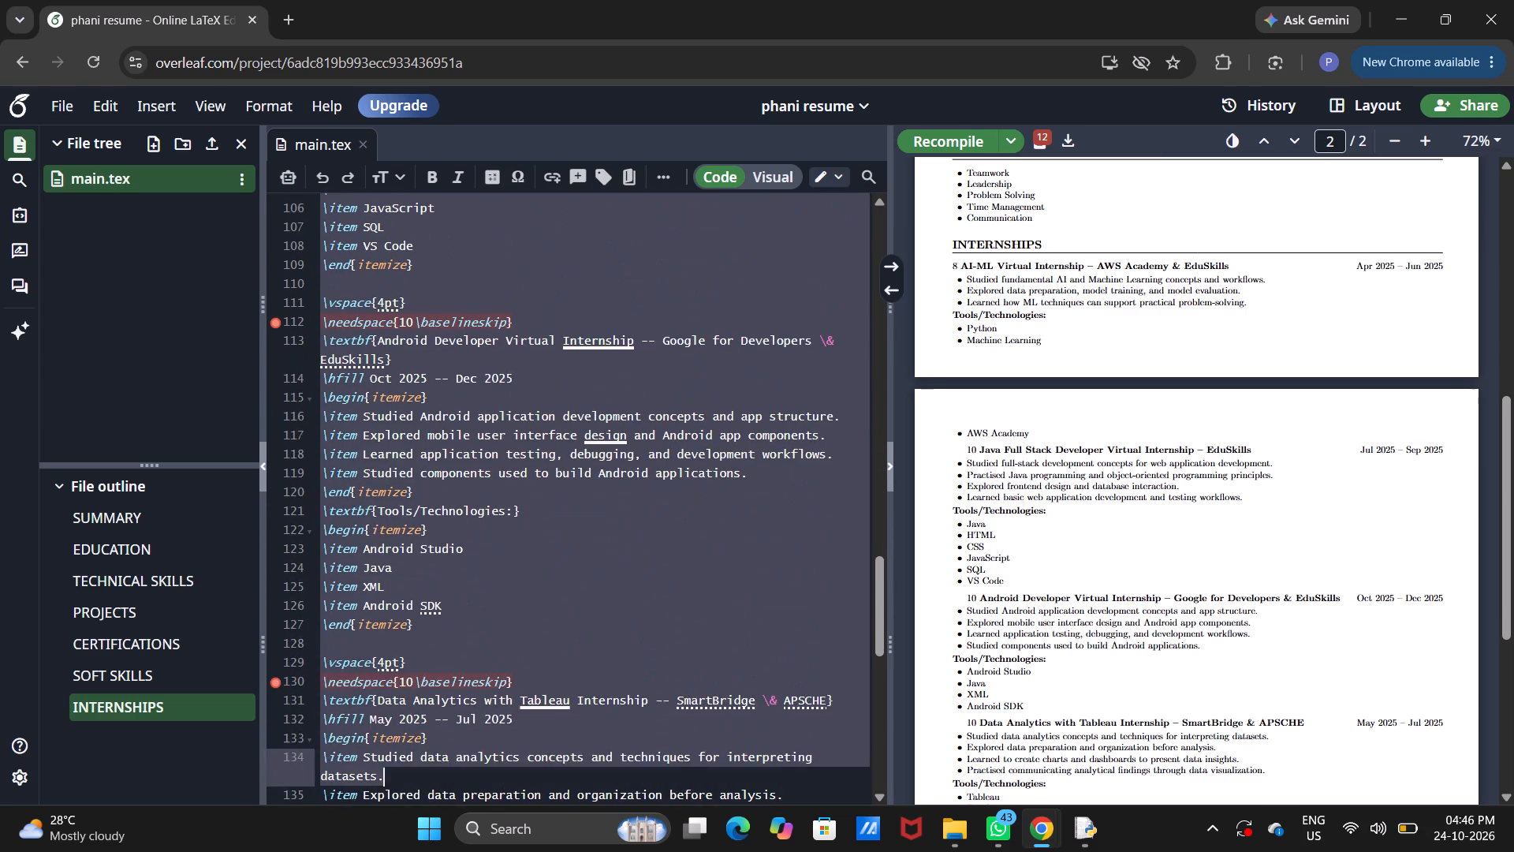
left_click_drag(637, 779, 634, 493)
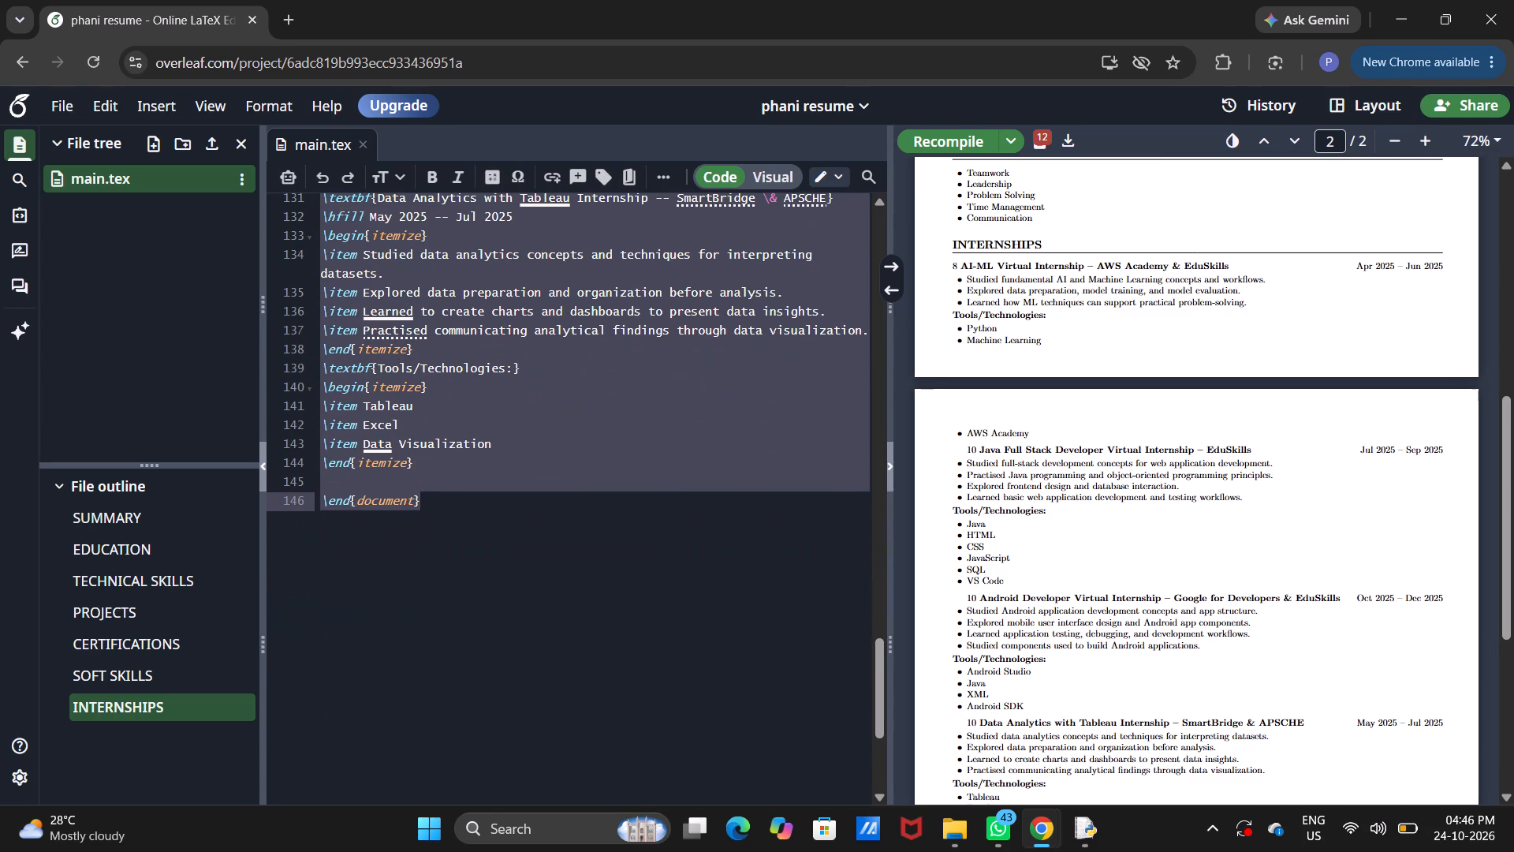
left_click_drag(634, 493, 632, 469)
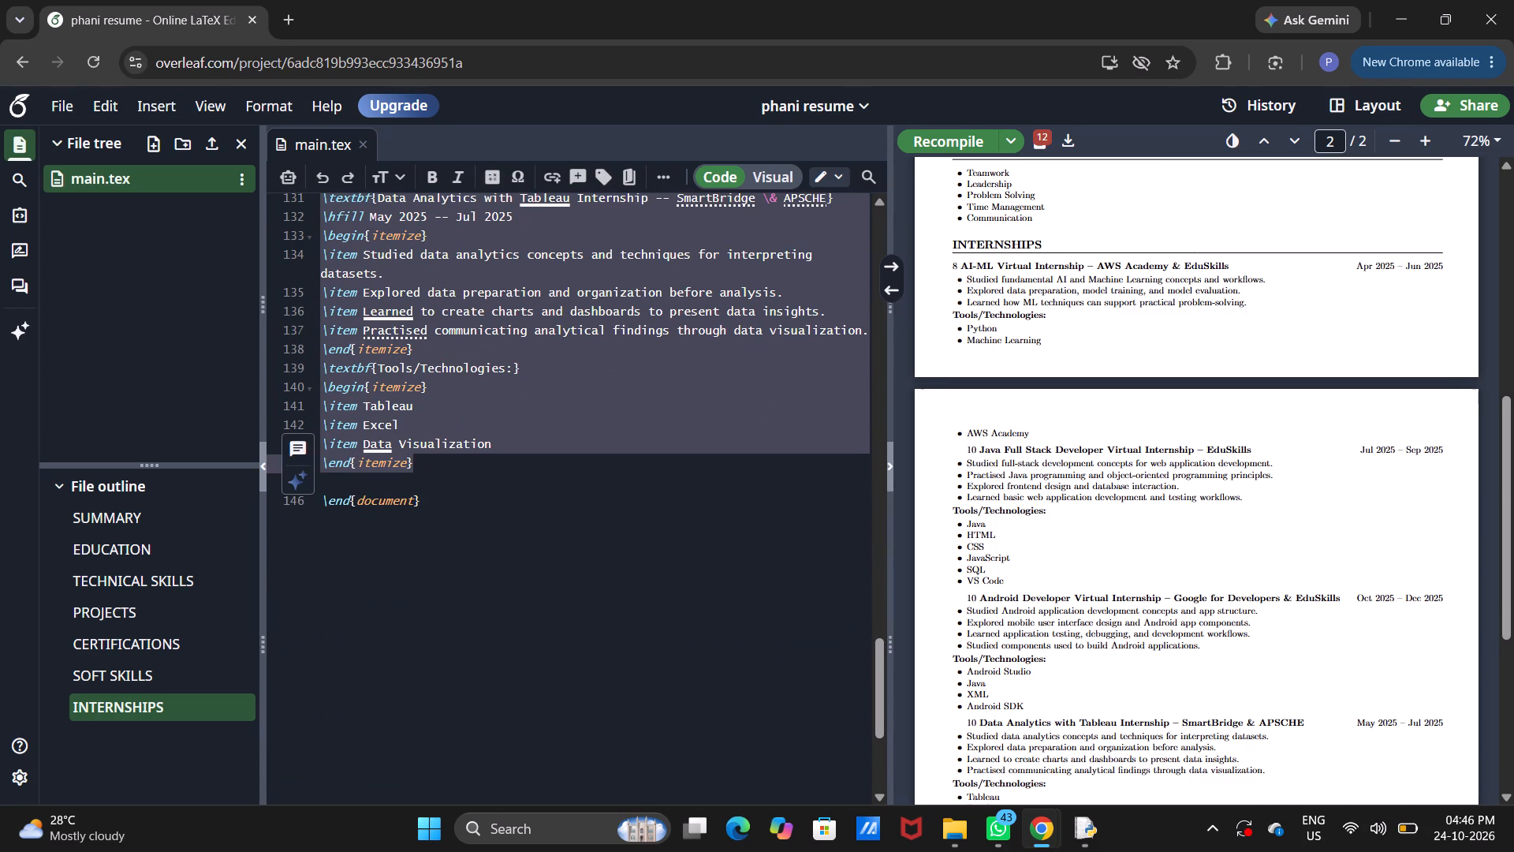
key("BackSpace")
key("ctrl+v")
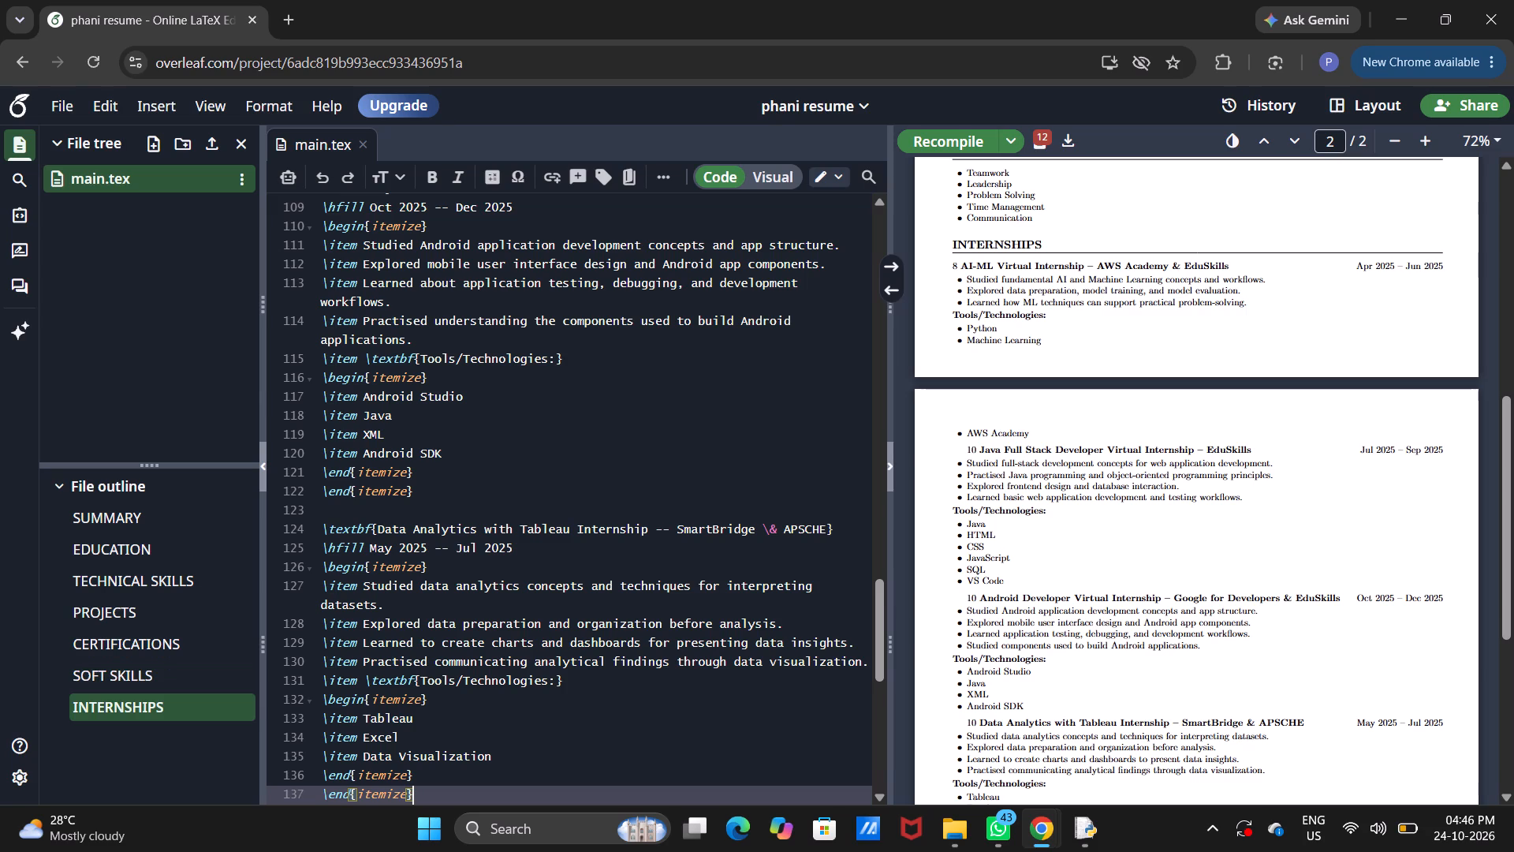
Recompile the resume with the replaced INTERNSHIPS section.
left_click(957, 135)
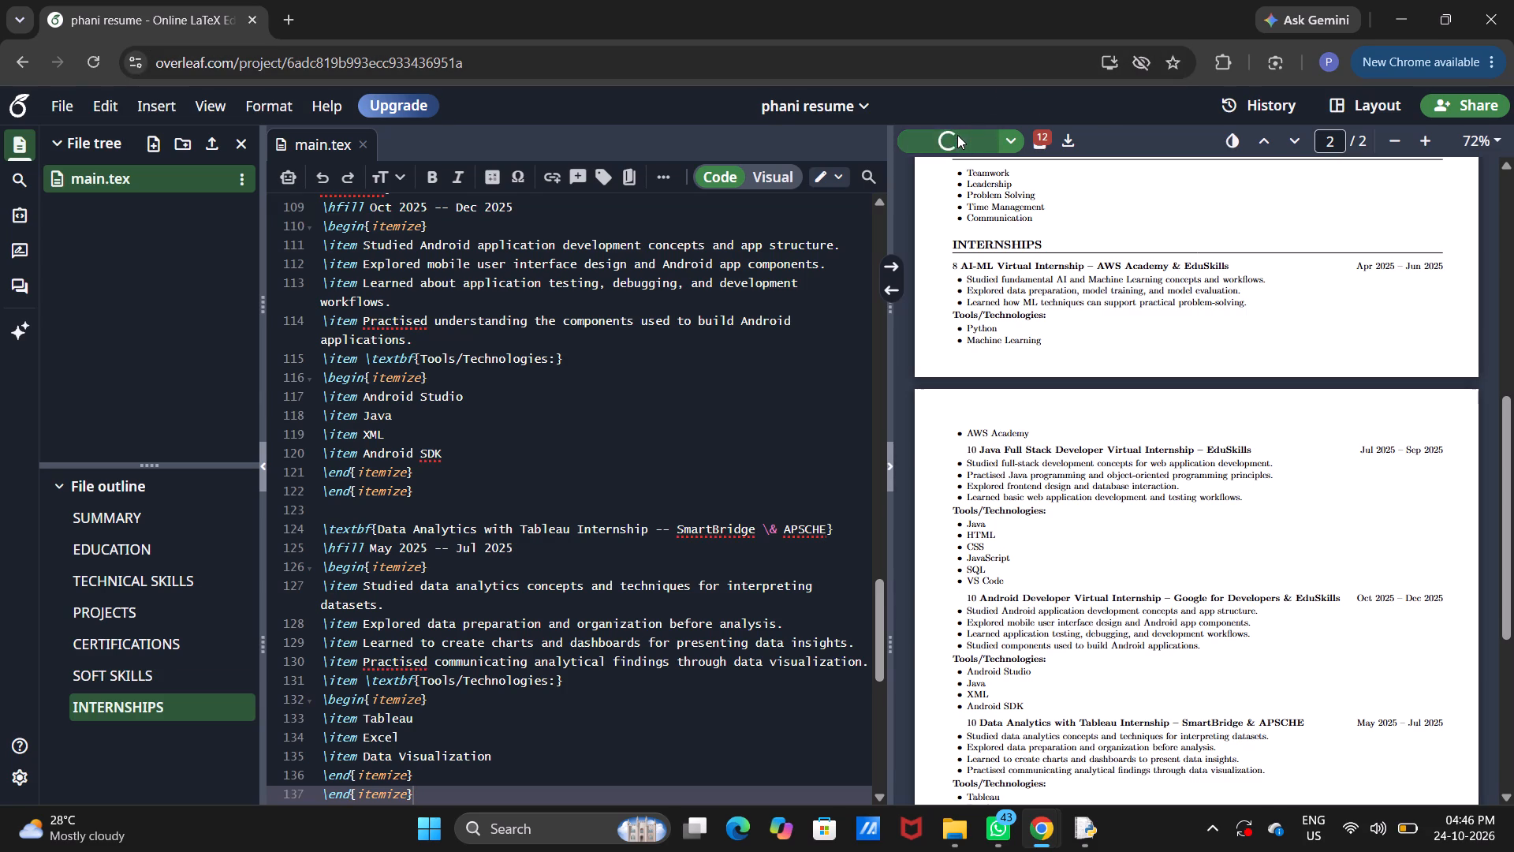
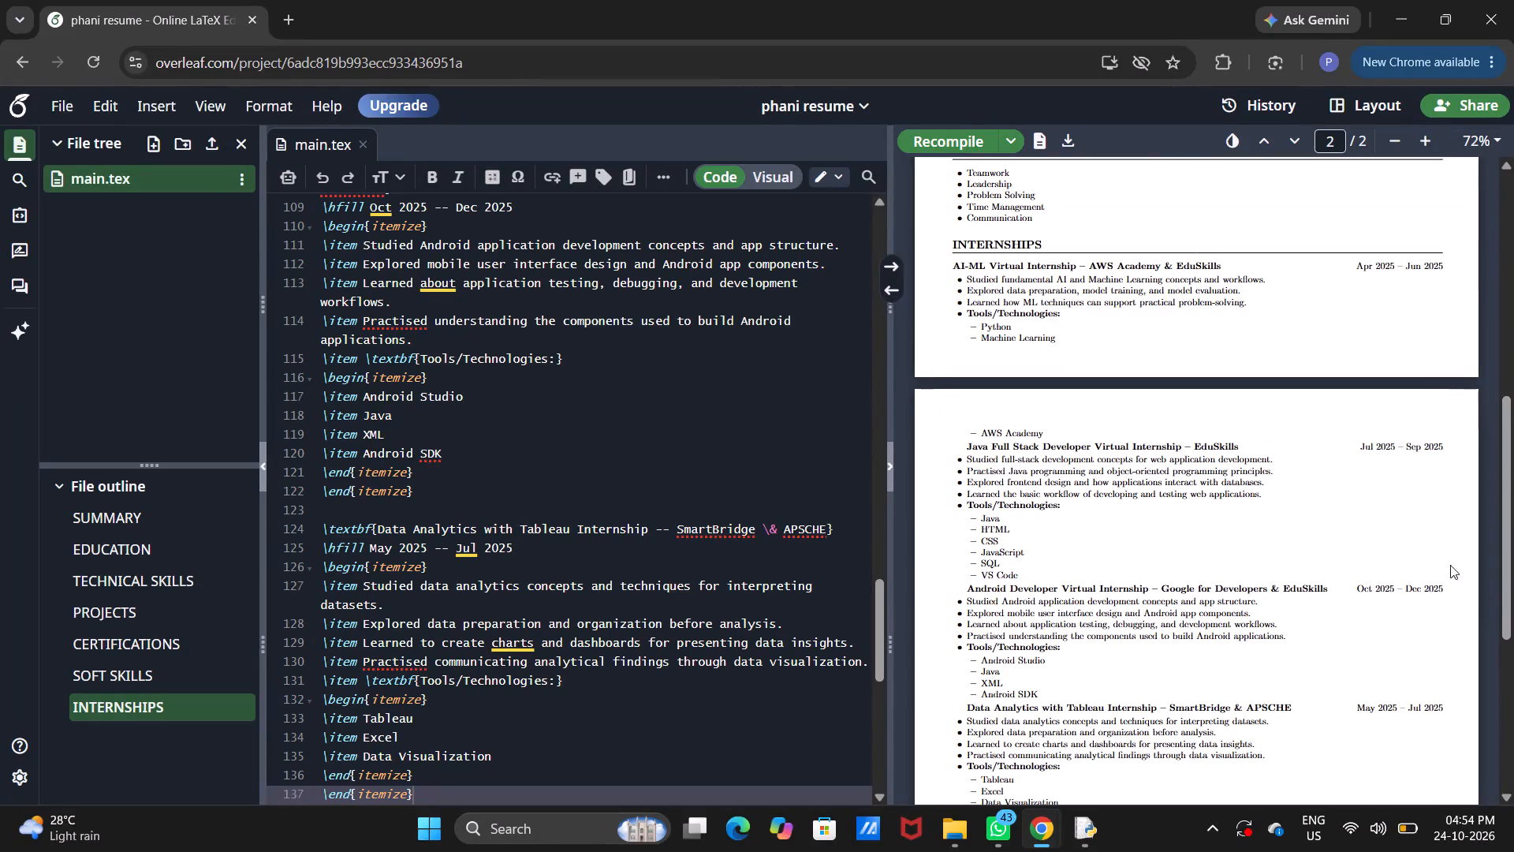
Review both pages of the recompiled resume, checking the INTERNSHIPS entries, their Tools/Technologies lists and the page break.
scroll(1230, 518, "up", 6)
scroll(1230, 518, "down", 1)
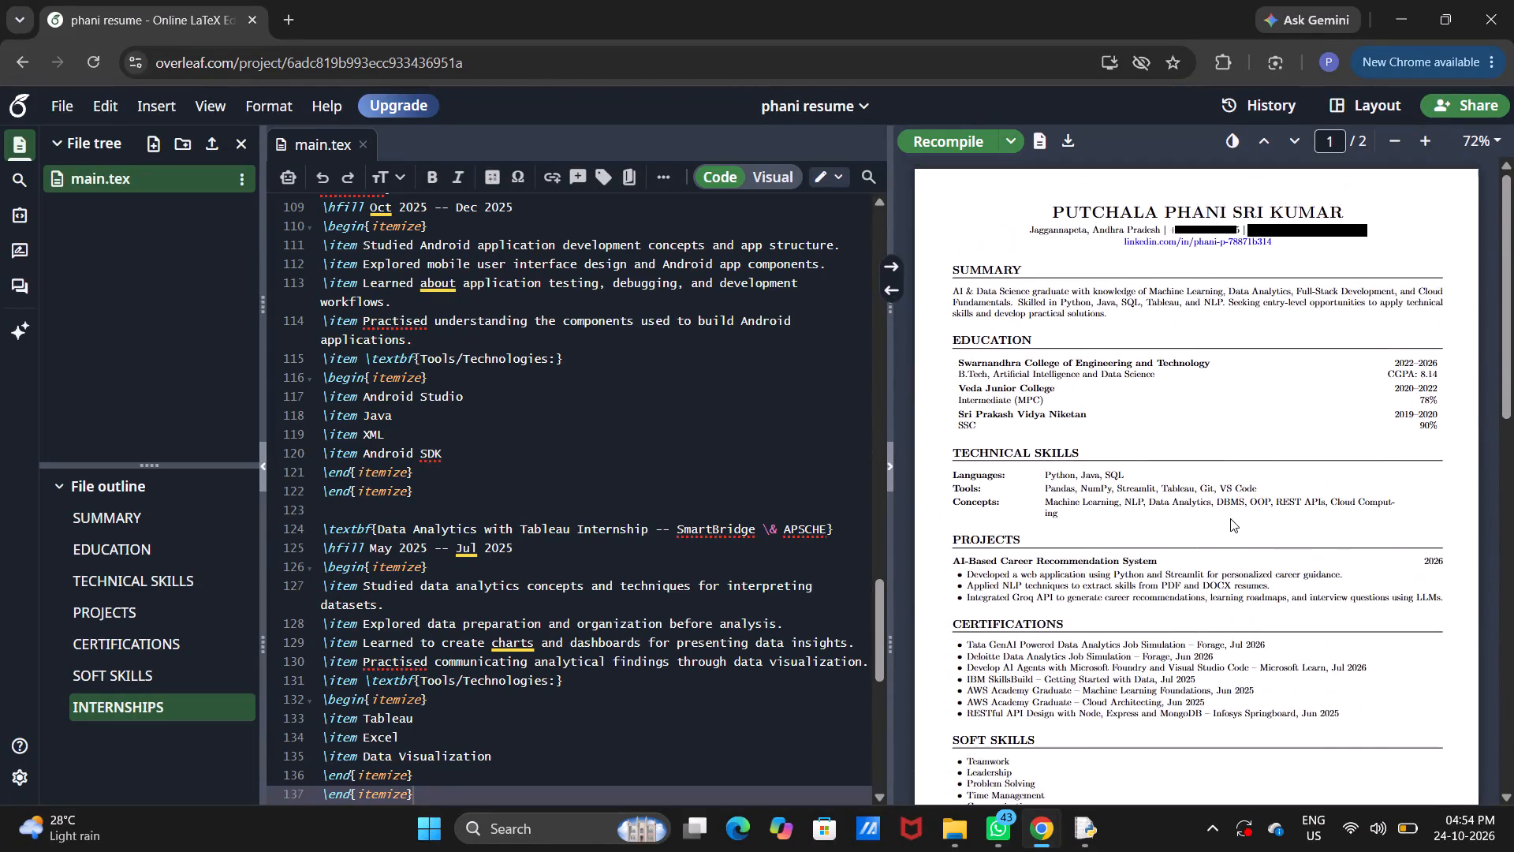
scroll(1230, 518, "down", 2)
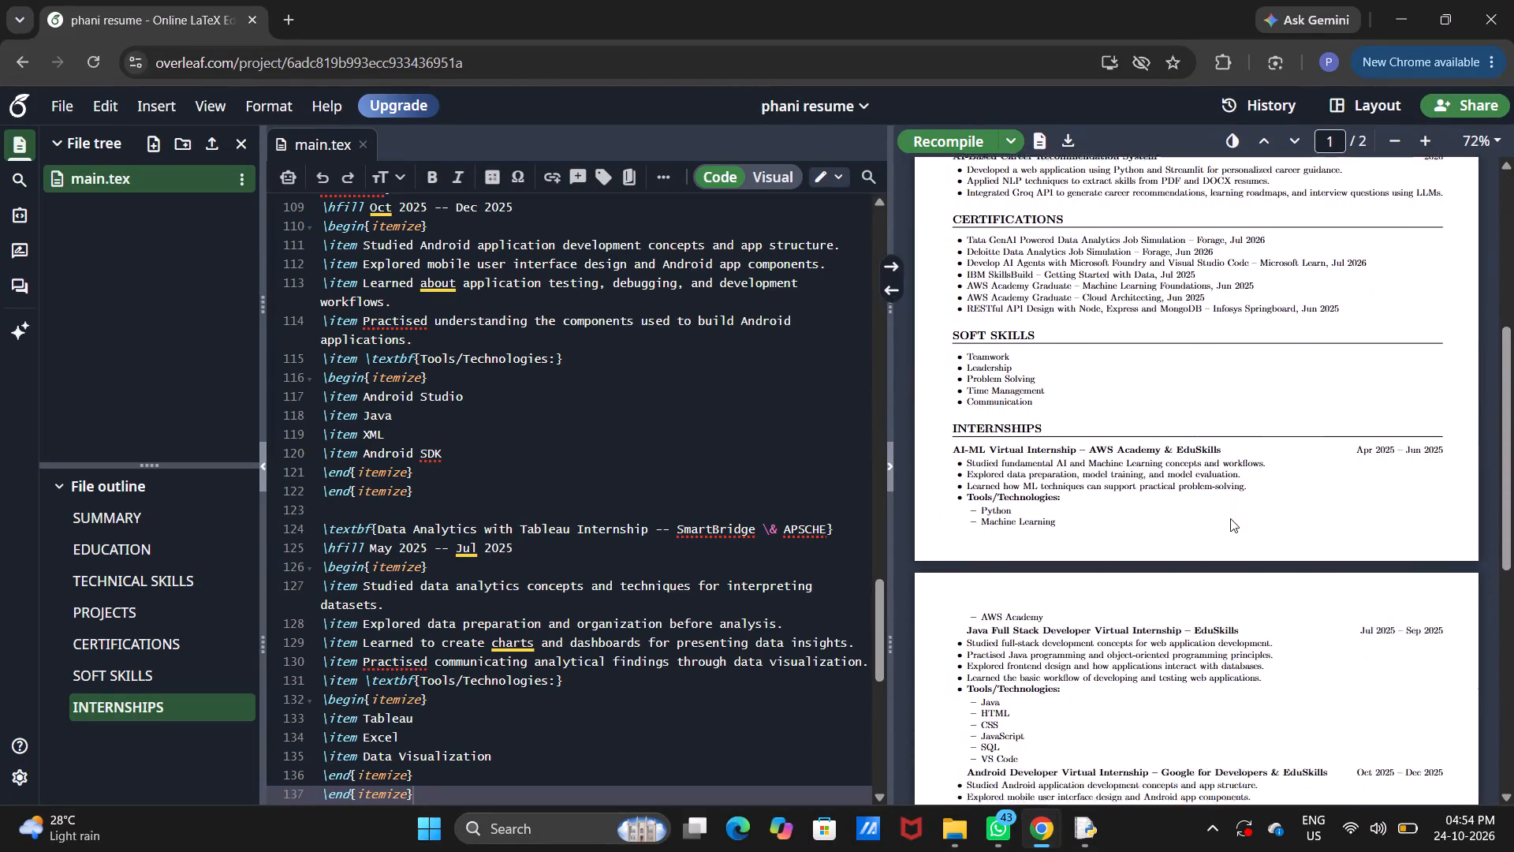
scroll(1230, 518, "down", 5)
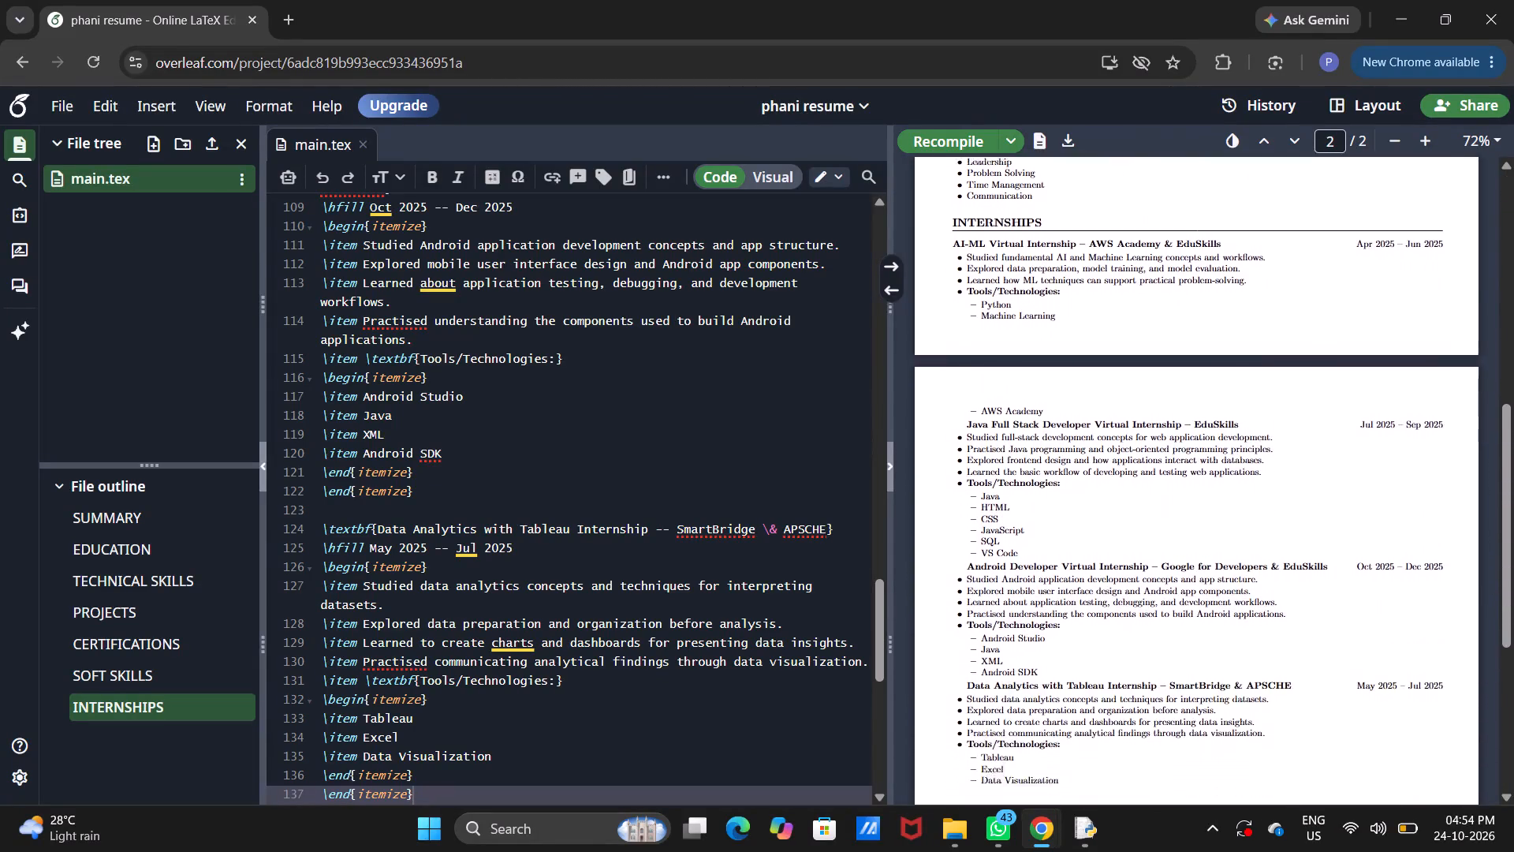
scroll(1230, 518, "down", 1)
scroll(1230, 518, "up", 2)
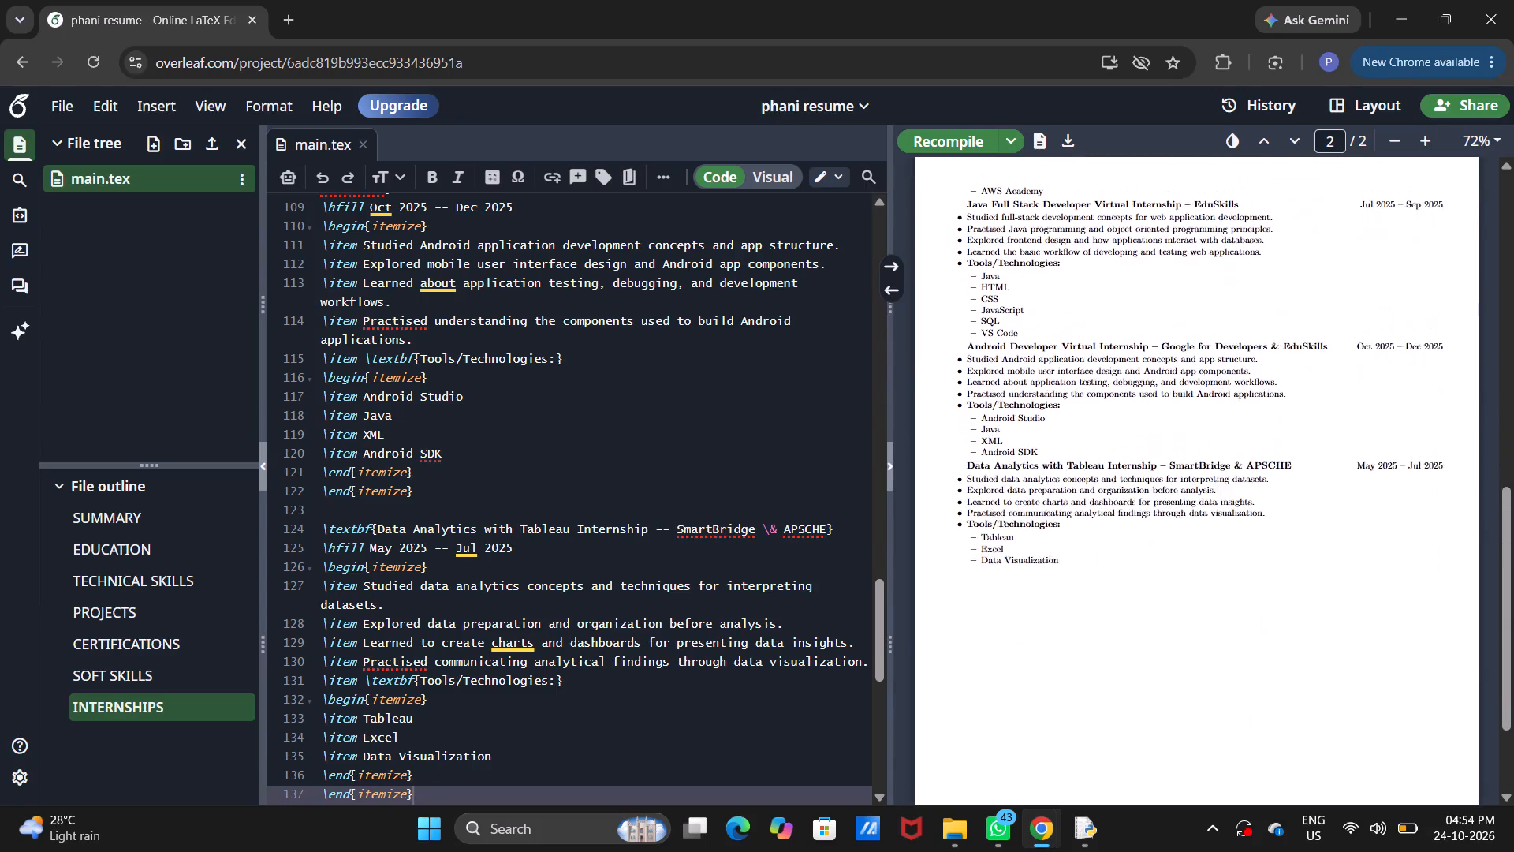
scroll(1230, 518, "up", 7)
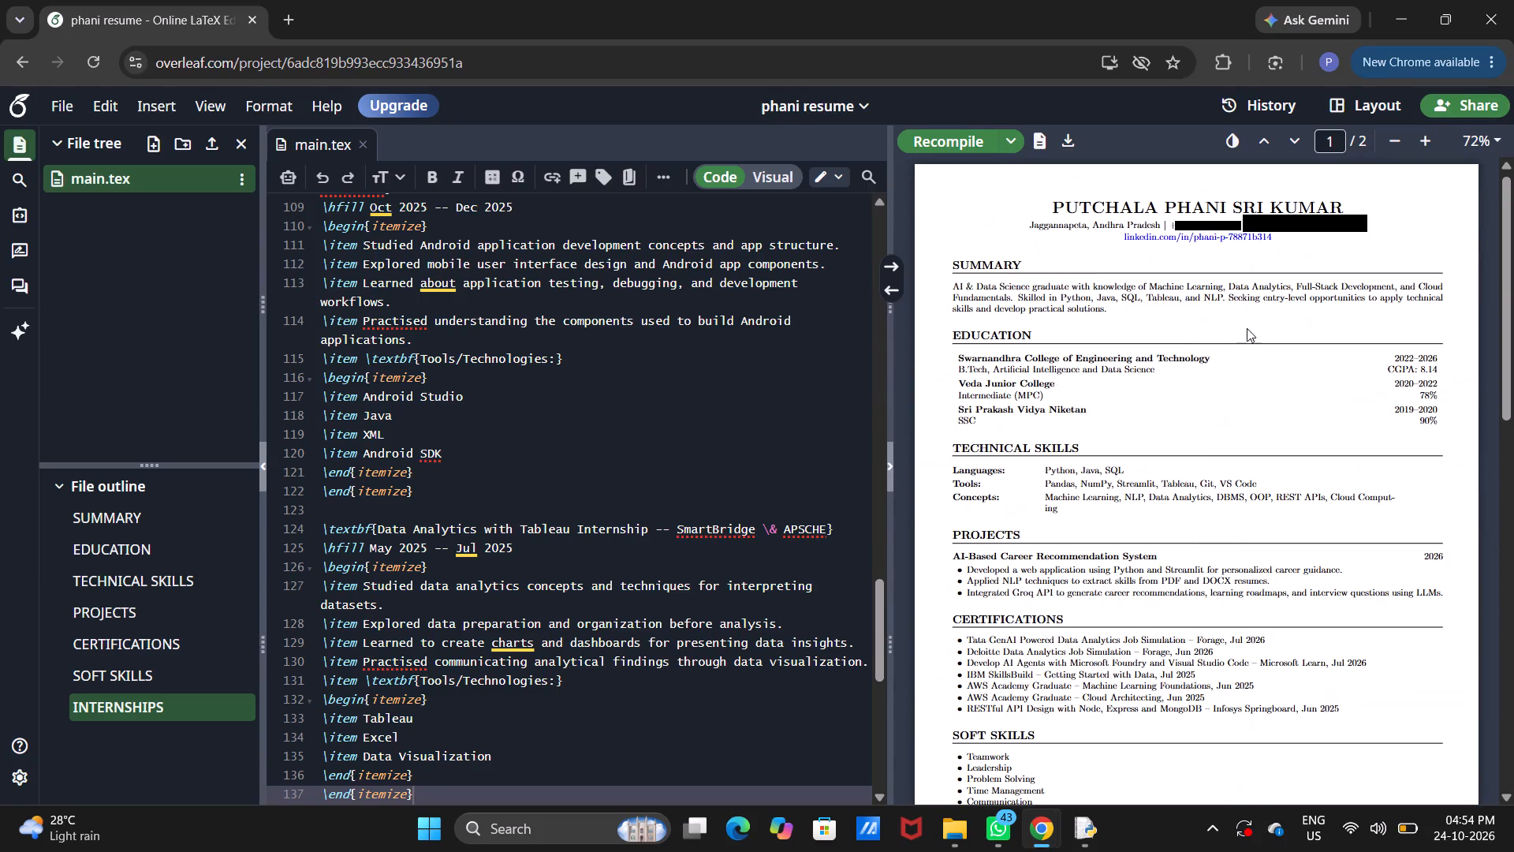
Download the compiled resume as a PDF.
left_click(1065, 142)
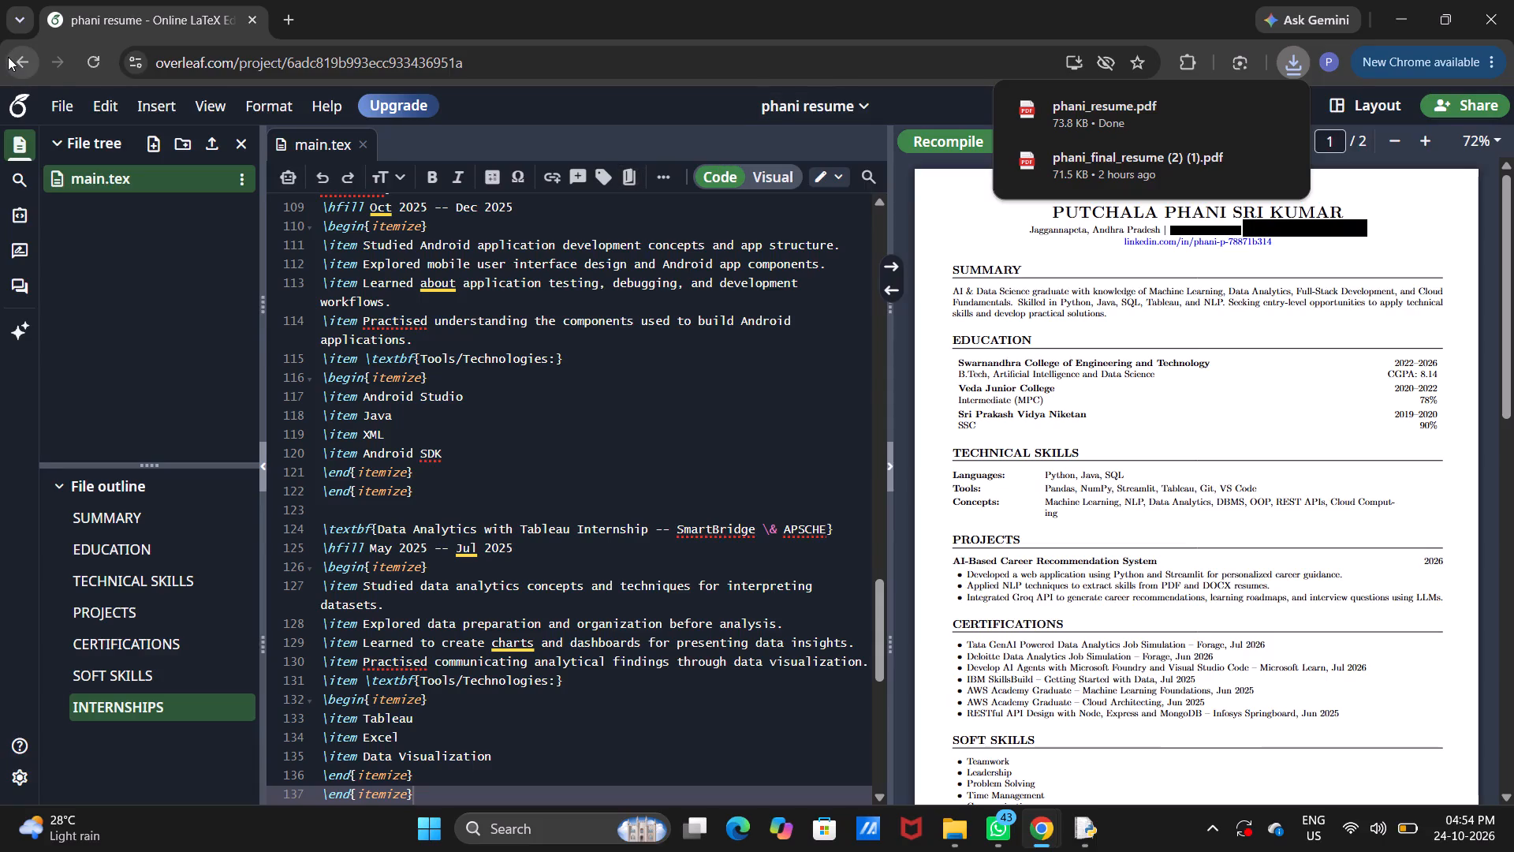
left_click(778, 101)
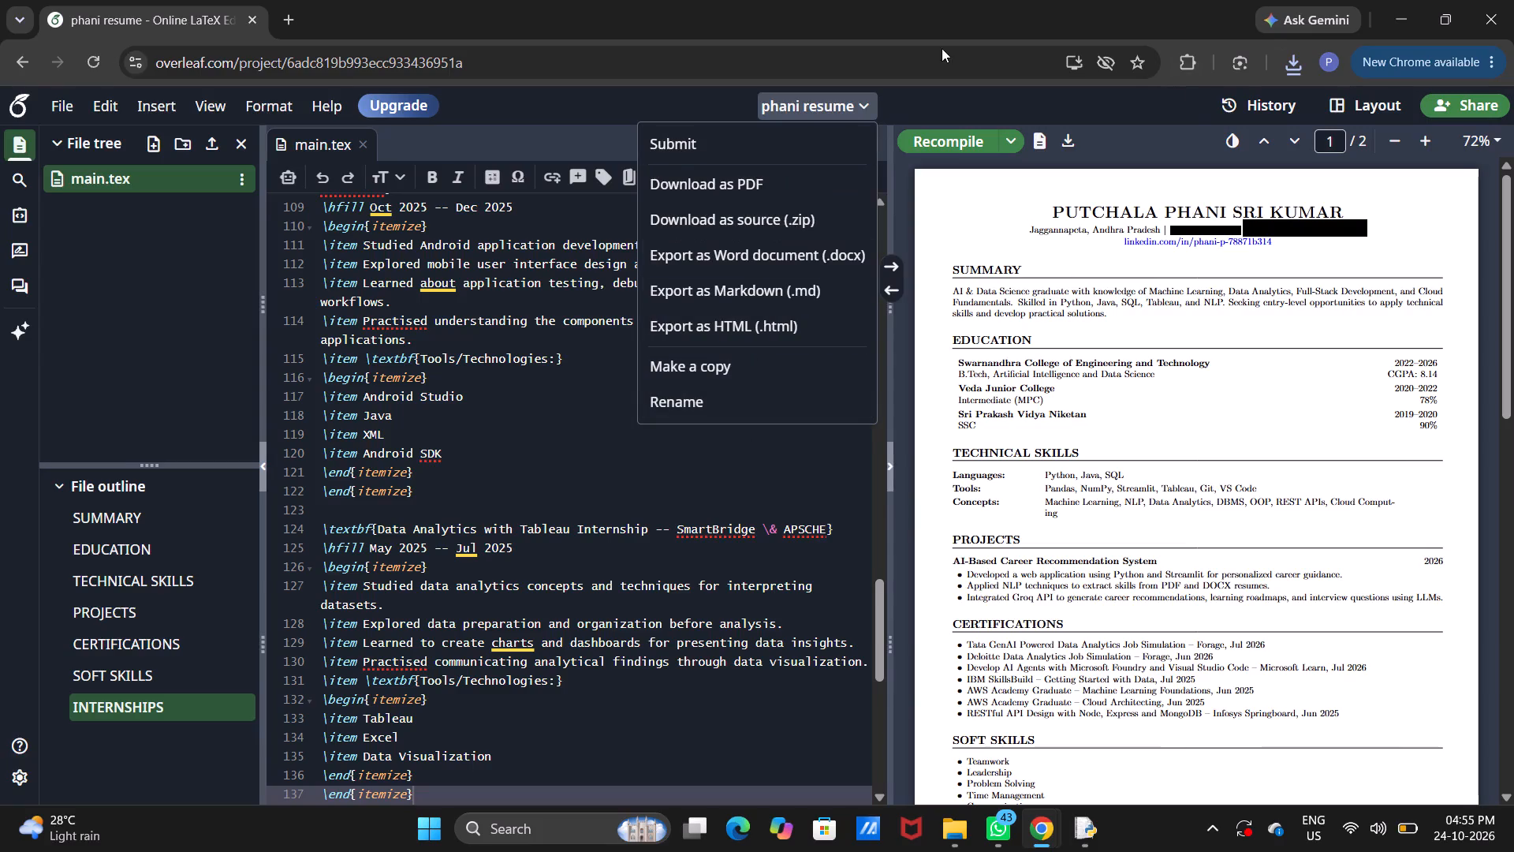
Examine the project's version history, including the latest main.tex changes and the list of earlier versions, and return to the editor.
left_click(1236, 115)
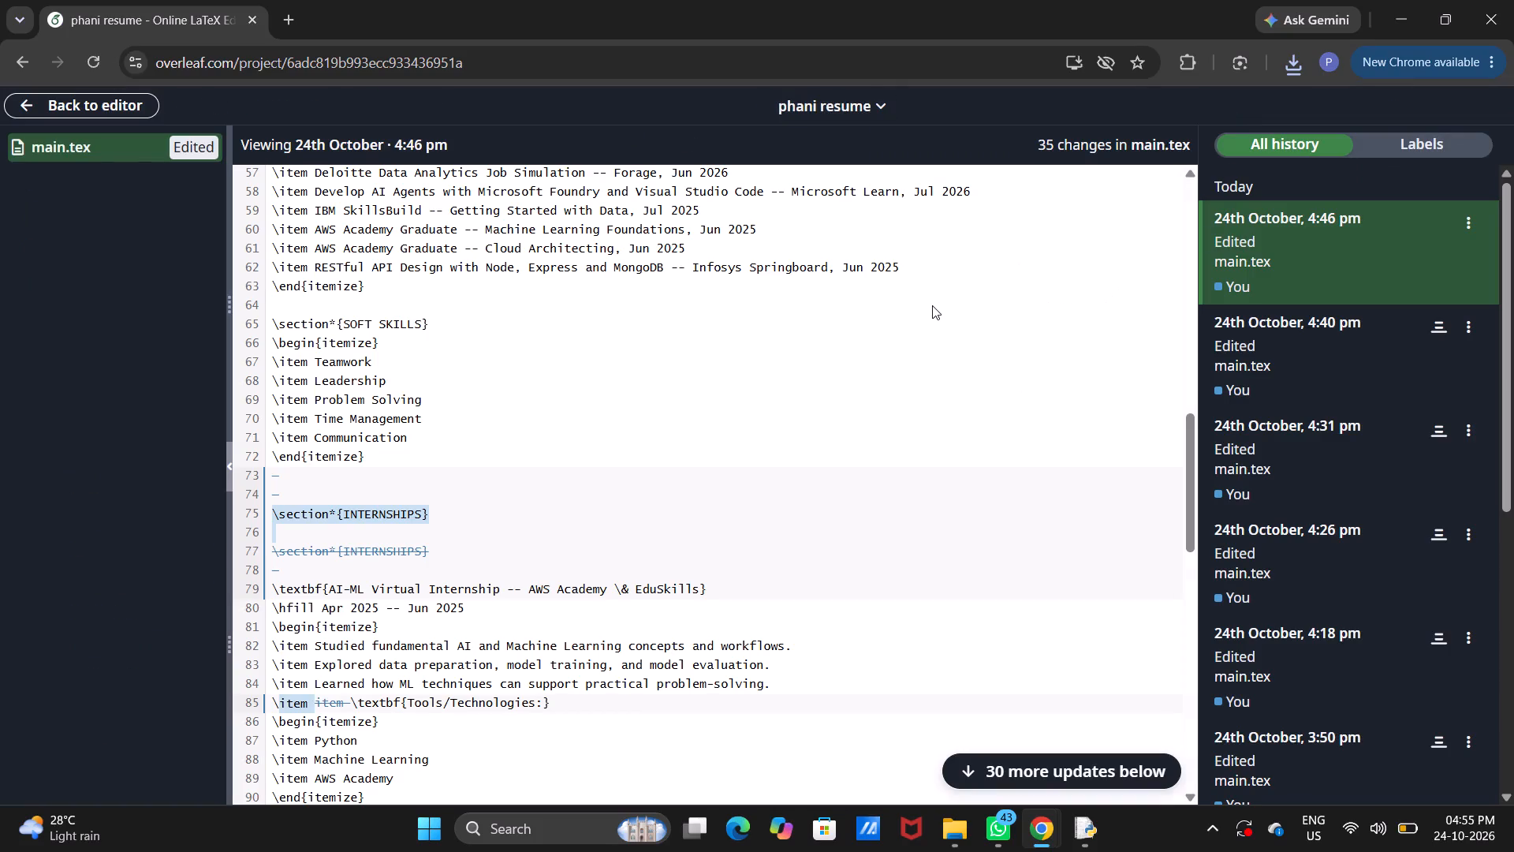
scroll(871, 327, "up", 5)
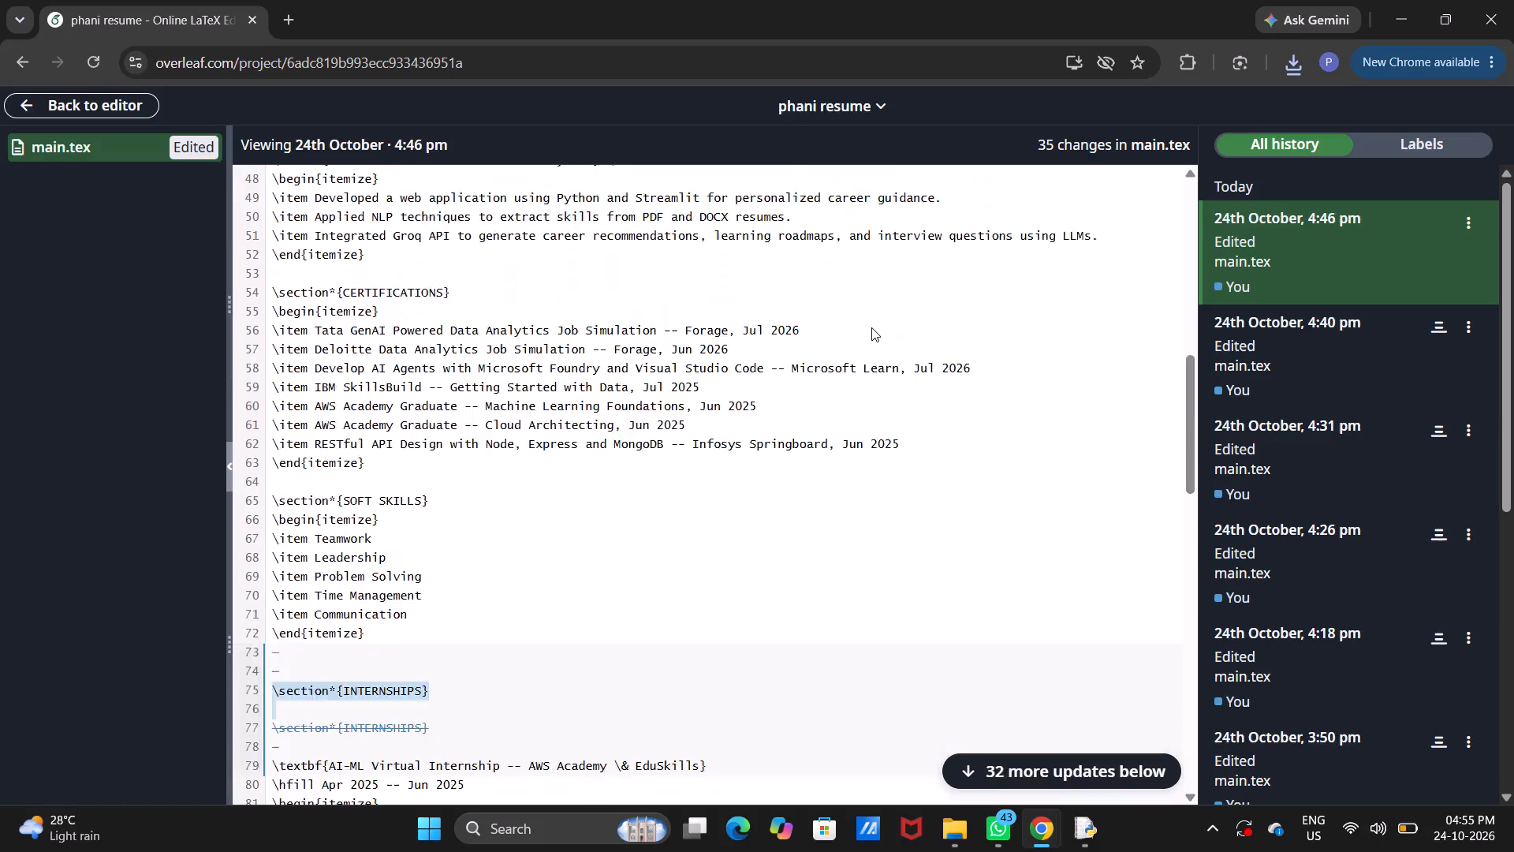
scroll(871, 327, "up", 7)
scroll(871, 327, "down", 11)
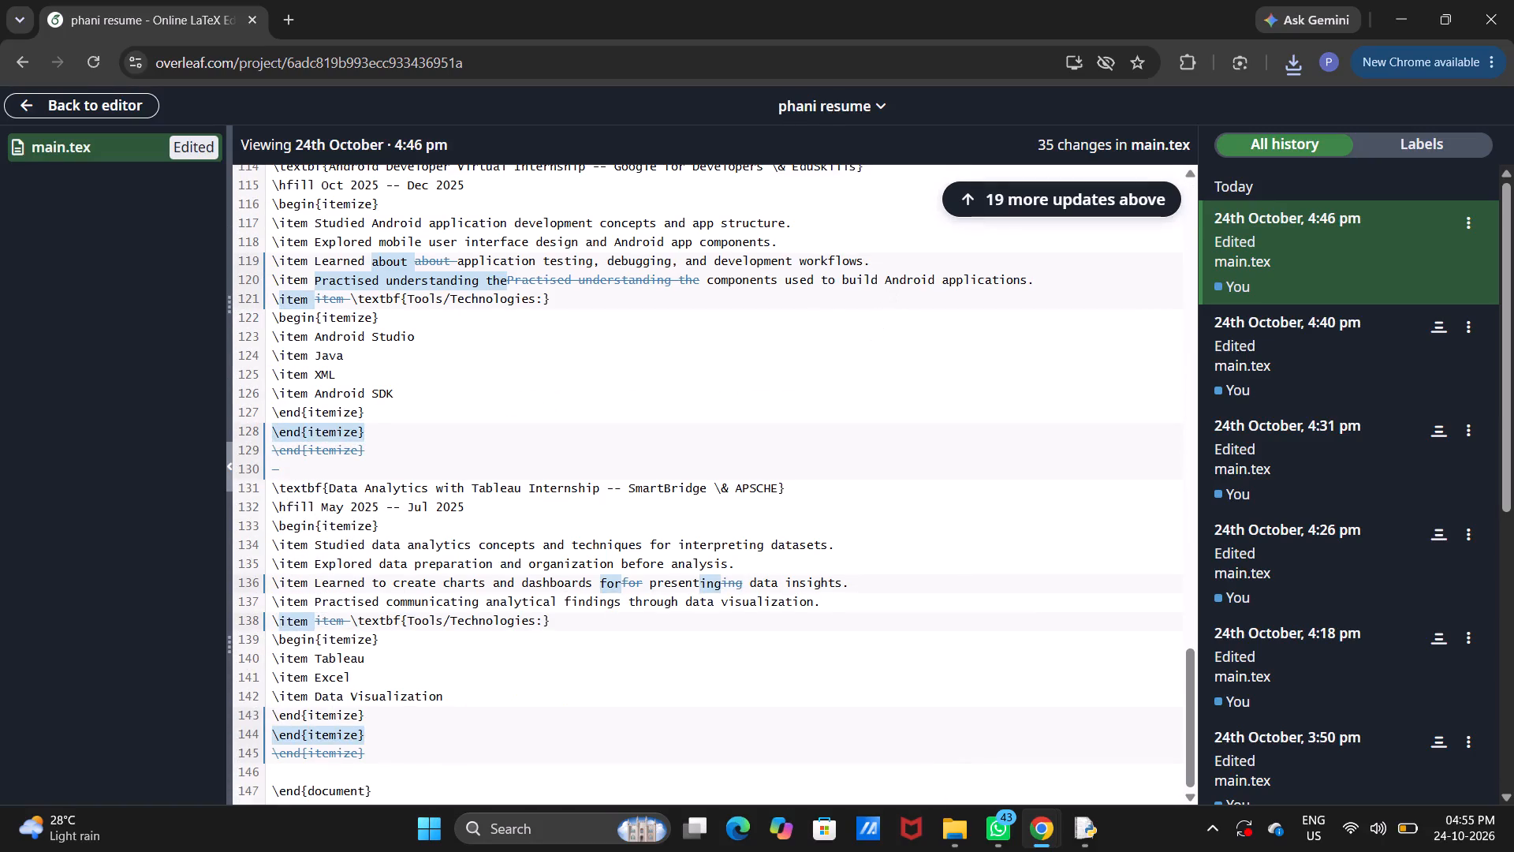
scroll(740, 361, "up", 5)
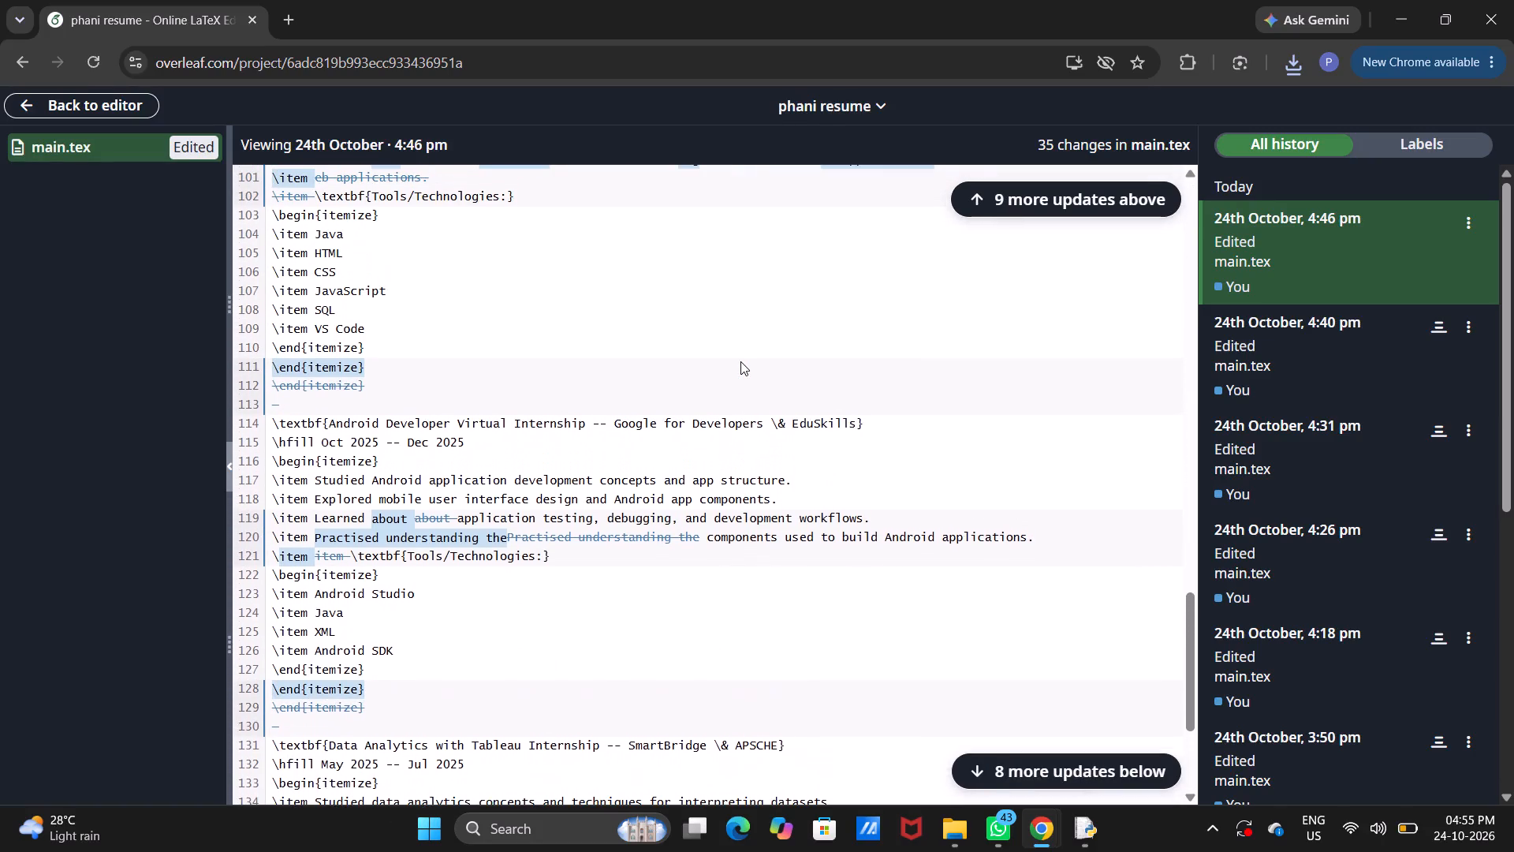
scroll(740, 361, "up", 3)
scroll(740, 361, "right", 2)
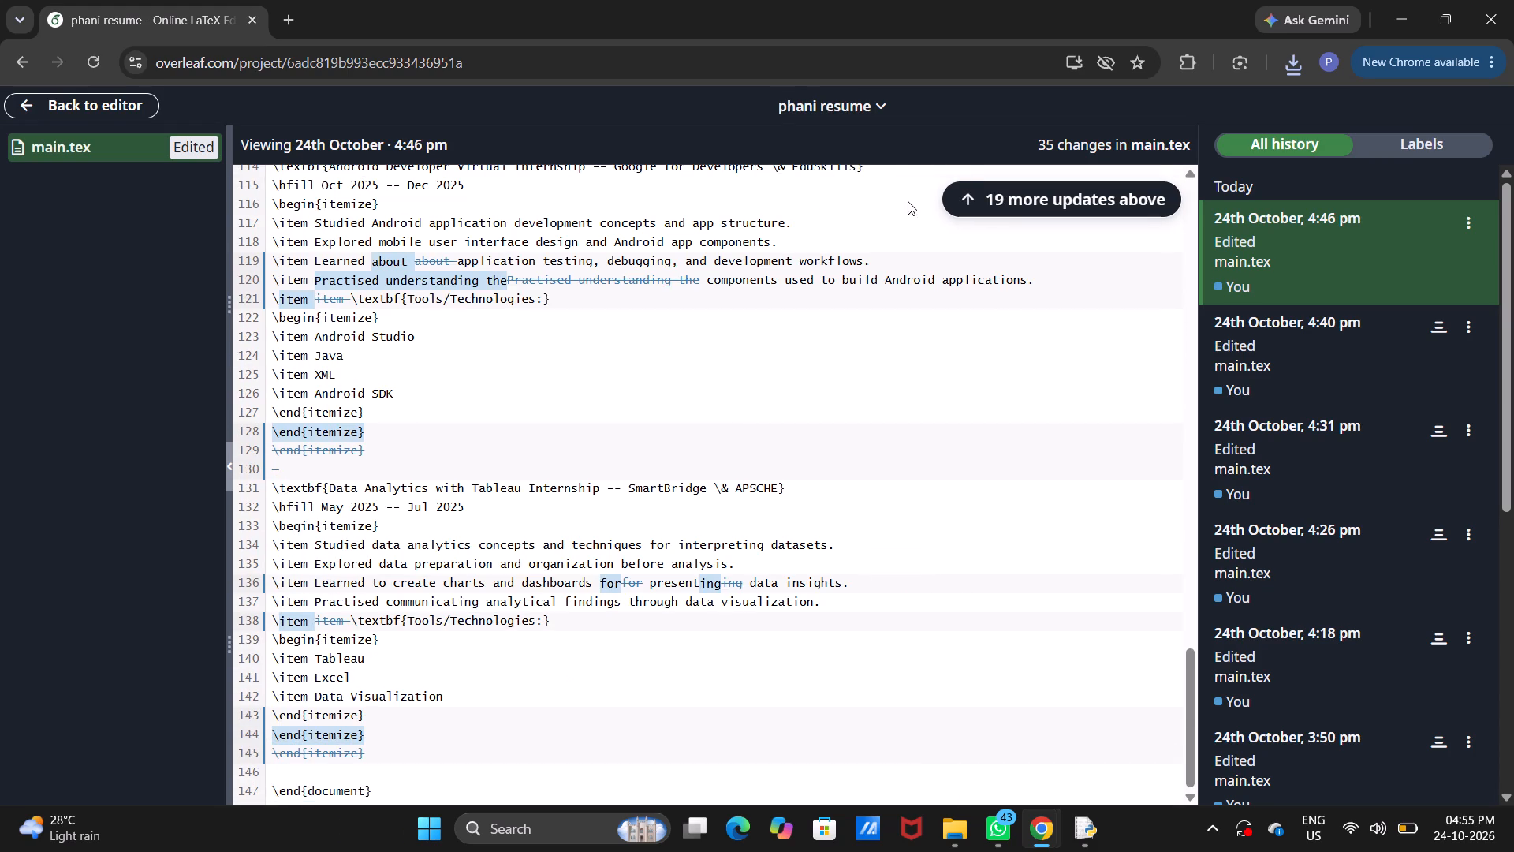
scroll(1381, 407, "down", 6)
scroll(1381, 407, "up", 1)
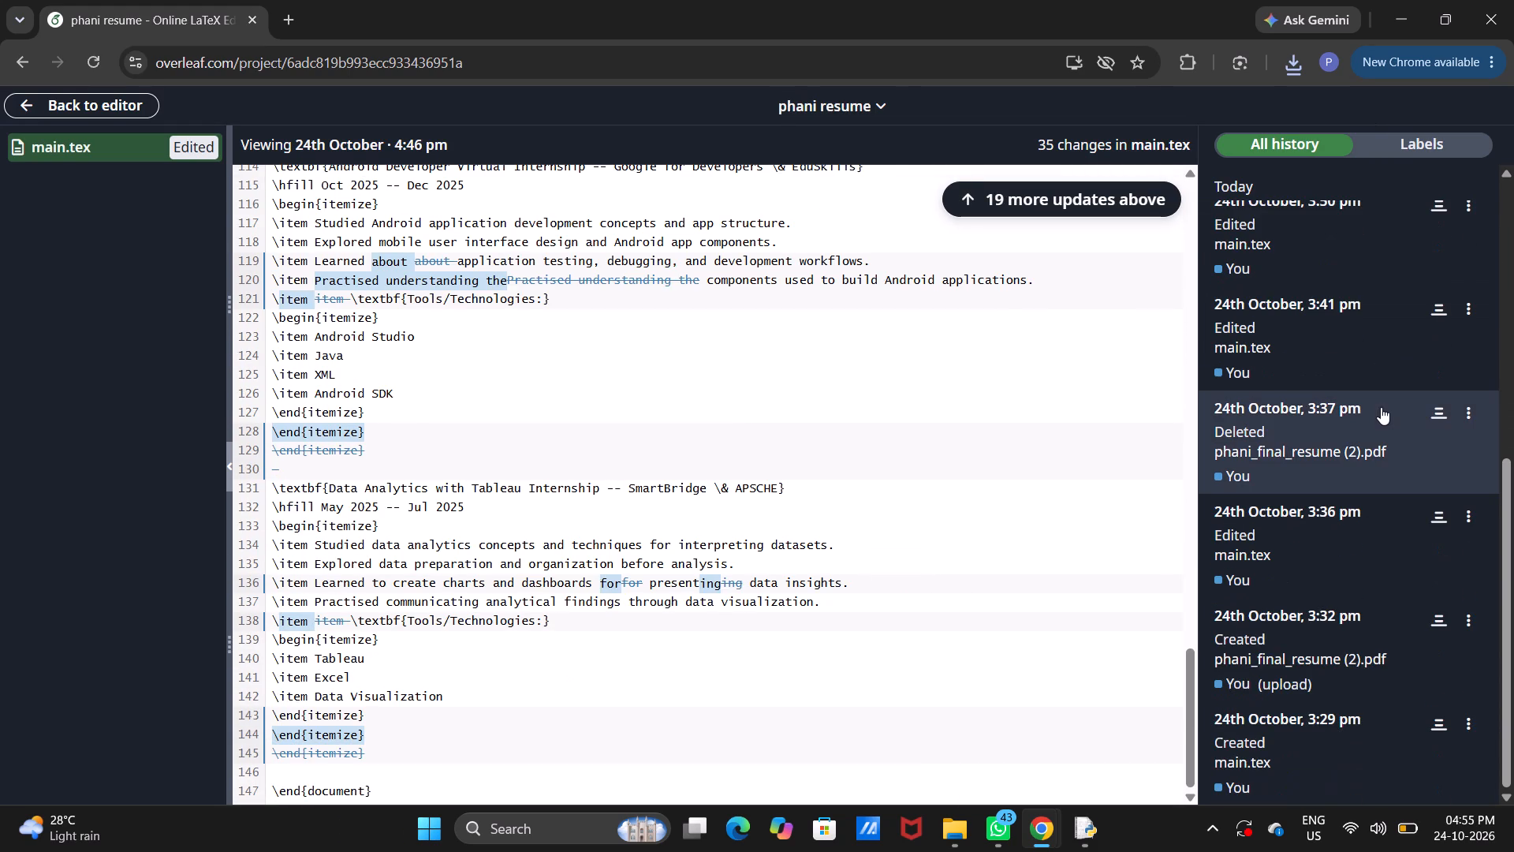
scroll(1381, 407, "up", 3)
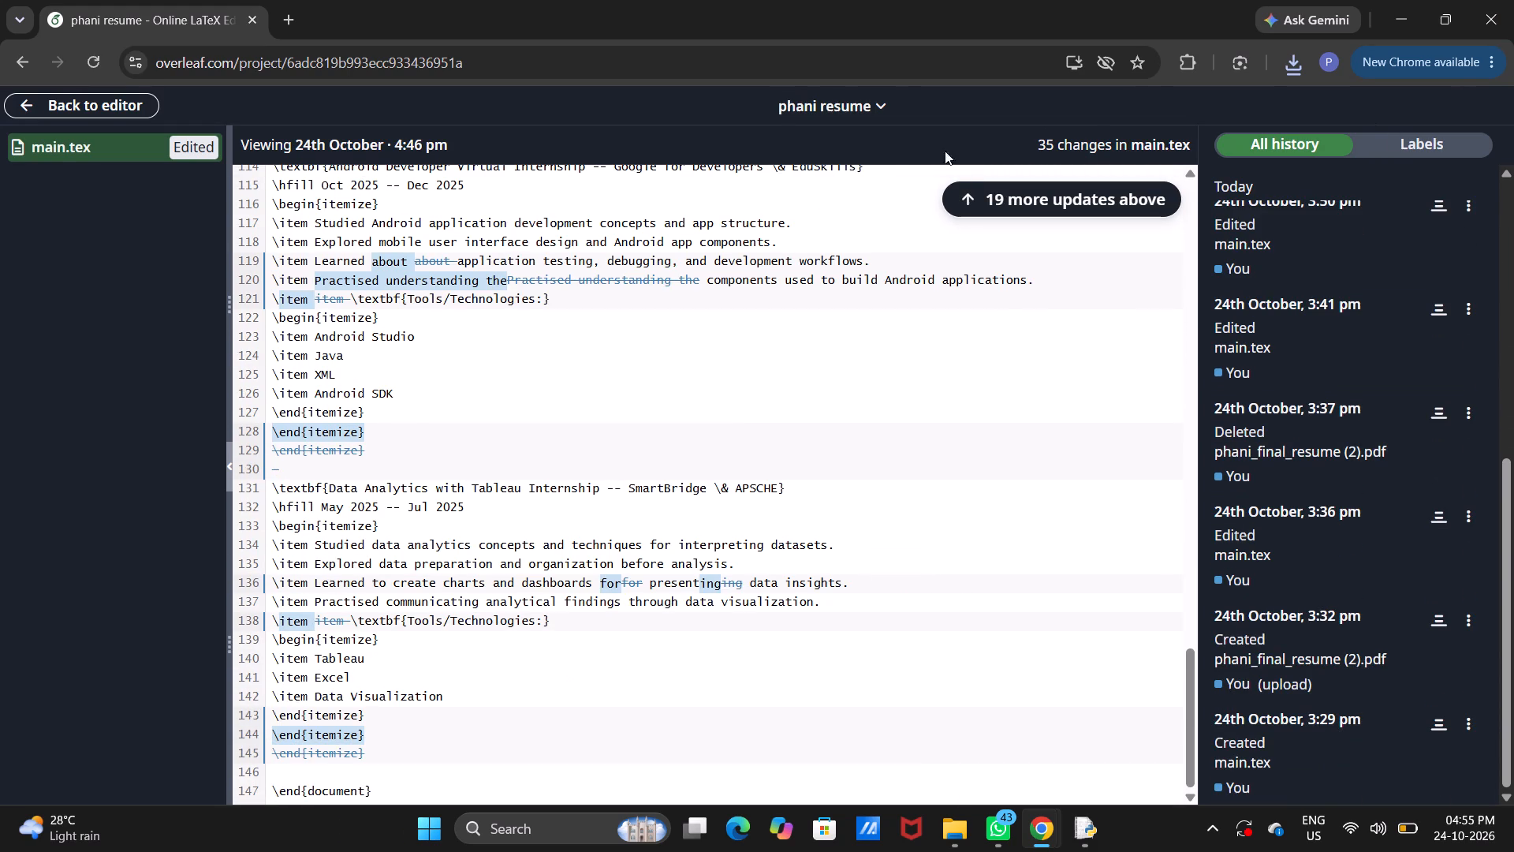
left_click(28, 99)
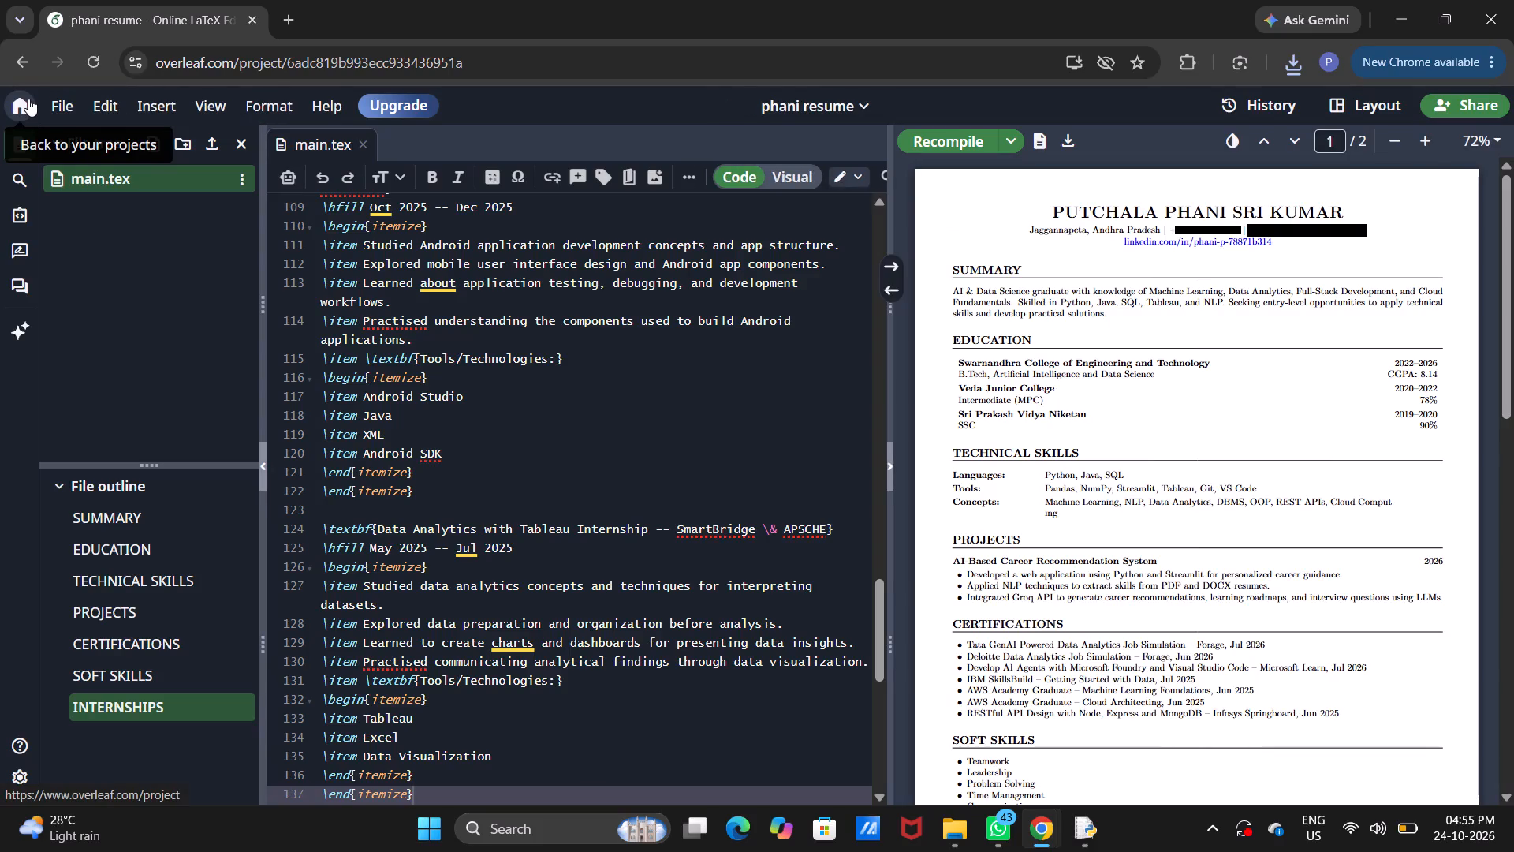
Switch to File Explorer, refresh the Downloads folder and bring up the available actions for the newly downloaded phani_resume PDF.
key("alt+Tab")
key("alt+Tab")
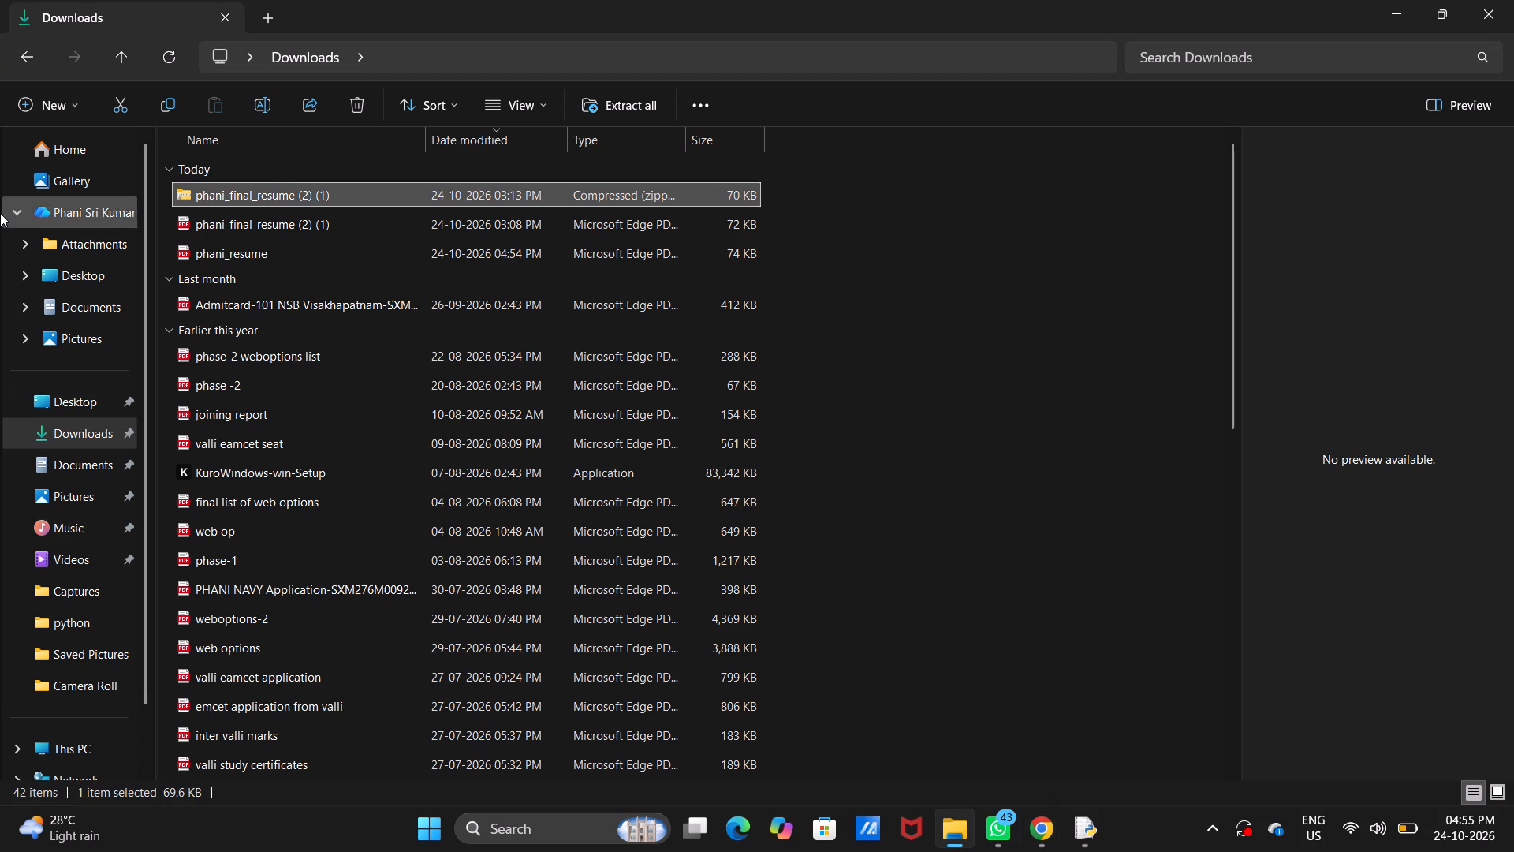
left_click(155, 55)
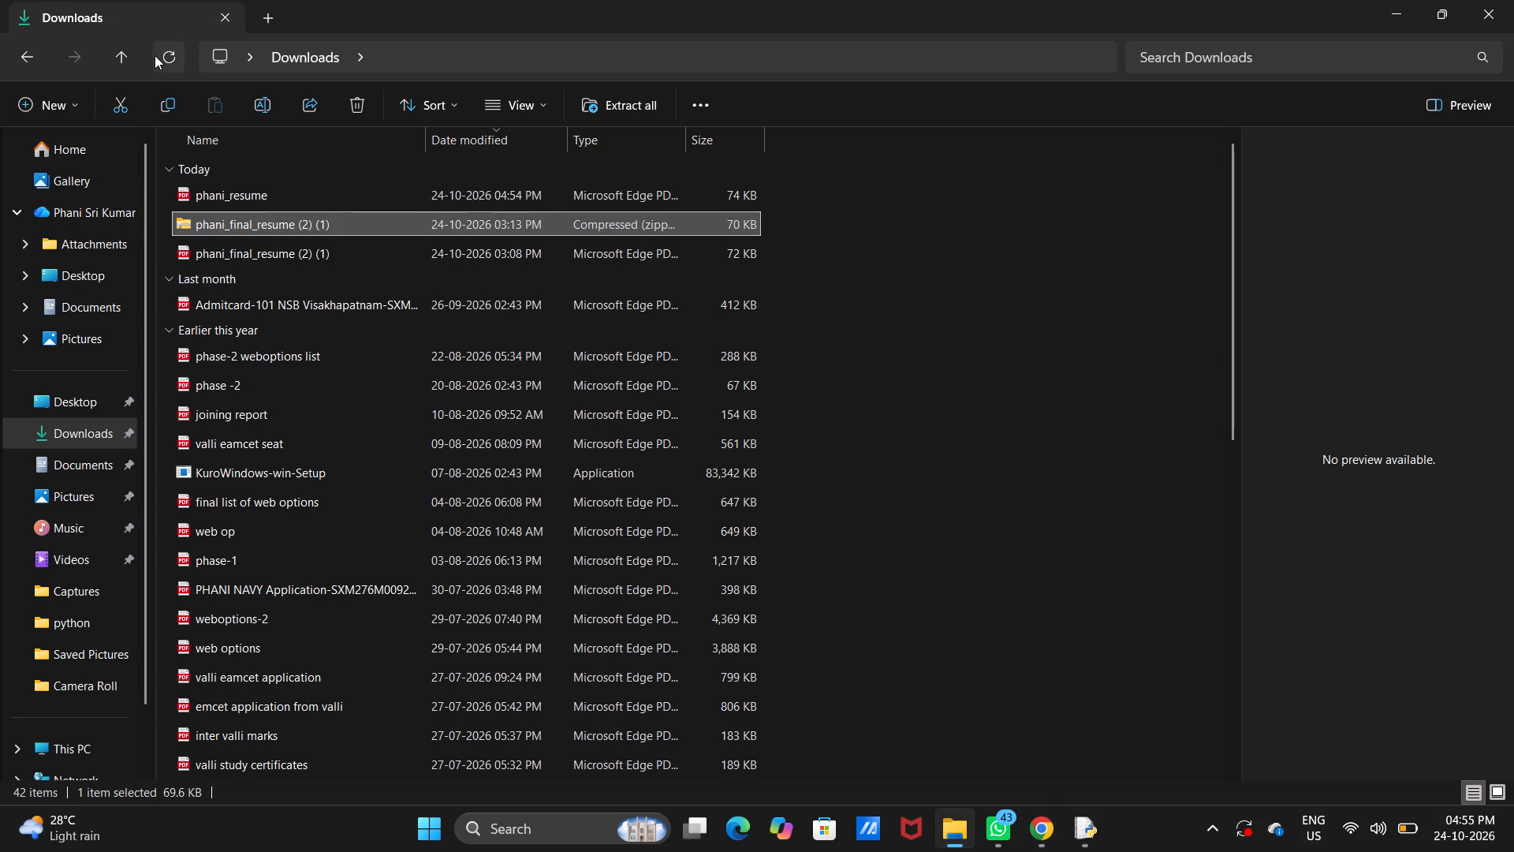
right_click(337, 192)
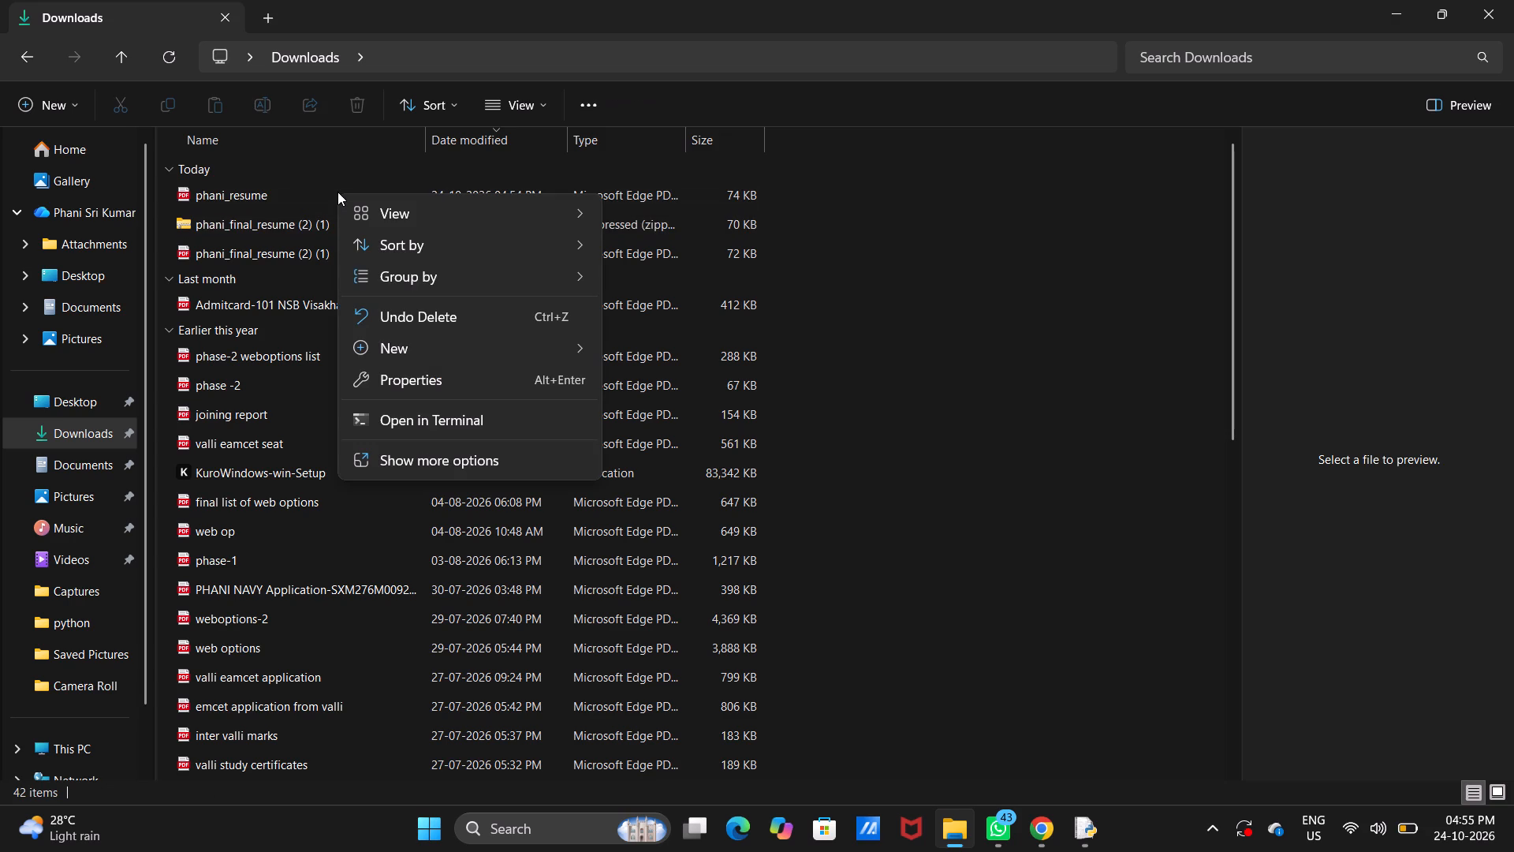
left_click(282, 188)
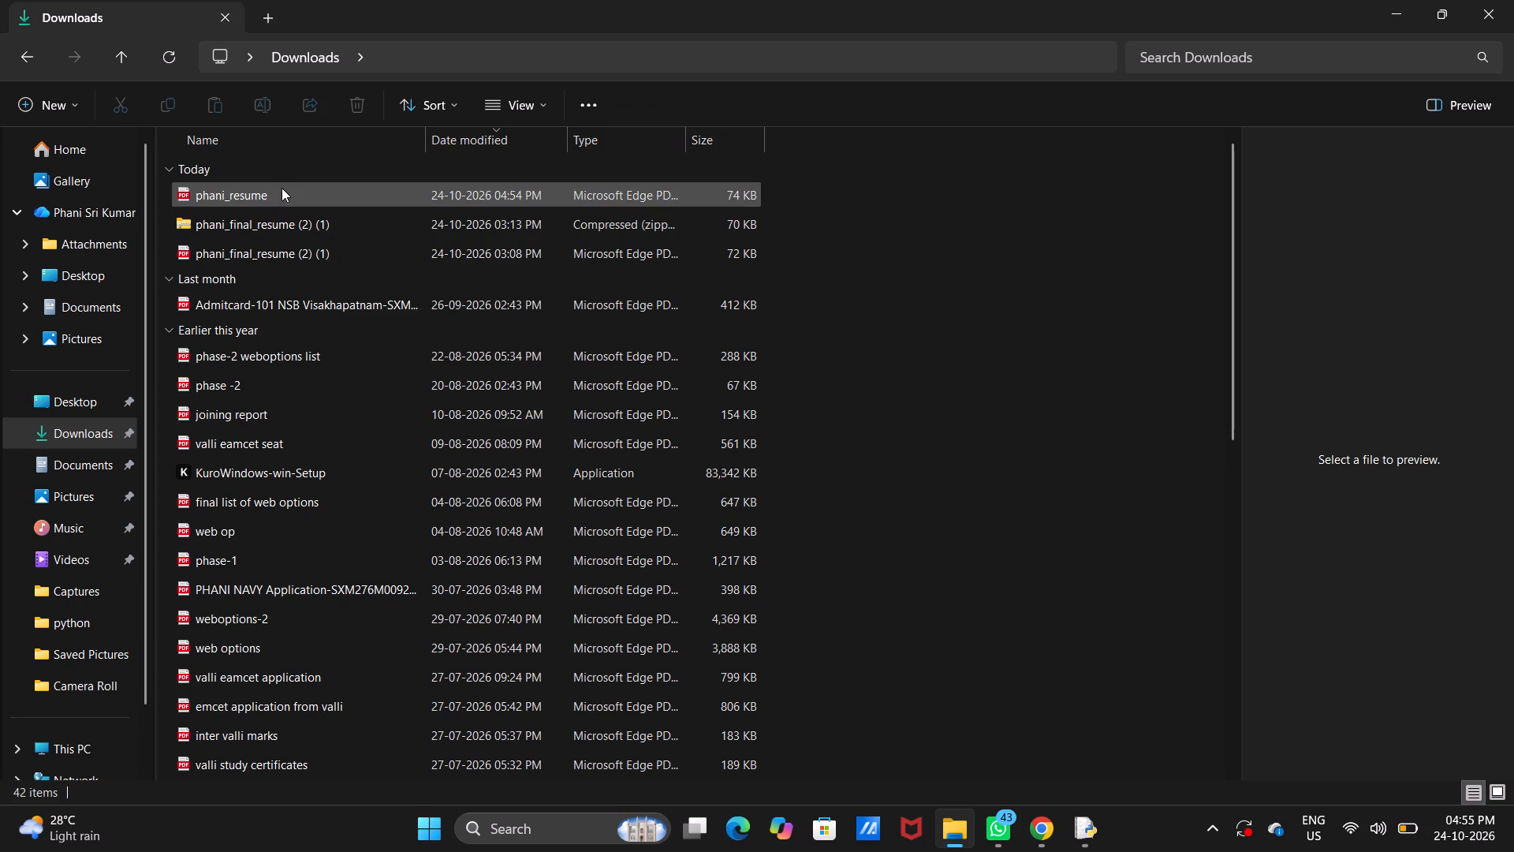
right_click(282, 188)
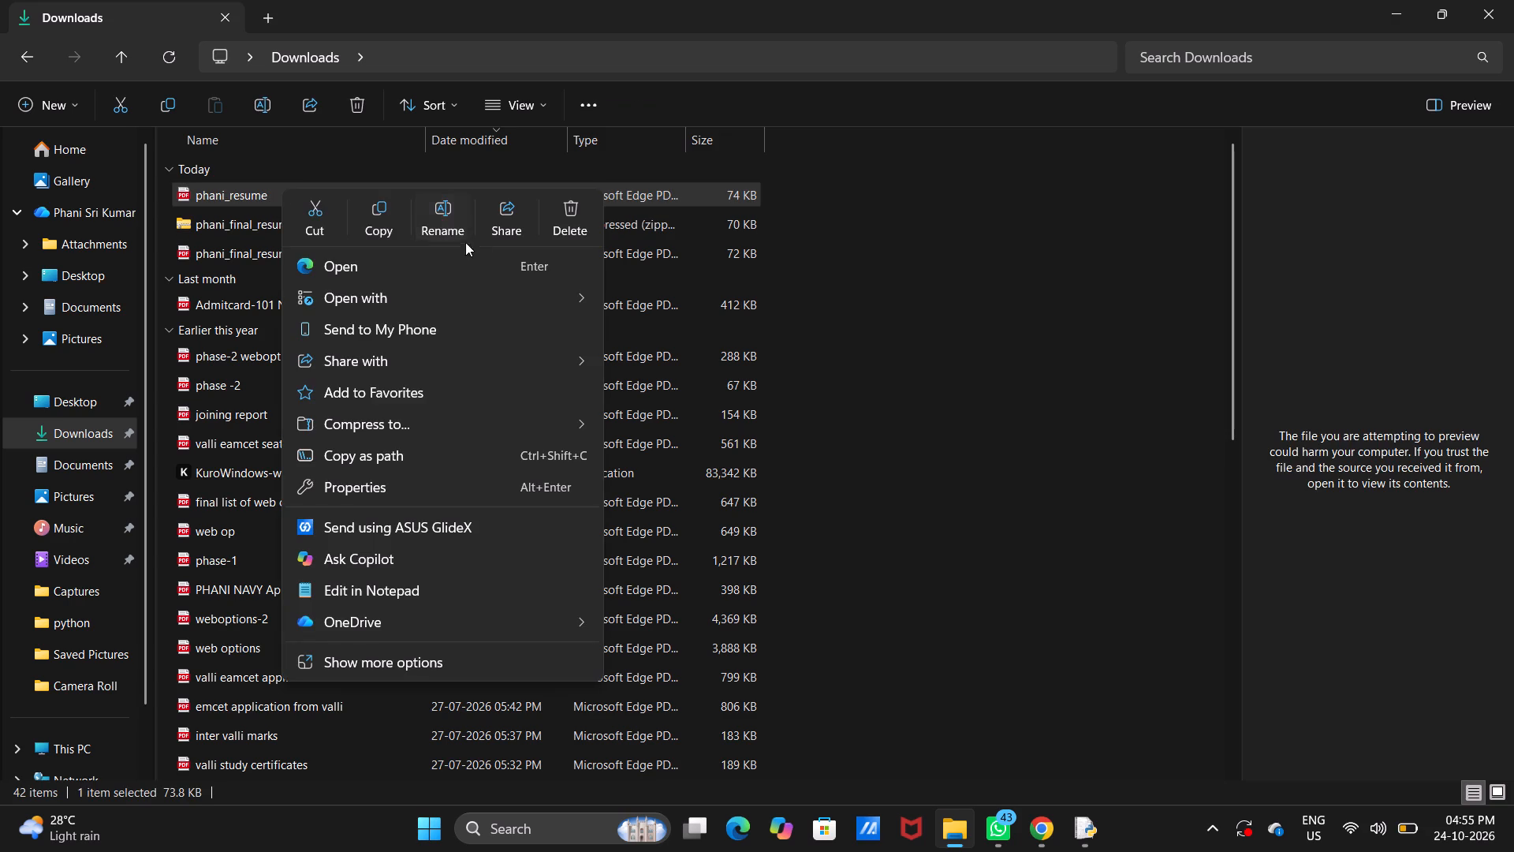
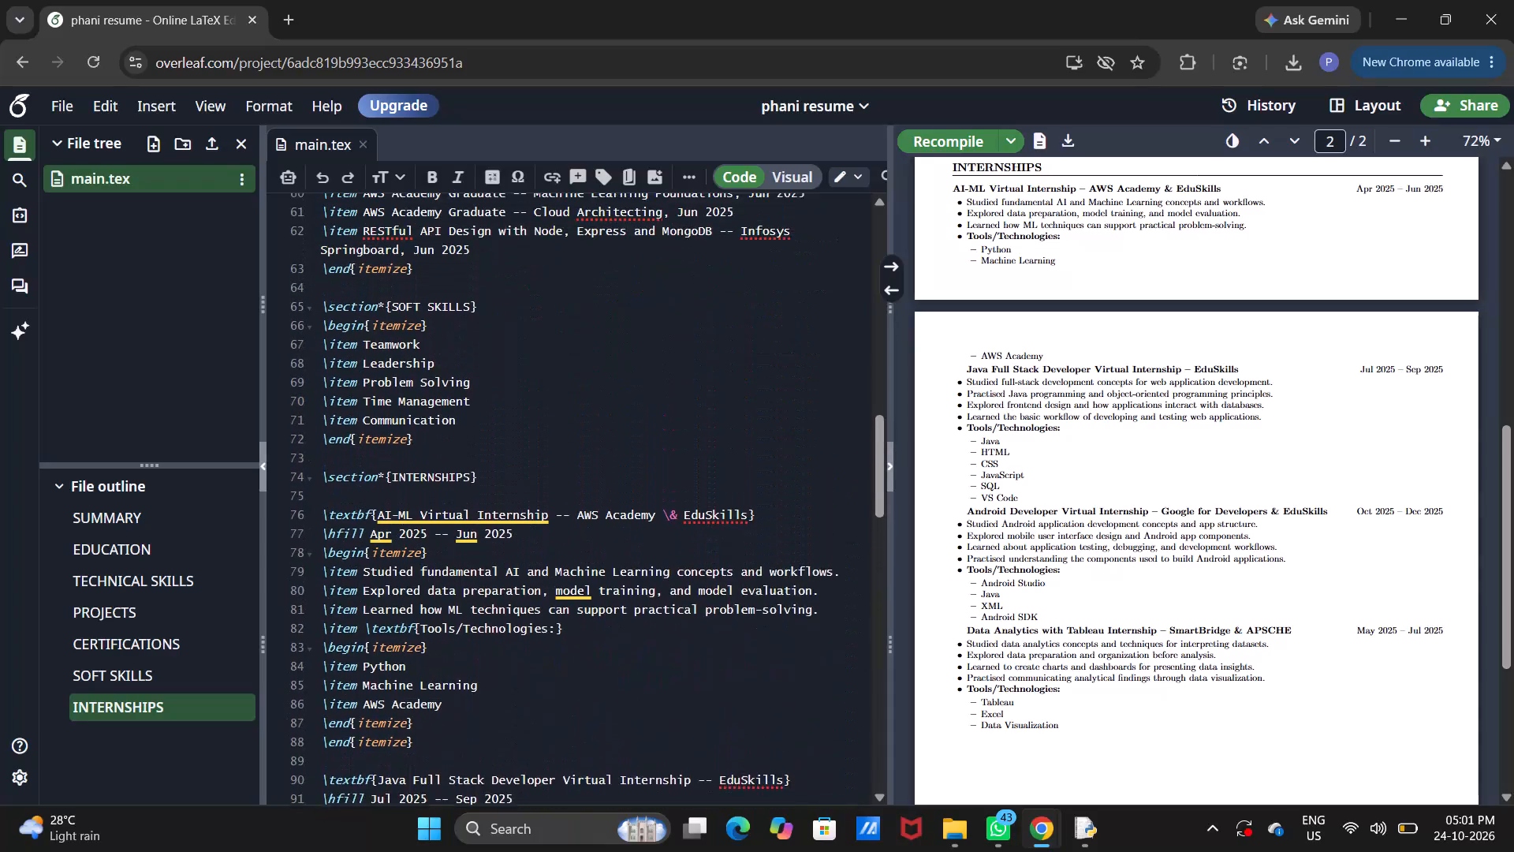
Select the INTERNSHIPS section's LaTeX code in main.tex, starting from the beginning of its section heading line.
scroll(771, 459, "down", 1)
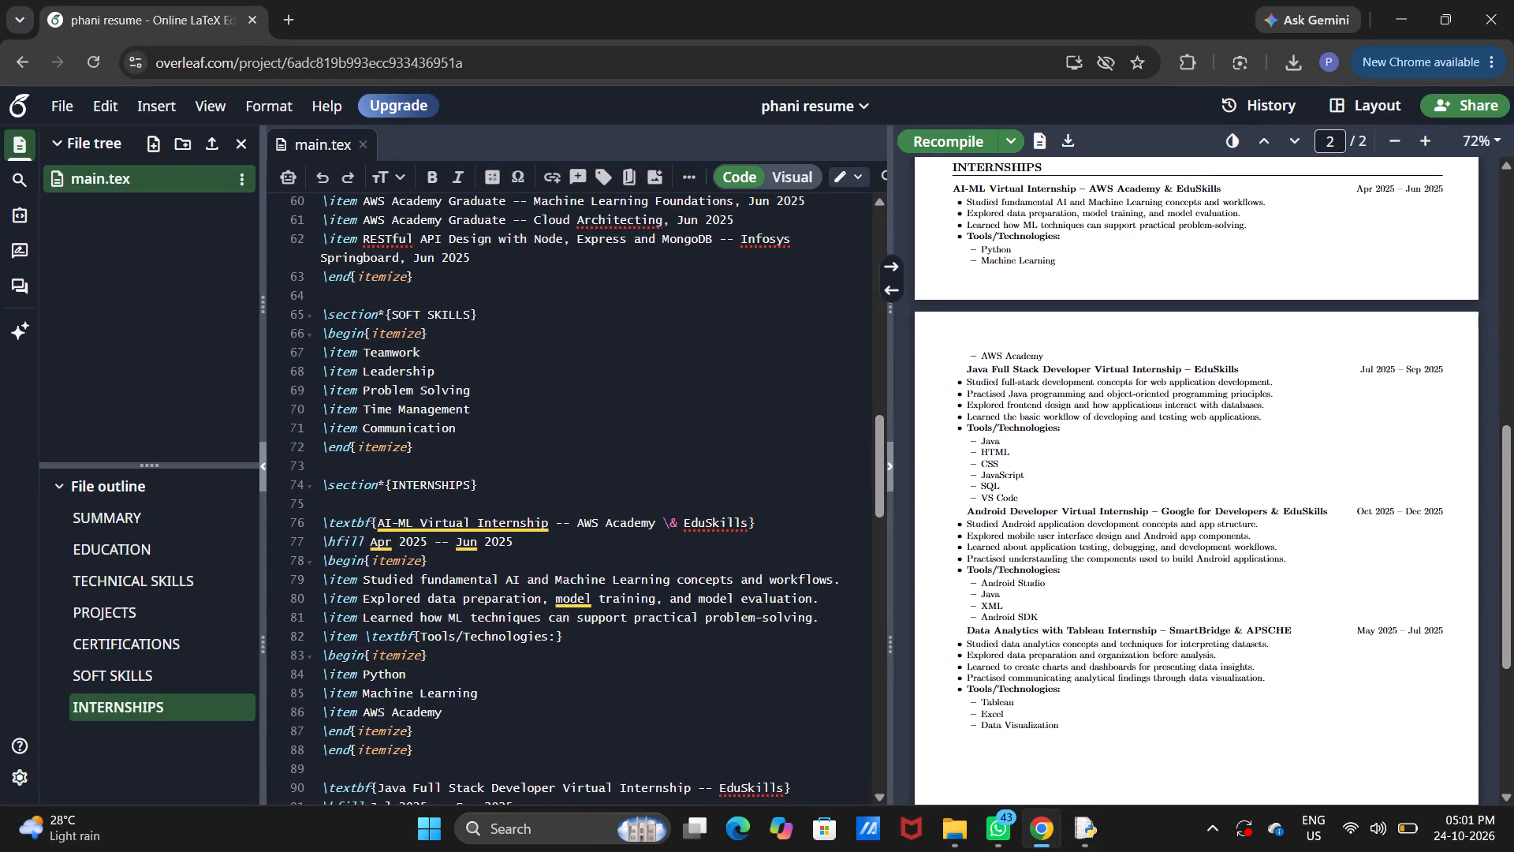
left_click(327, 486)
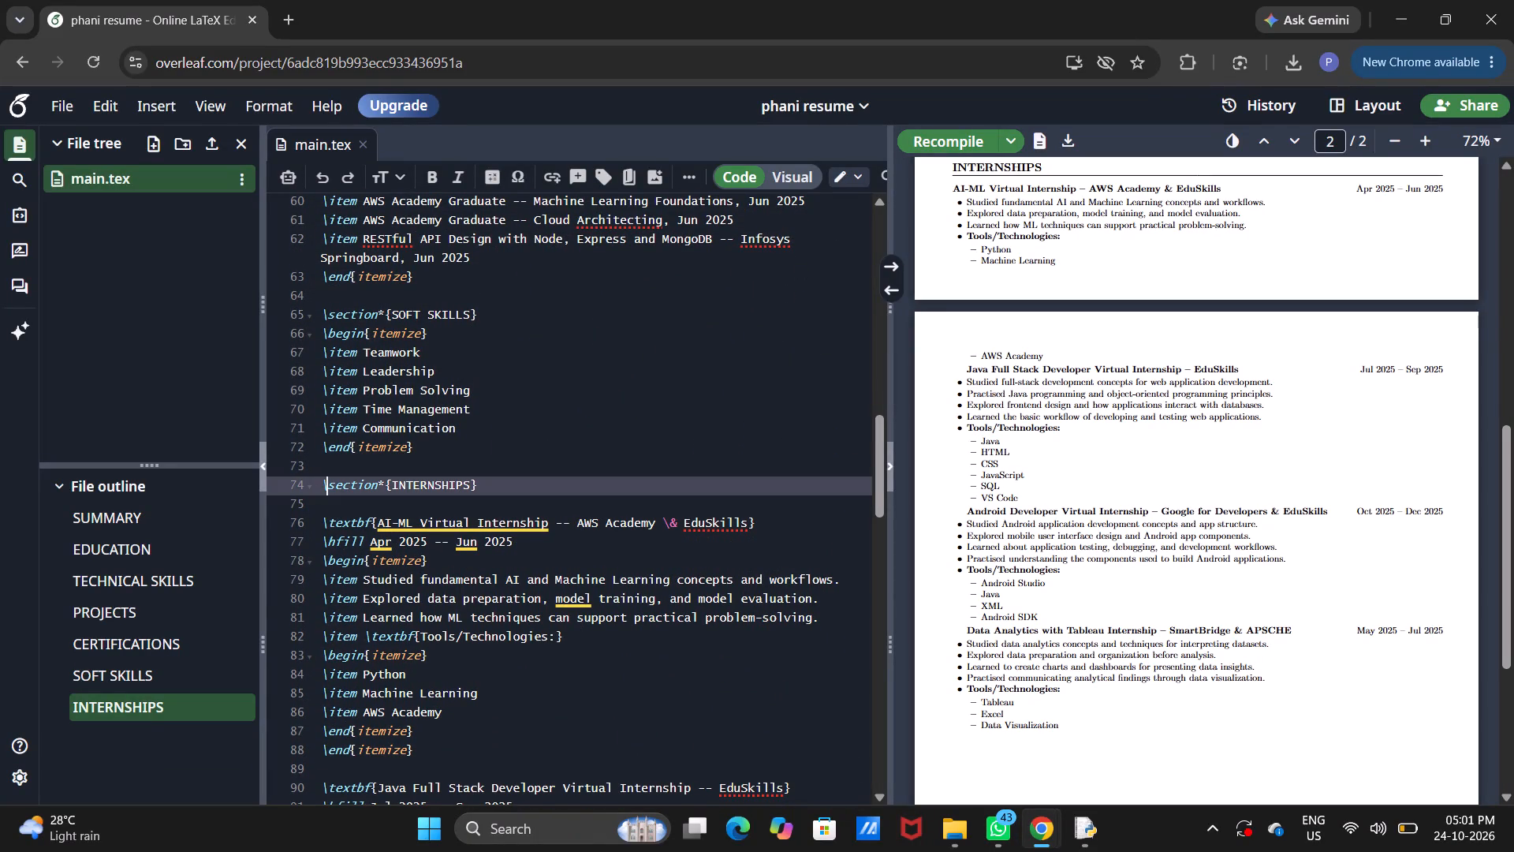
key("Left")
left_click_drag(327, 486, 406, 540)
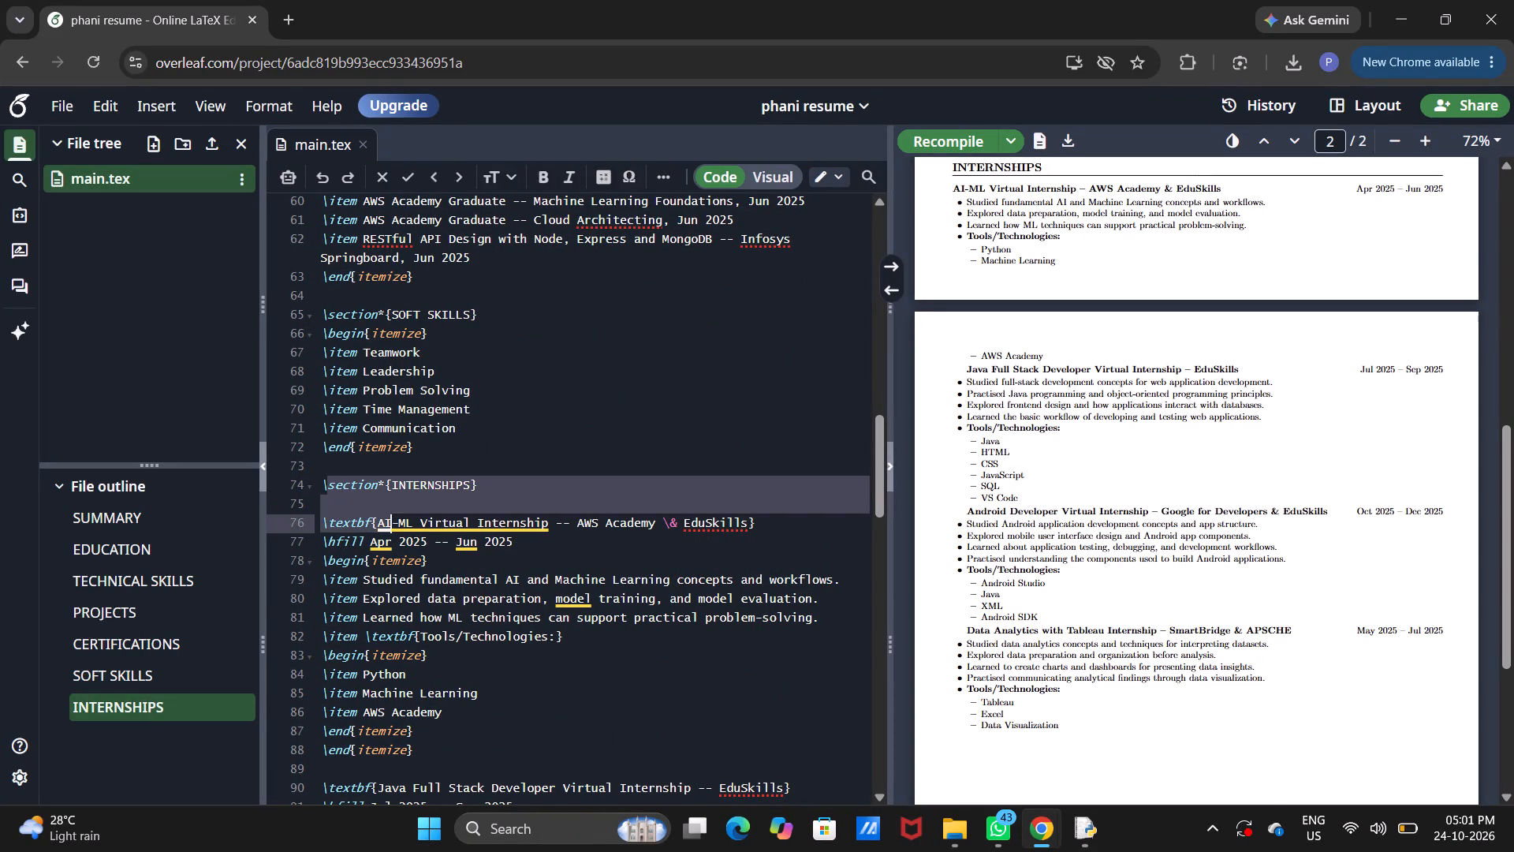
left_click_drag(406, 540, 406, 540)
left_click(321, 486)
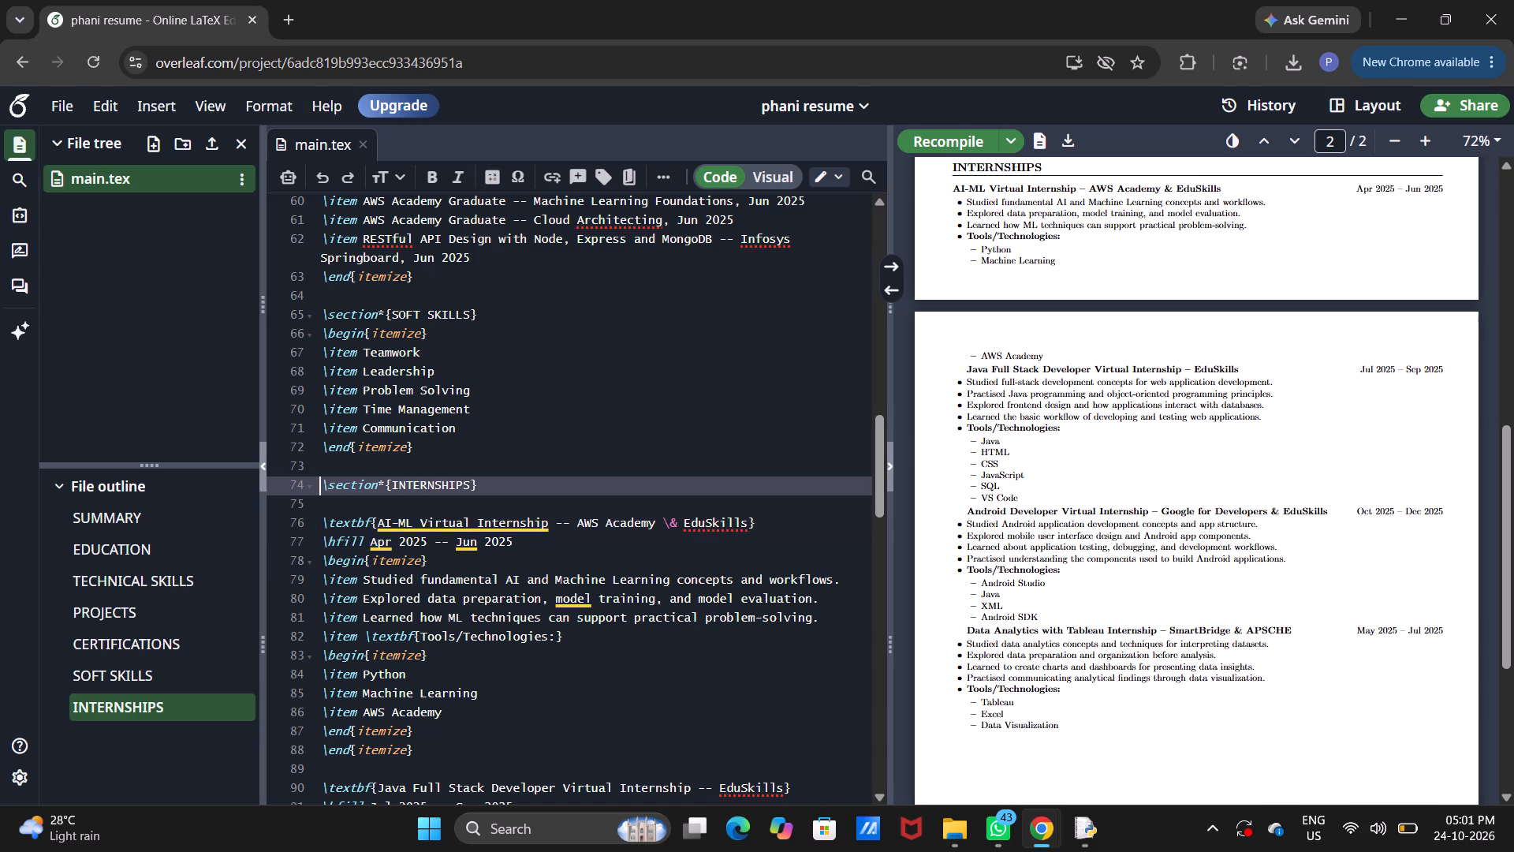
Replace the entire INTERNSHIPS section with the copied version using unindented headings and itemize lists with 15pt and 25pt left margins, and recompile.
left_click_drag(321, 486, 618, 825)
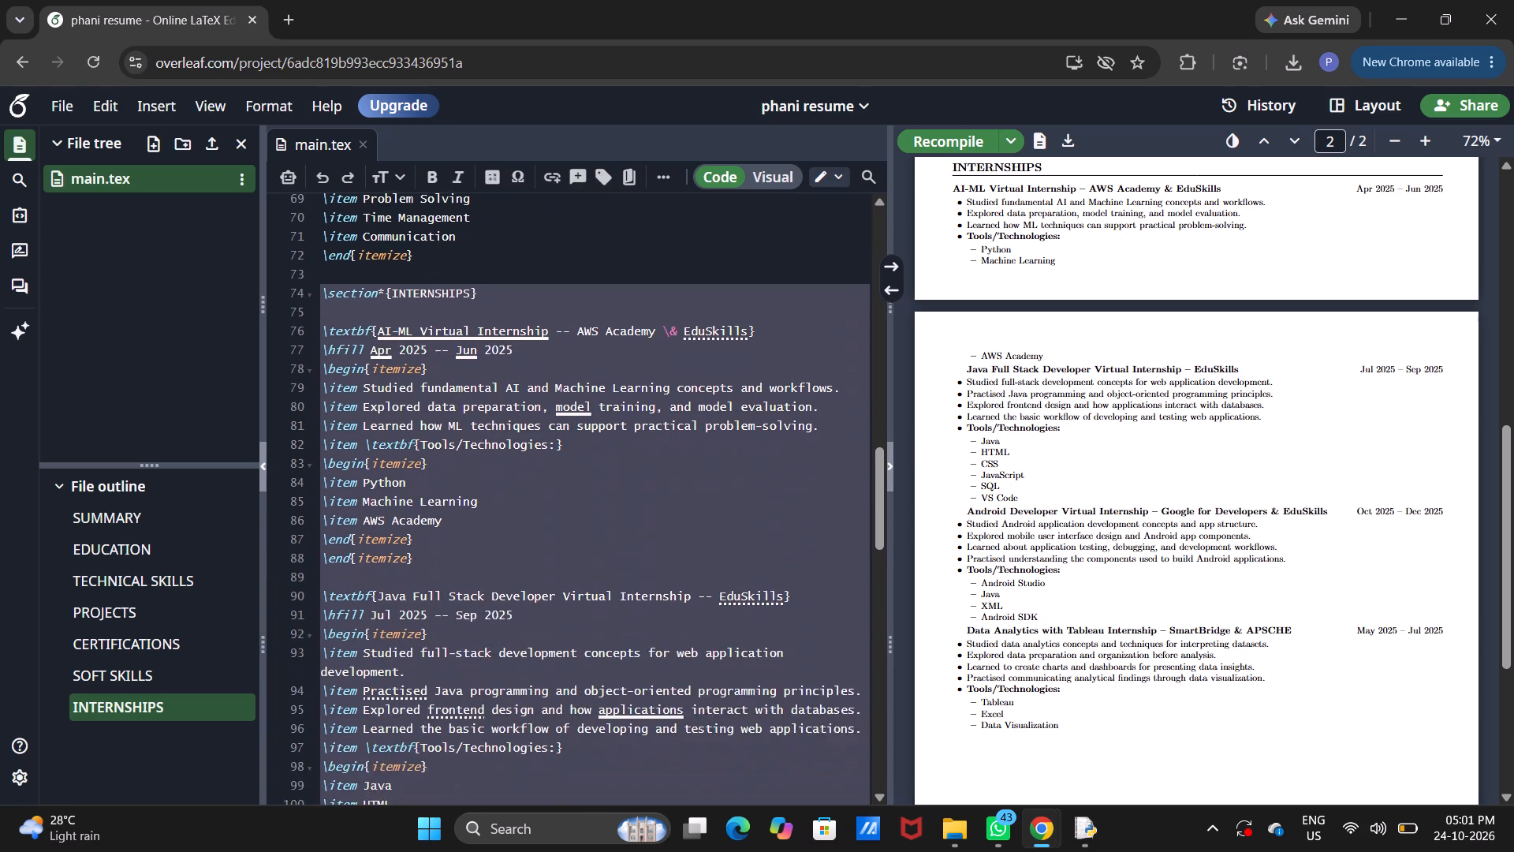
left_click_drag(618, 825, 606, 724)
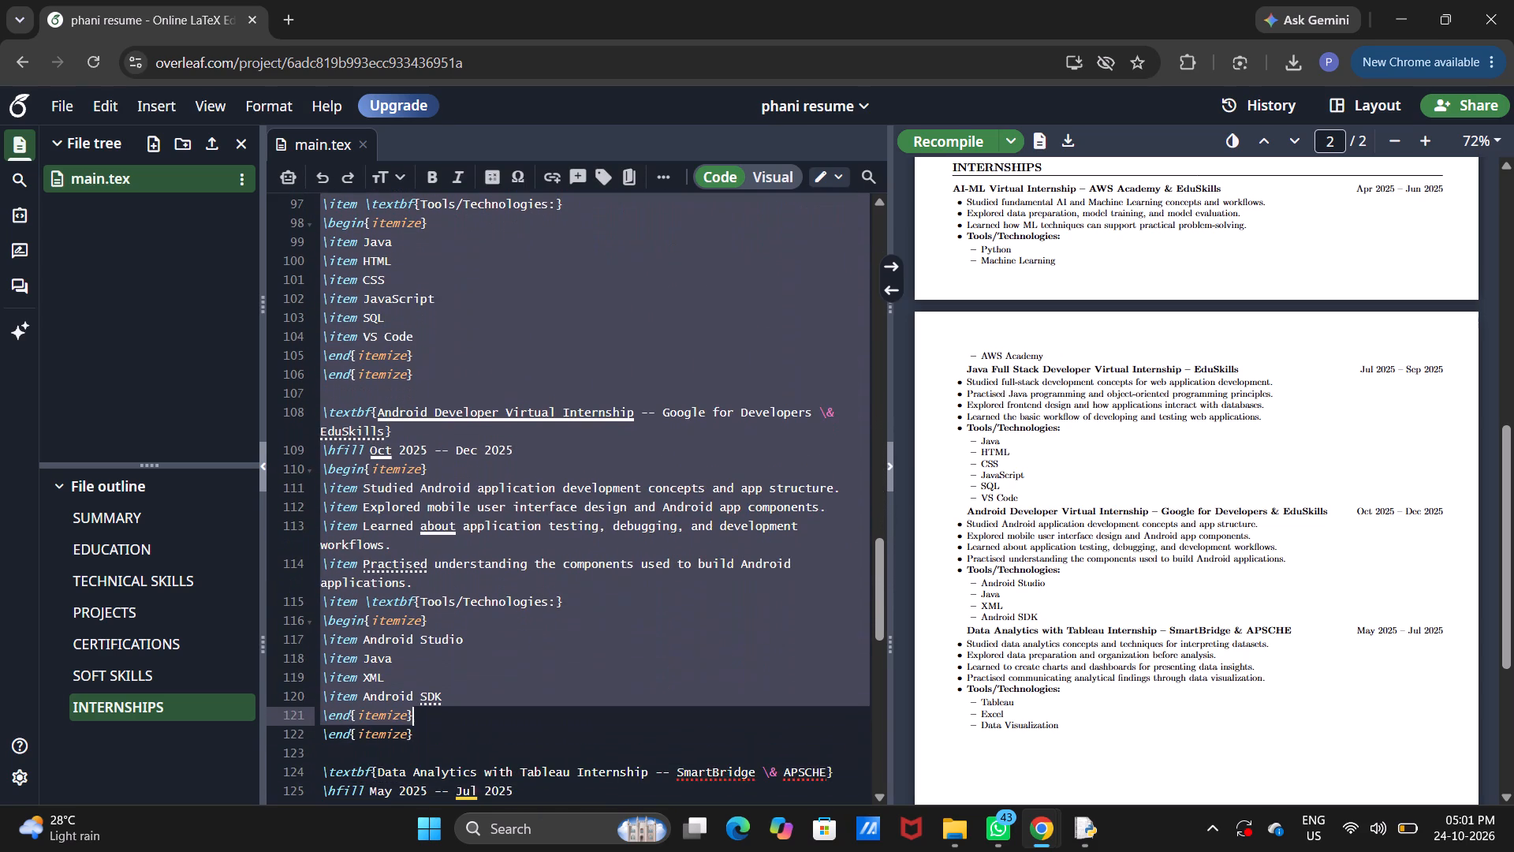
left_click_drag(606, 724, 693, 806)
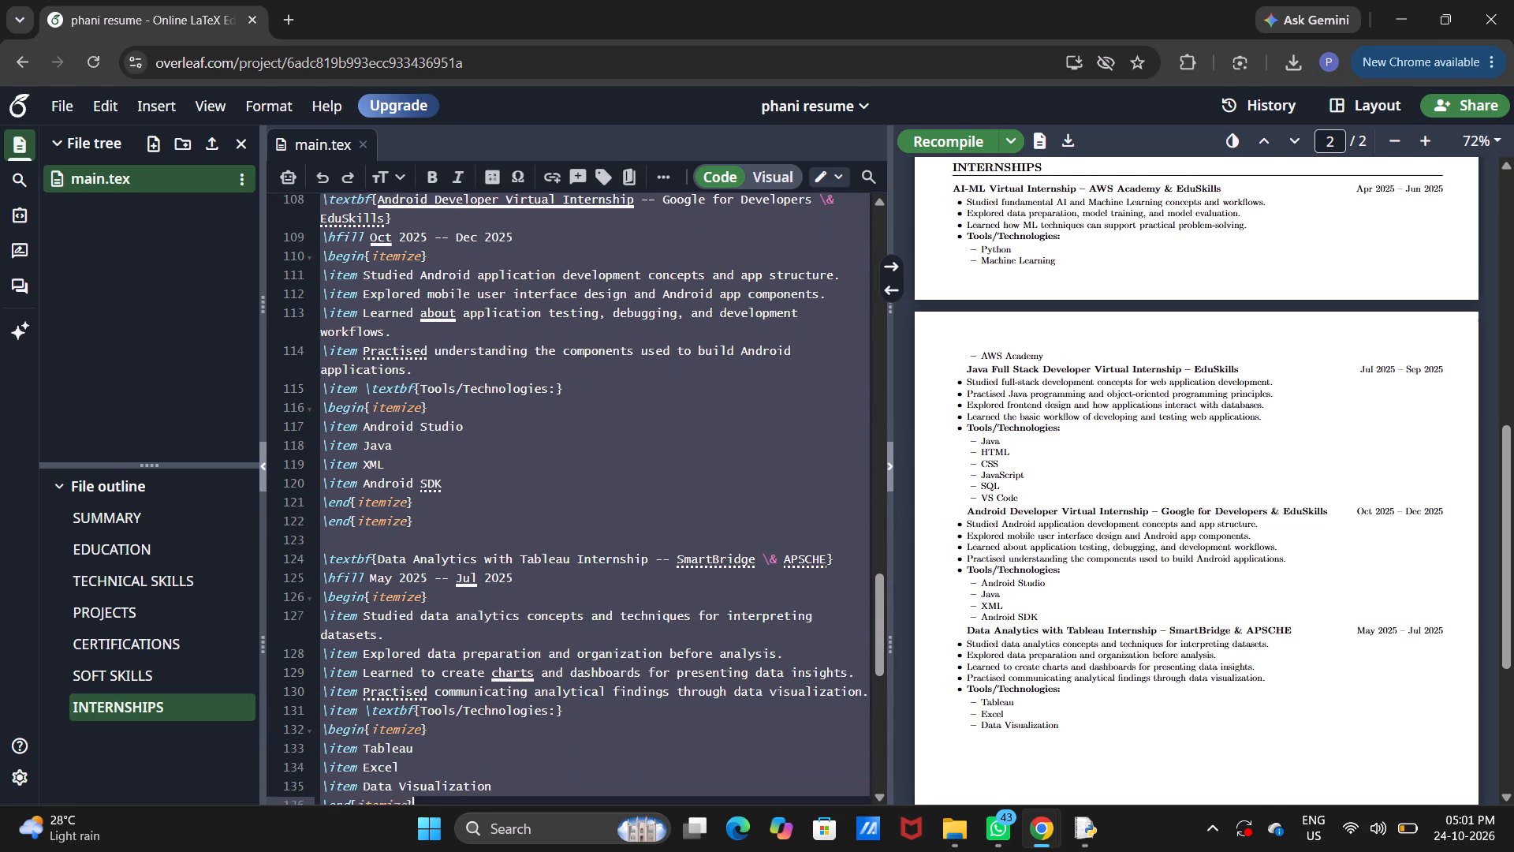
left_click_drag(693, 806, 615, 660)
key("BackSpace")
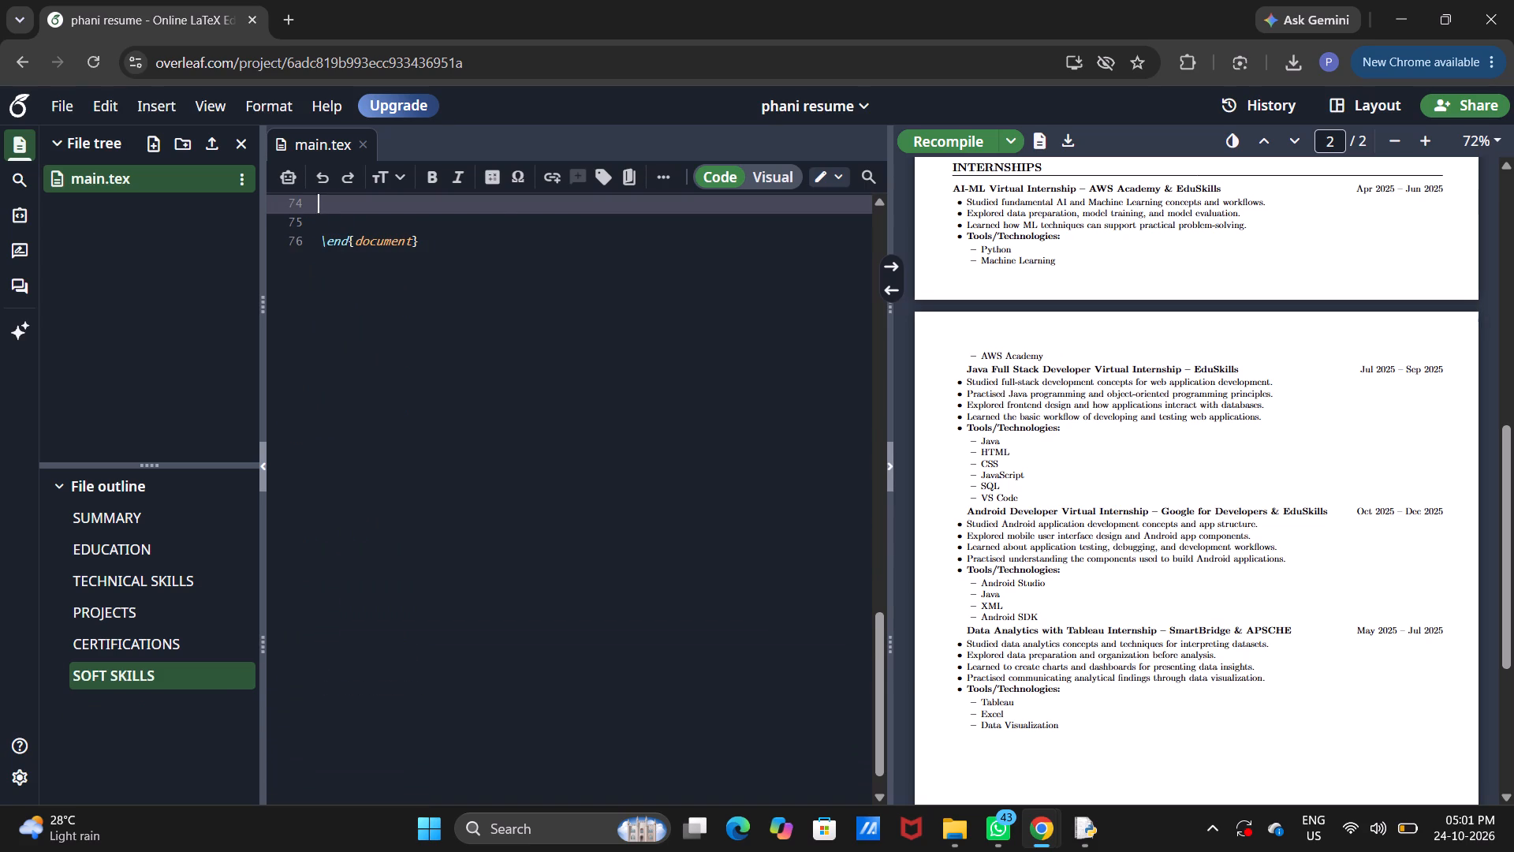
key("ctrl+v")
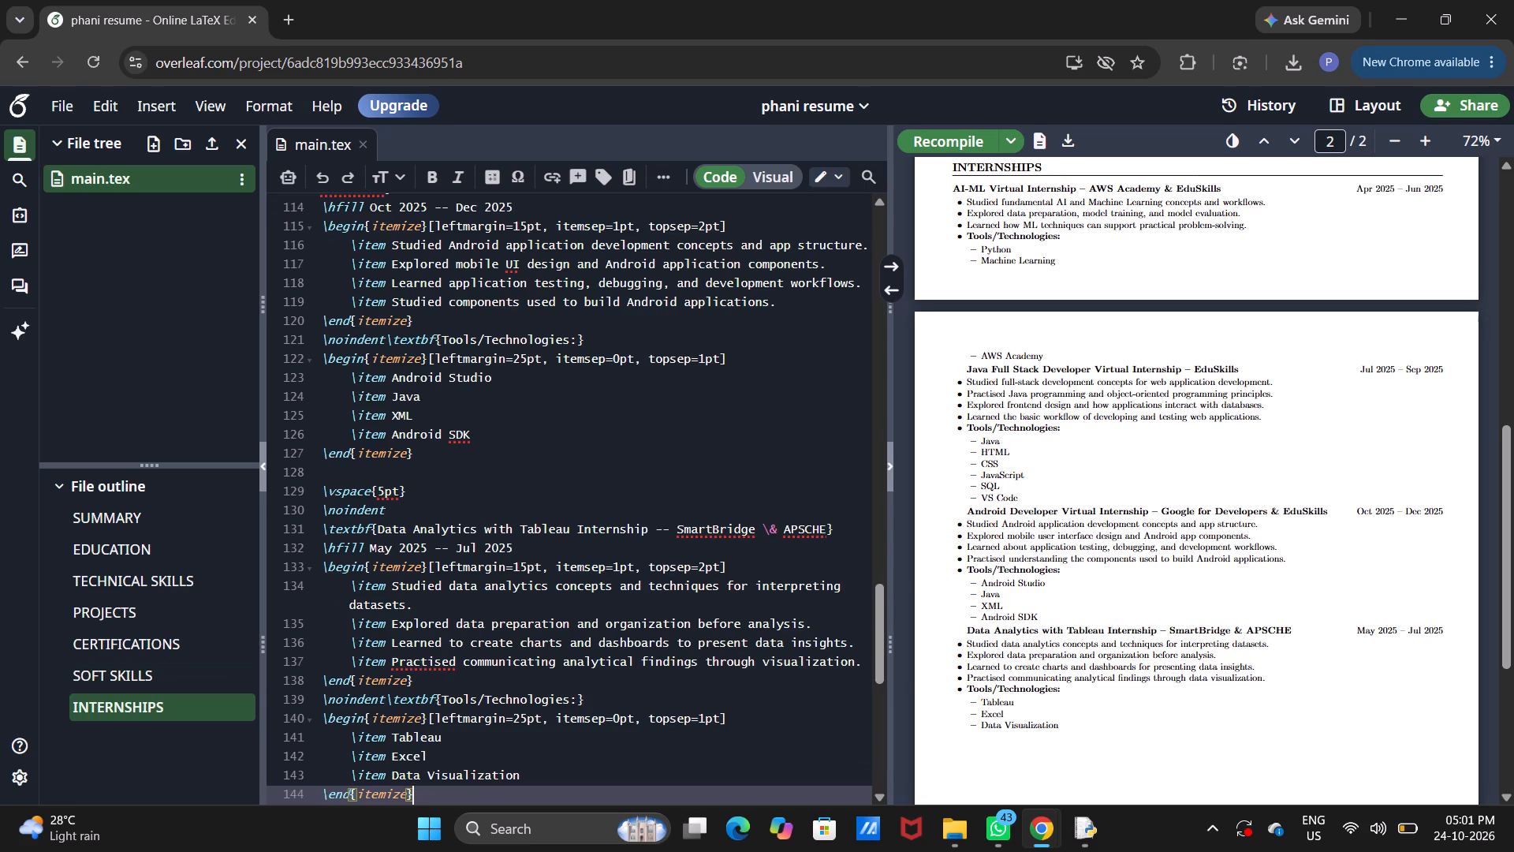
left_click(915, 133)
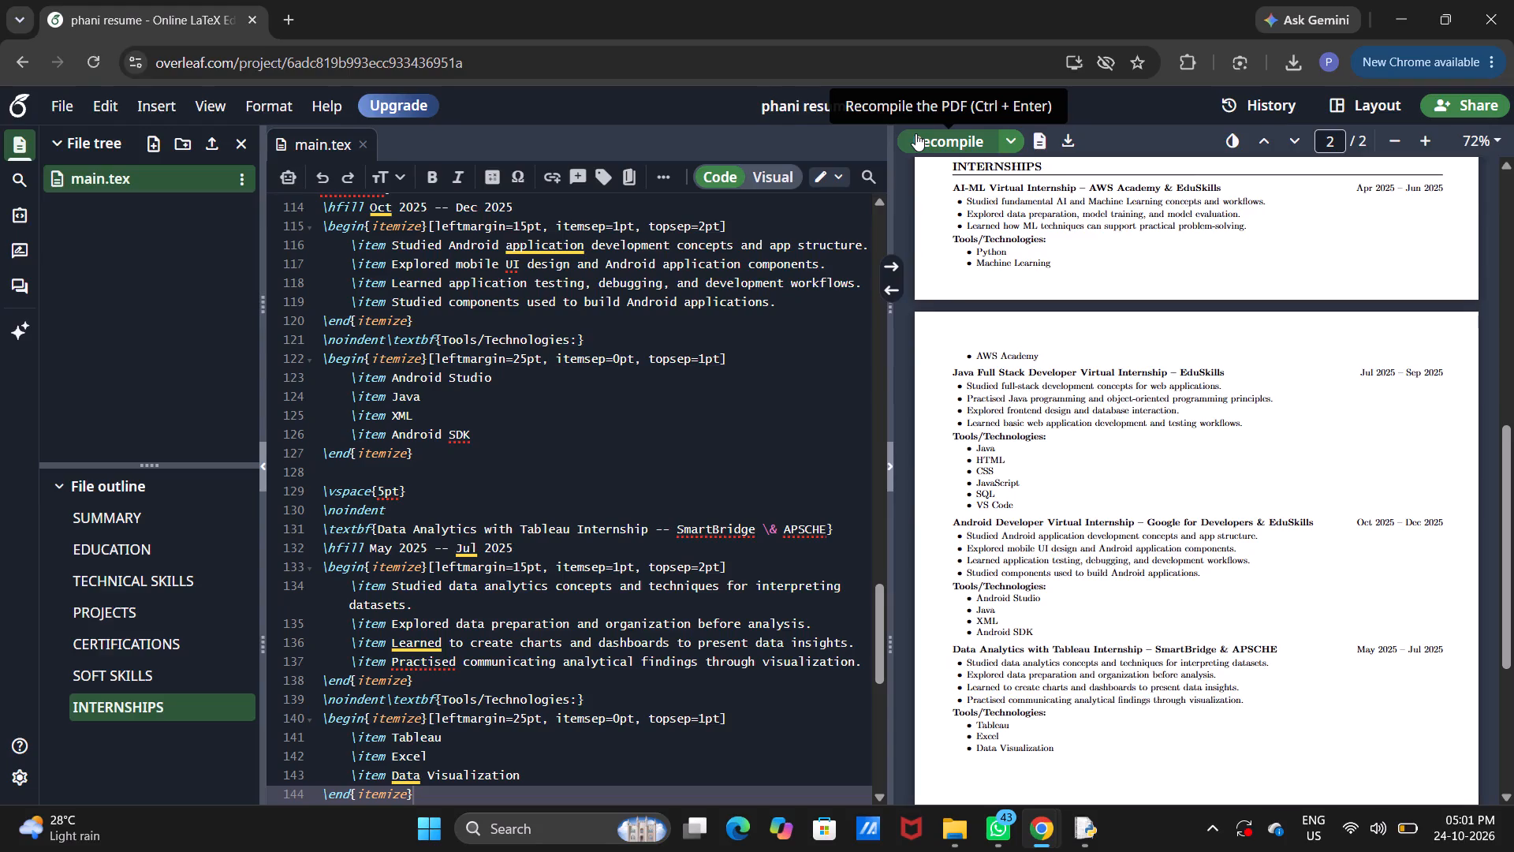
Review both pages of the recompiled resume, checking the INTERNSHIPS headings' alignment, the Tools/Technologies lists and the page break.
scroll(915, 133, "up", 4)
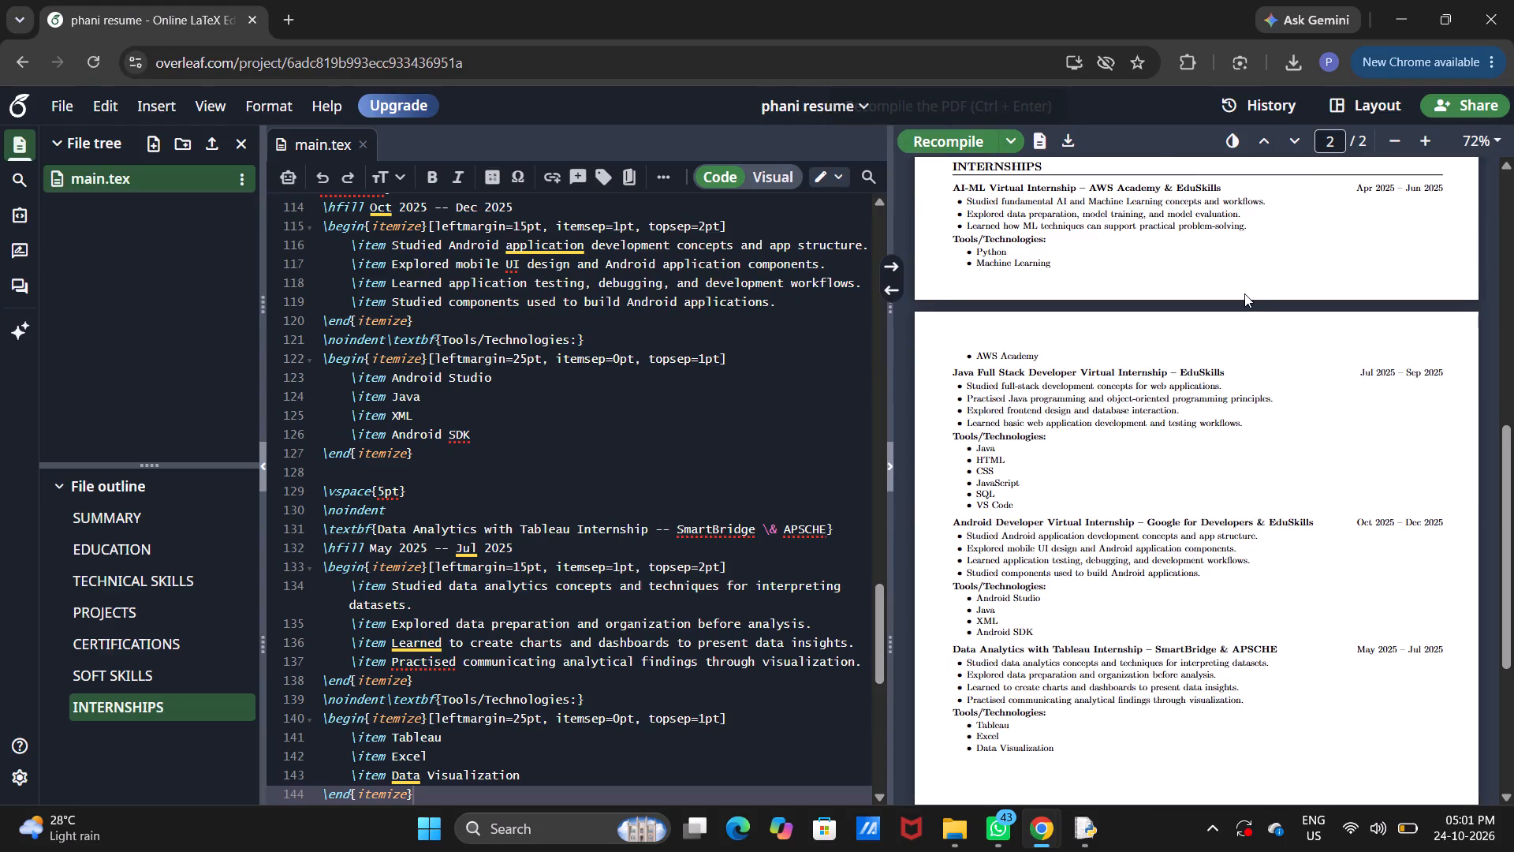
scroll(1244, 293, "up", 4)
scroll(1244, 293, "down", 1)
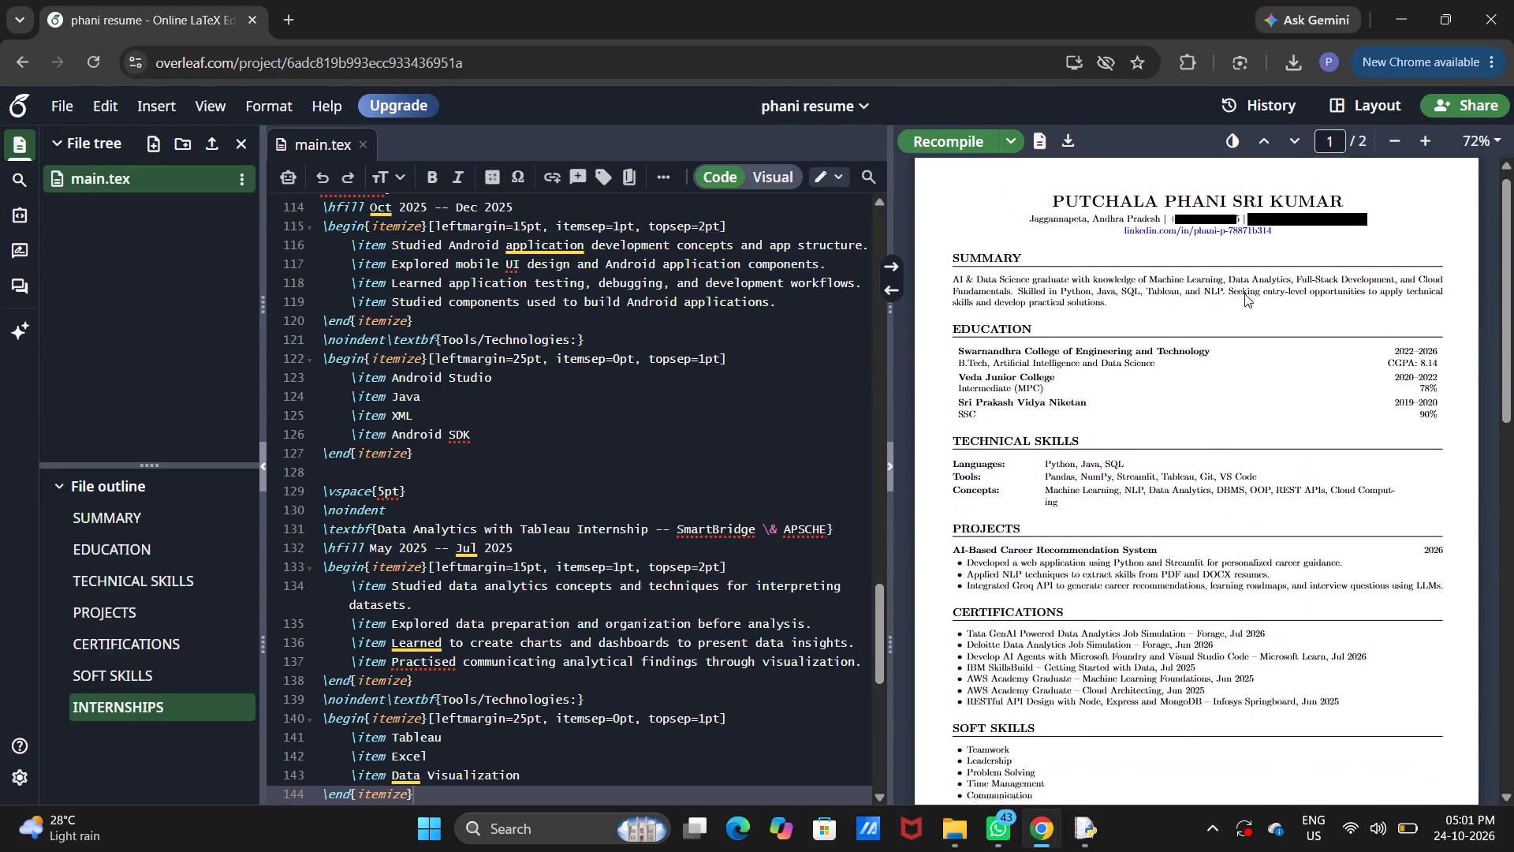
scroll(1244, 293, "down", 1)
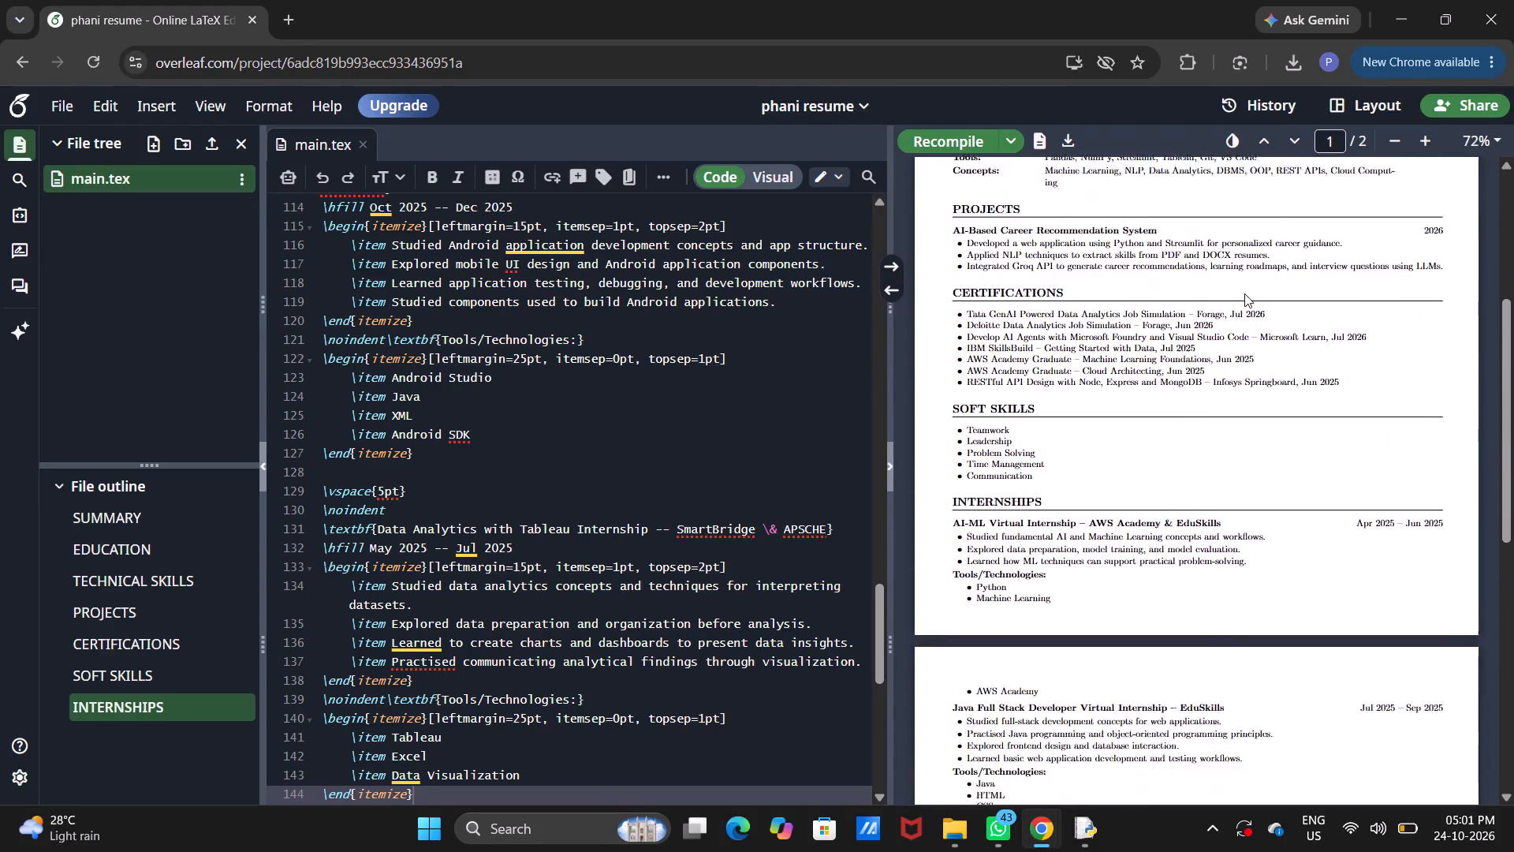
scroll(1244, 293, "down", 5)
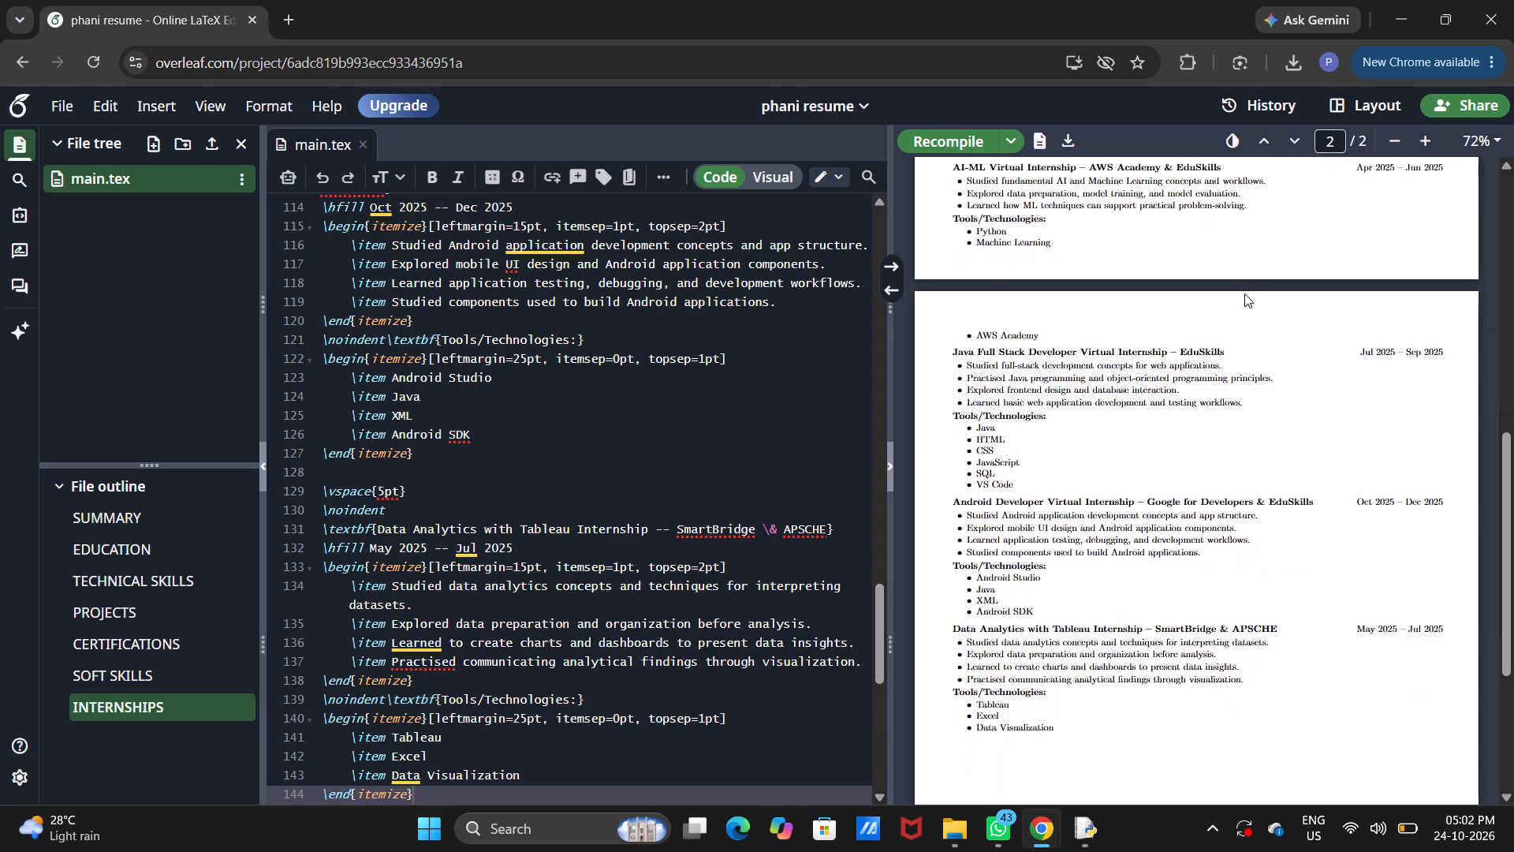
scroll(1244, 293, "down", 1)
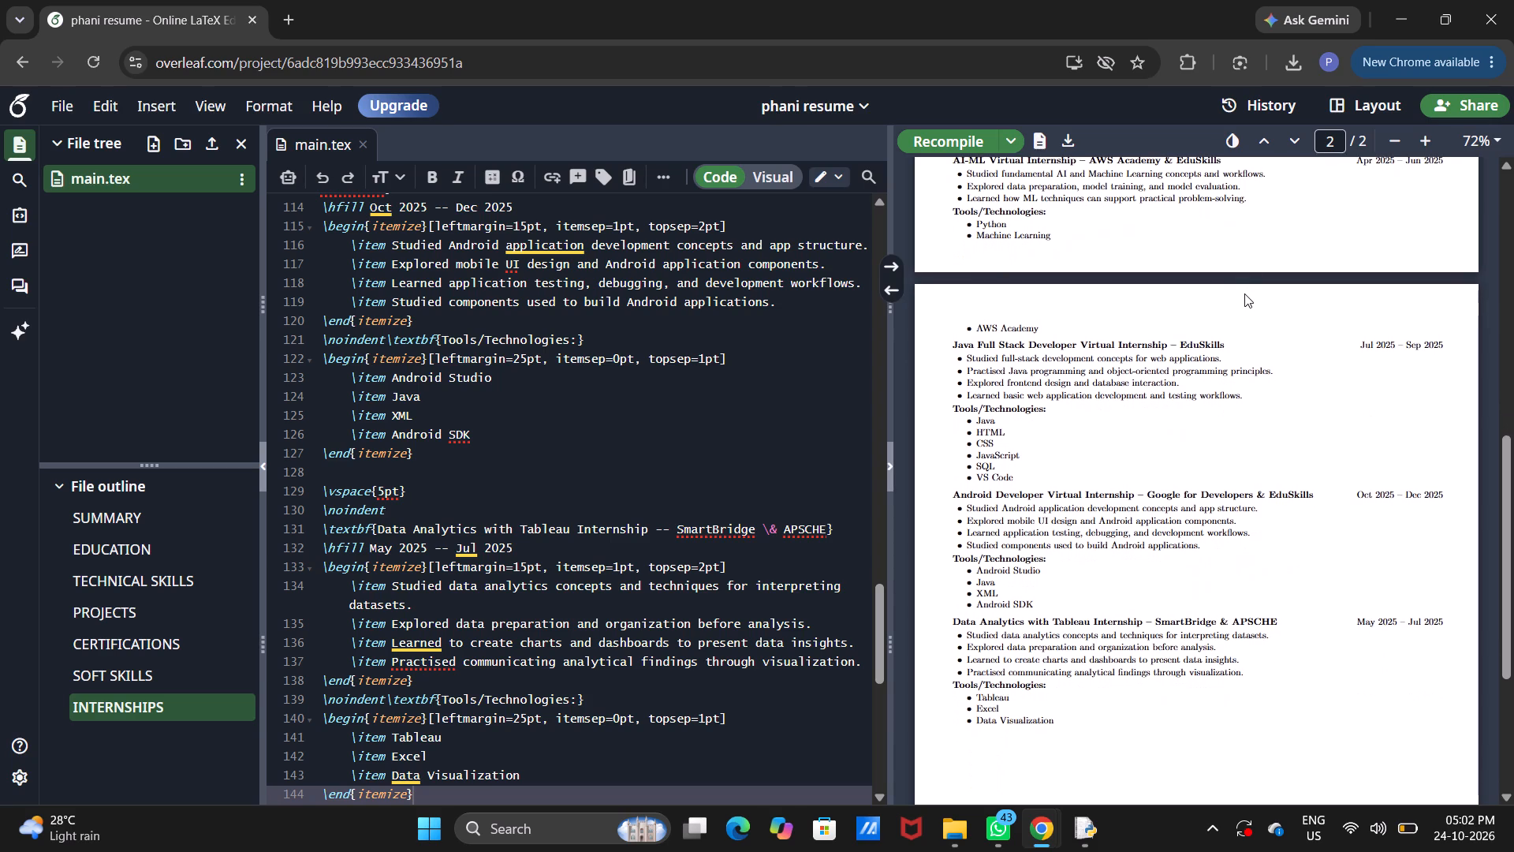
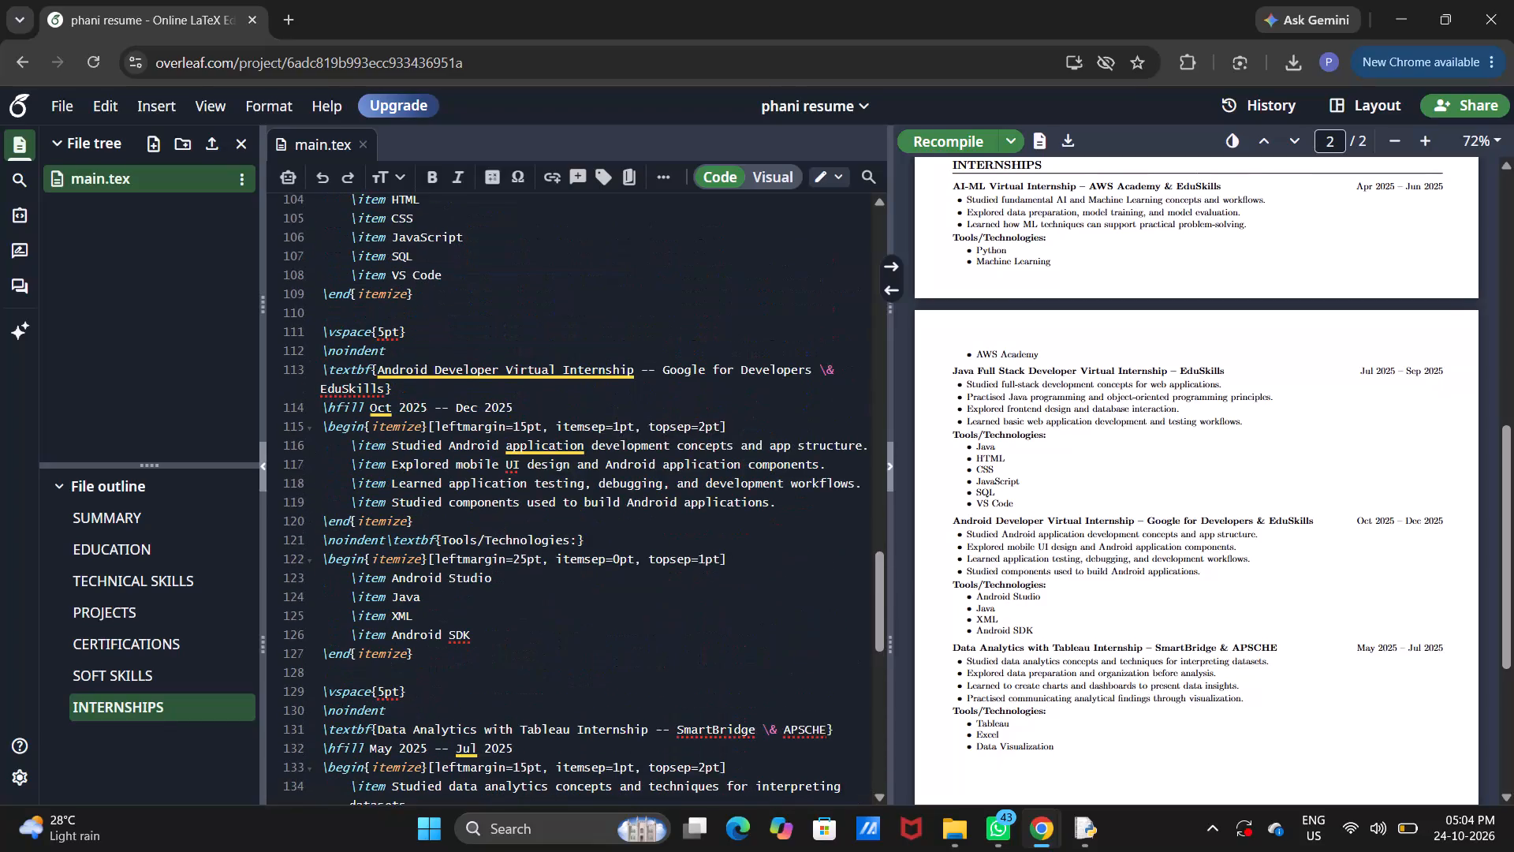
Replace the AI-ML internship's Tools/Technologies itemize list with the copied unbulleted \noindent\hspace{10pt} lines for Python, Machine Learning and AWS Academy, and recompile.
scroll(563, 455, "up", 5)
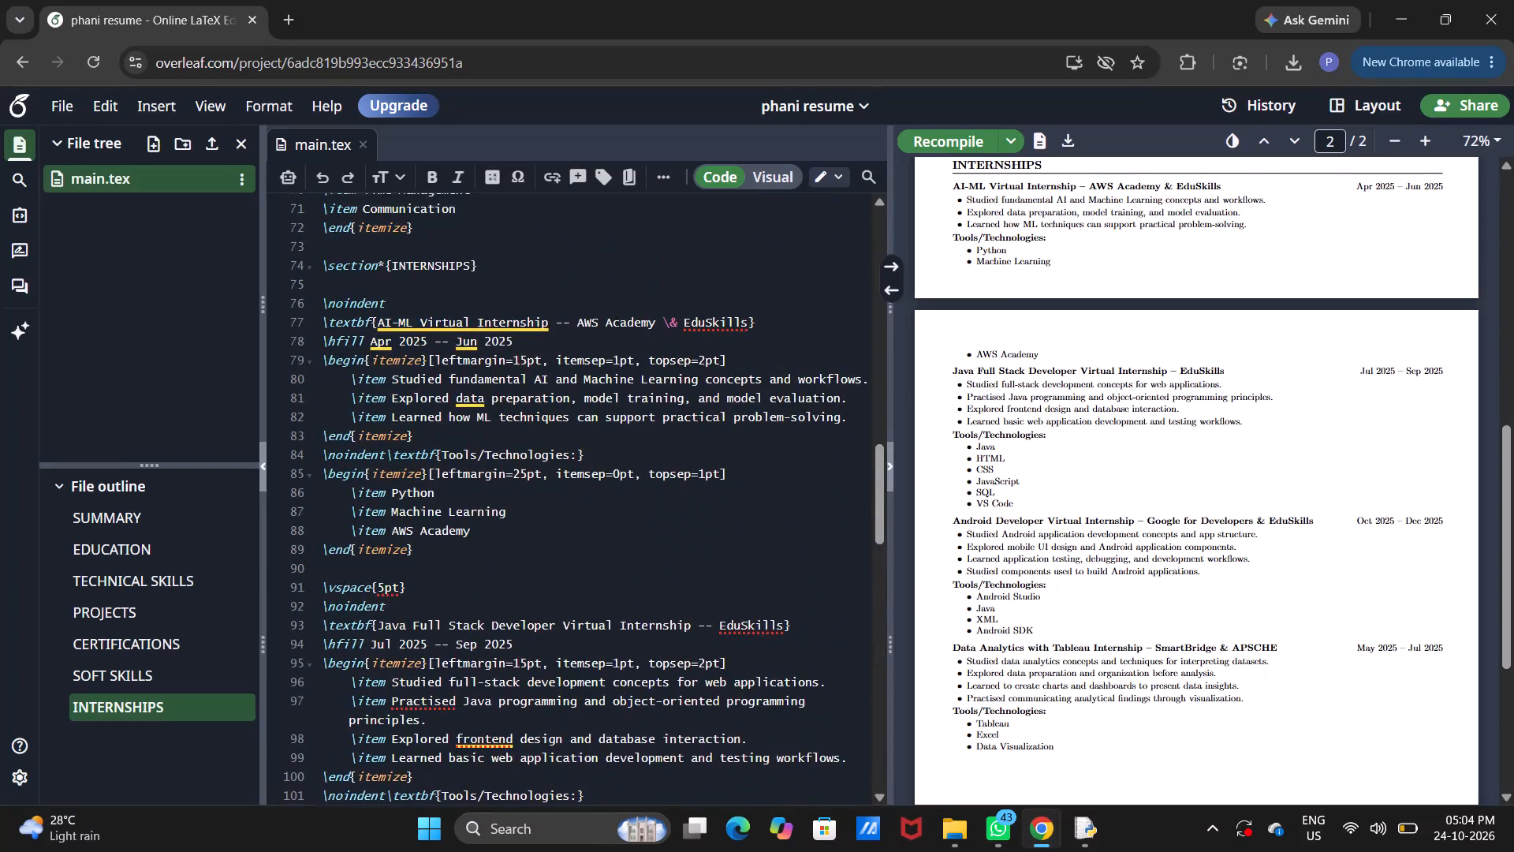
scroll(563, 455, "up", 4)
scroll(563, 455, "down", 1)
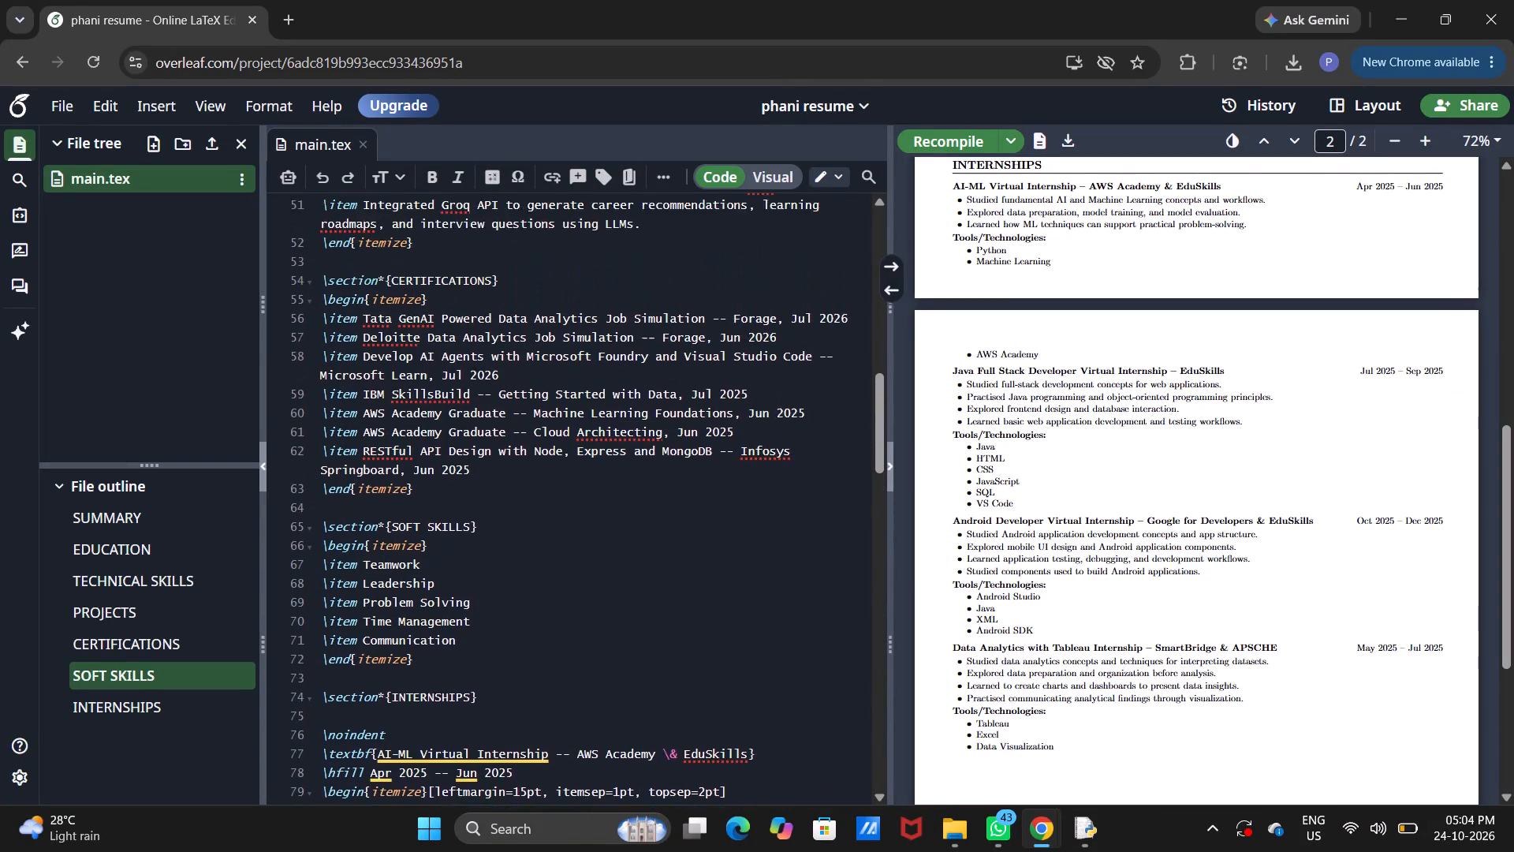
scroll(563, 455, "down", 1)
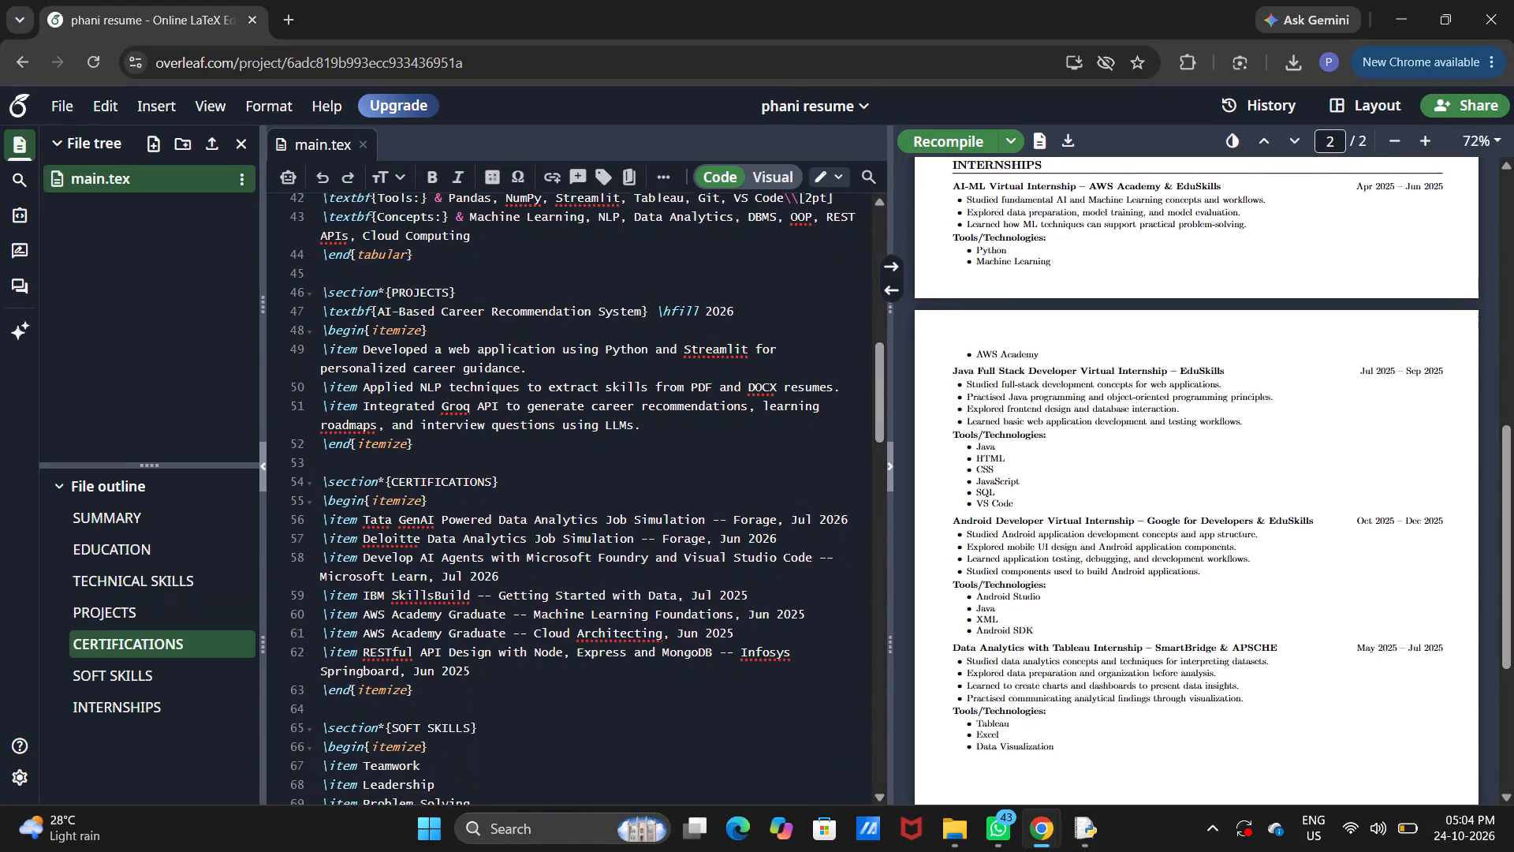
scroll(563, 455, "down", 1)
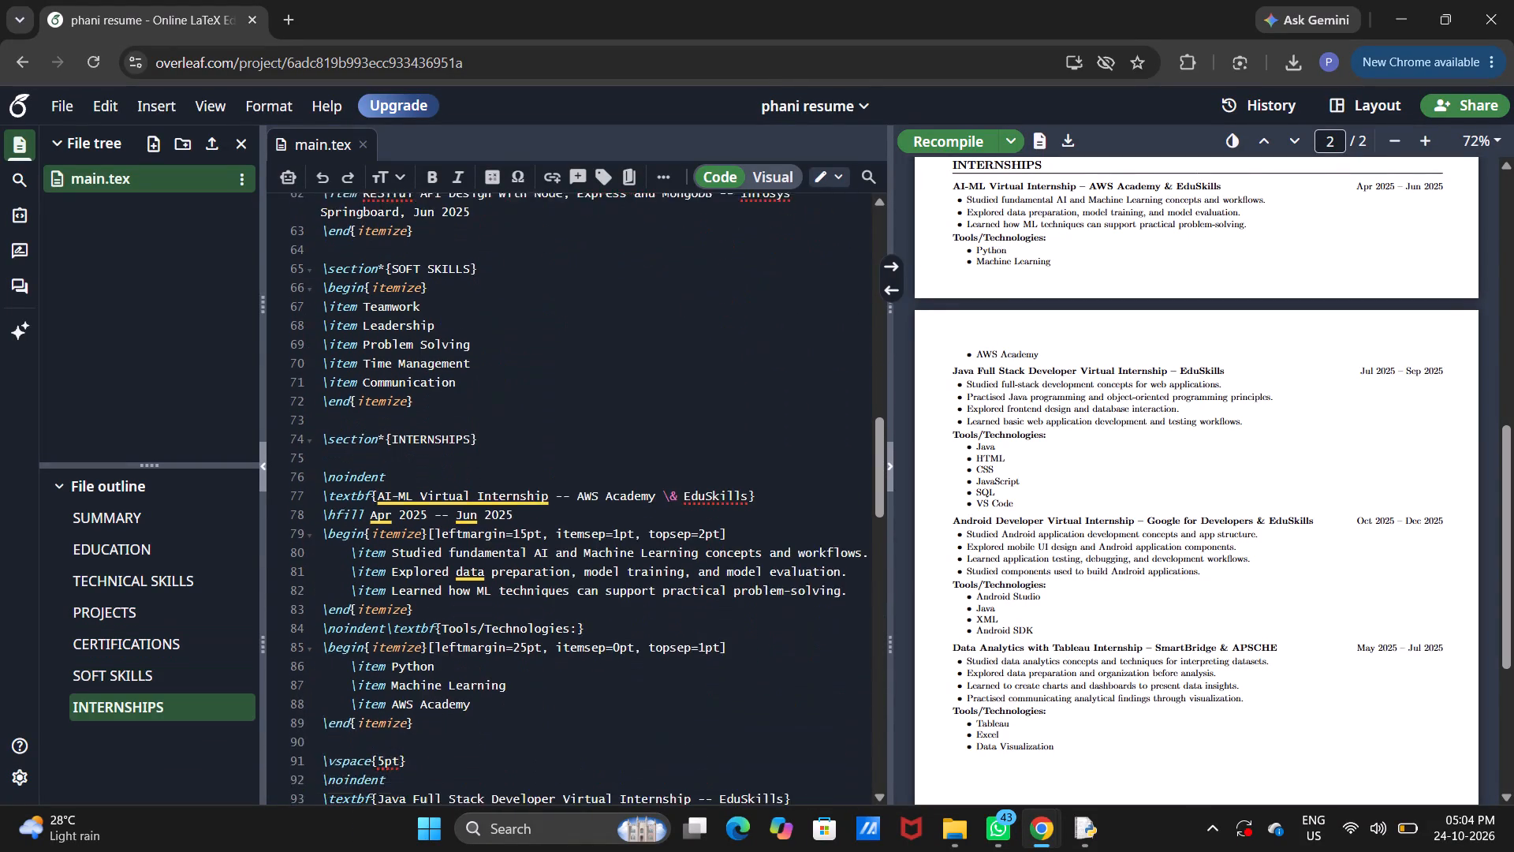
scroll(563, 455, "down", 2)
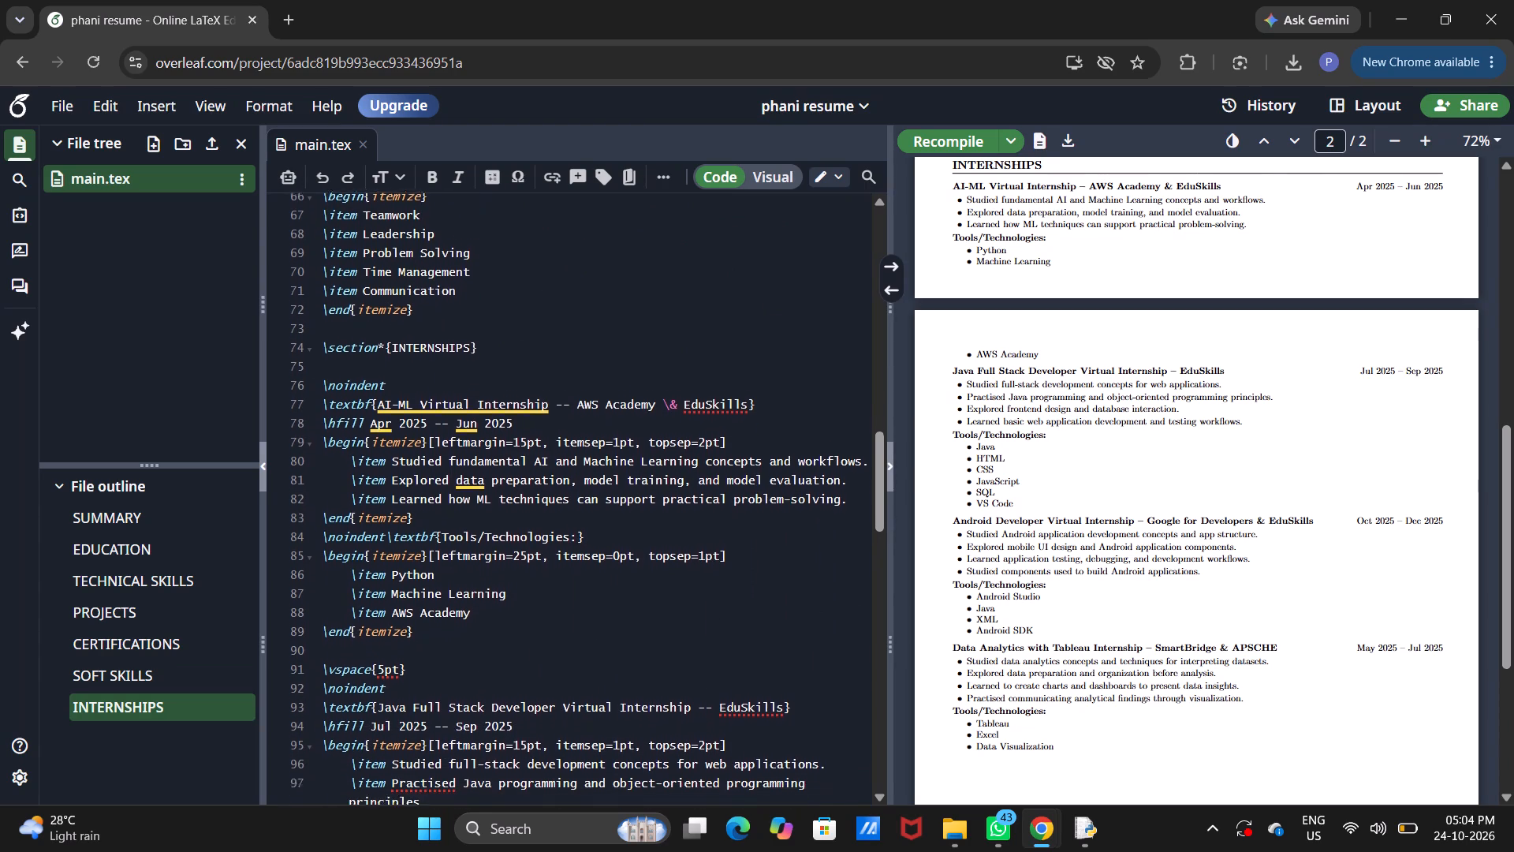
scroll(563, 455, "down", 1)
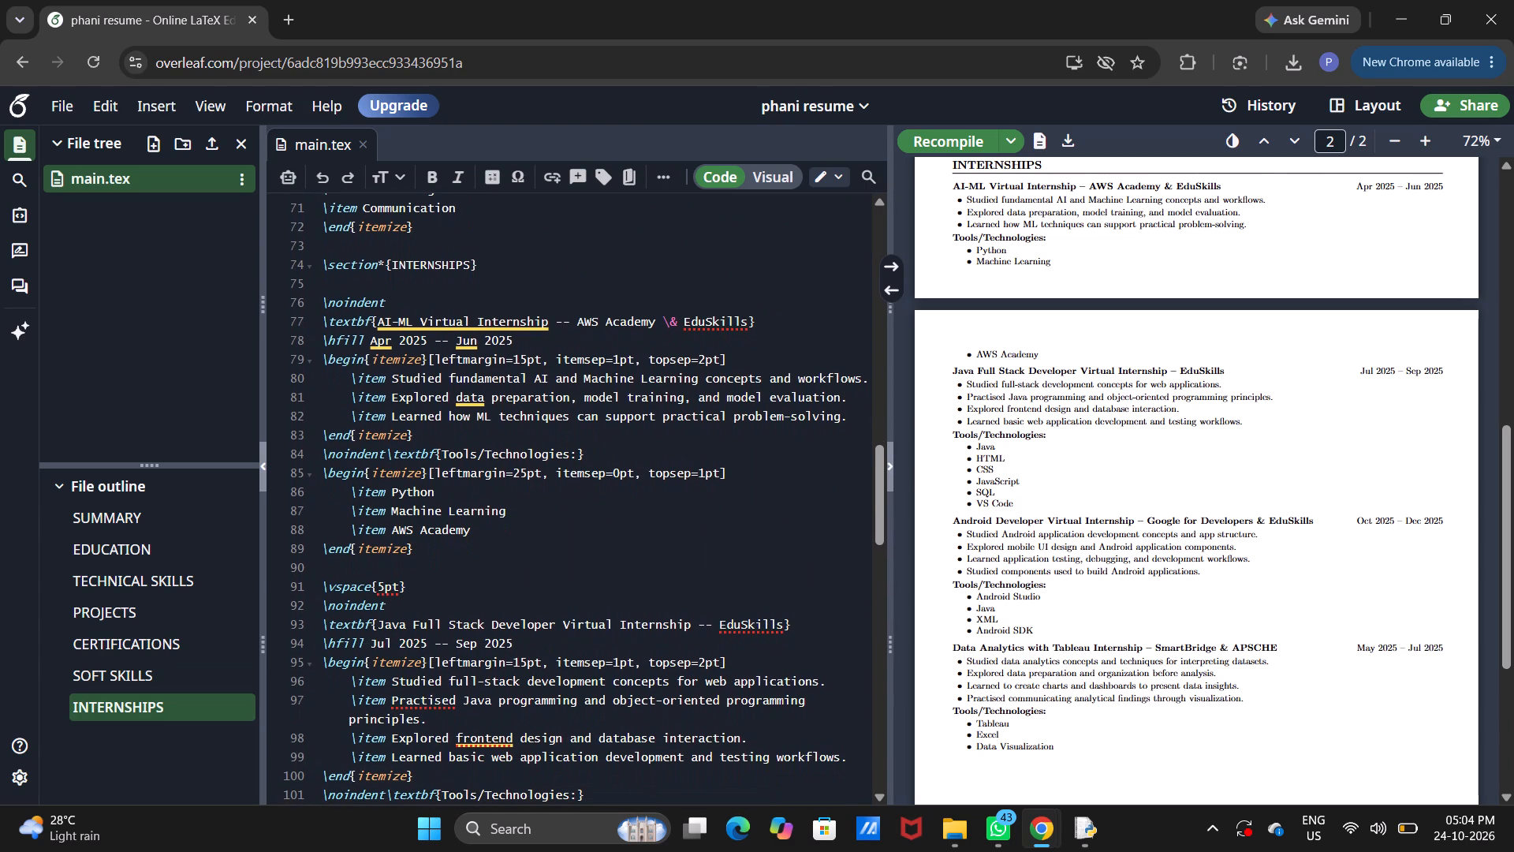
left_click(323, 458)
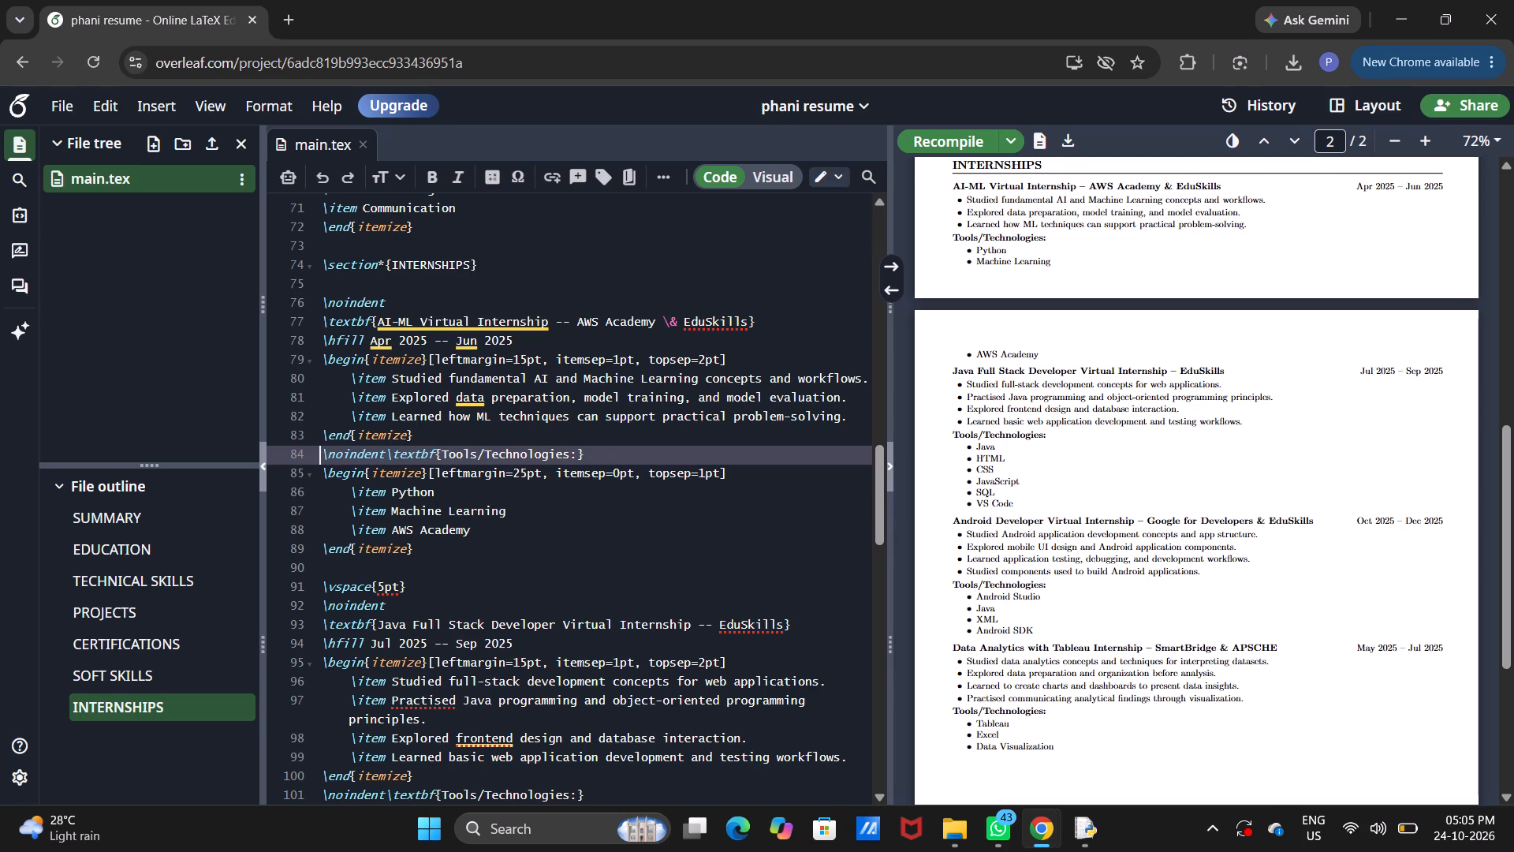
left_click_drag(323, 458, 485, 534)
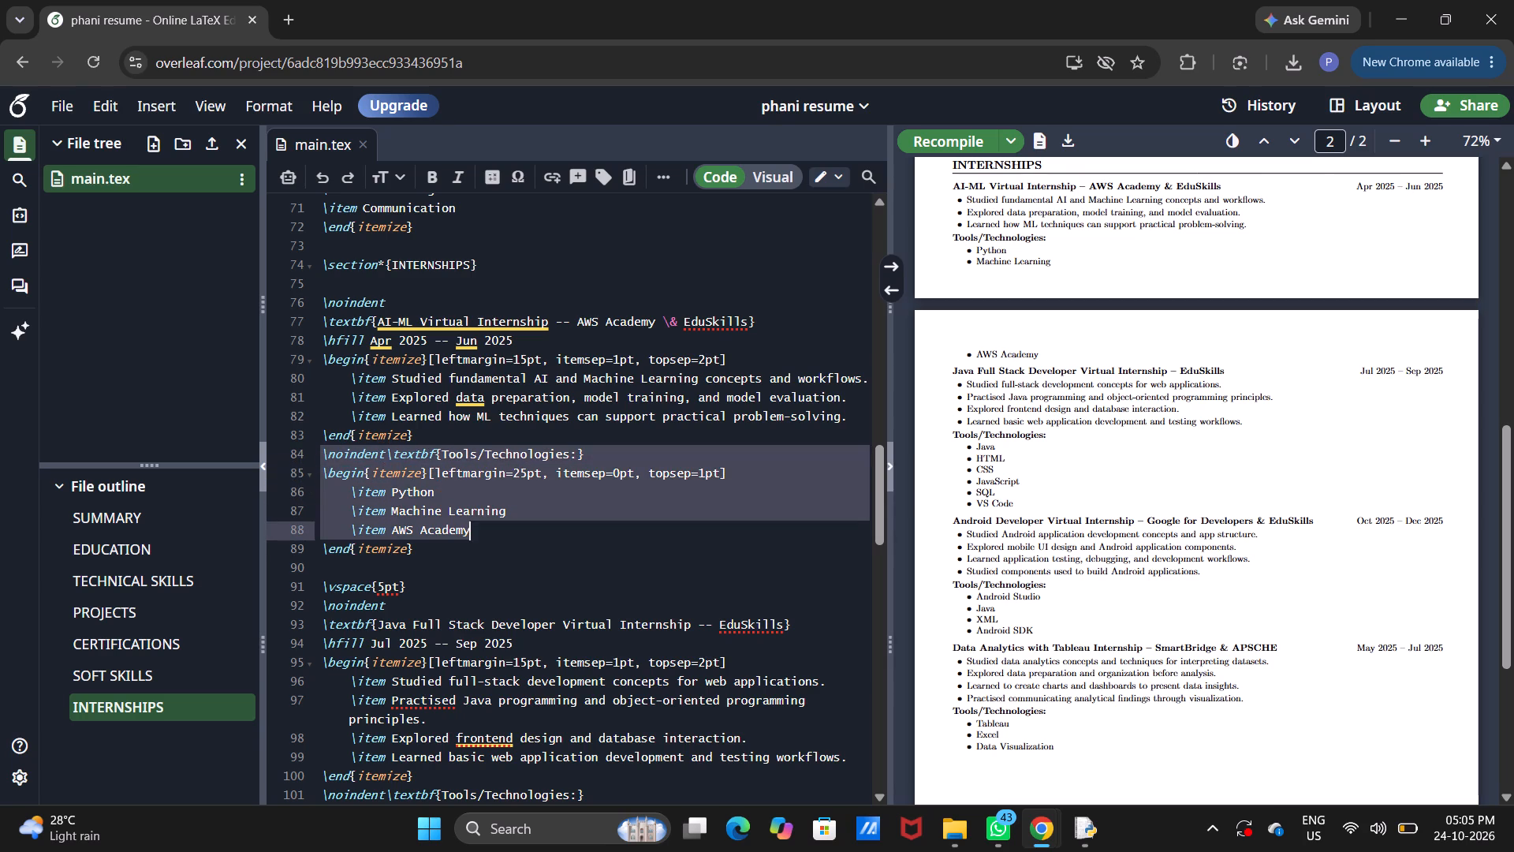
left_click_drag(485, 534, 501, 522)
key("BackSpace")
key("ctrl+v")
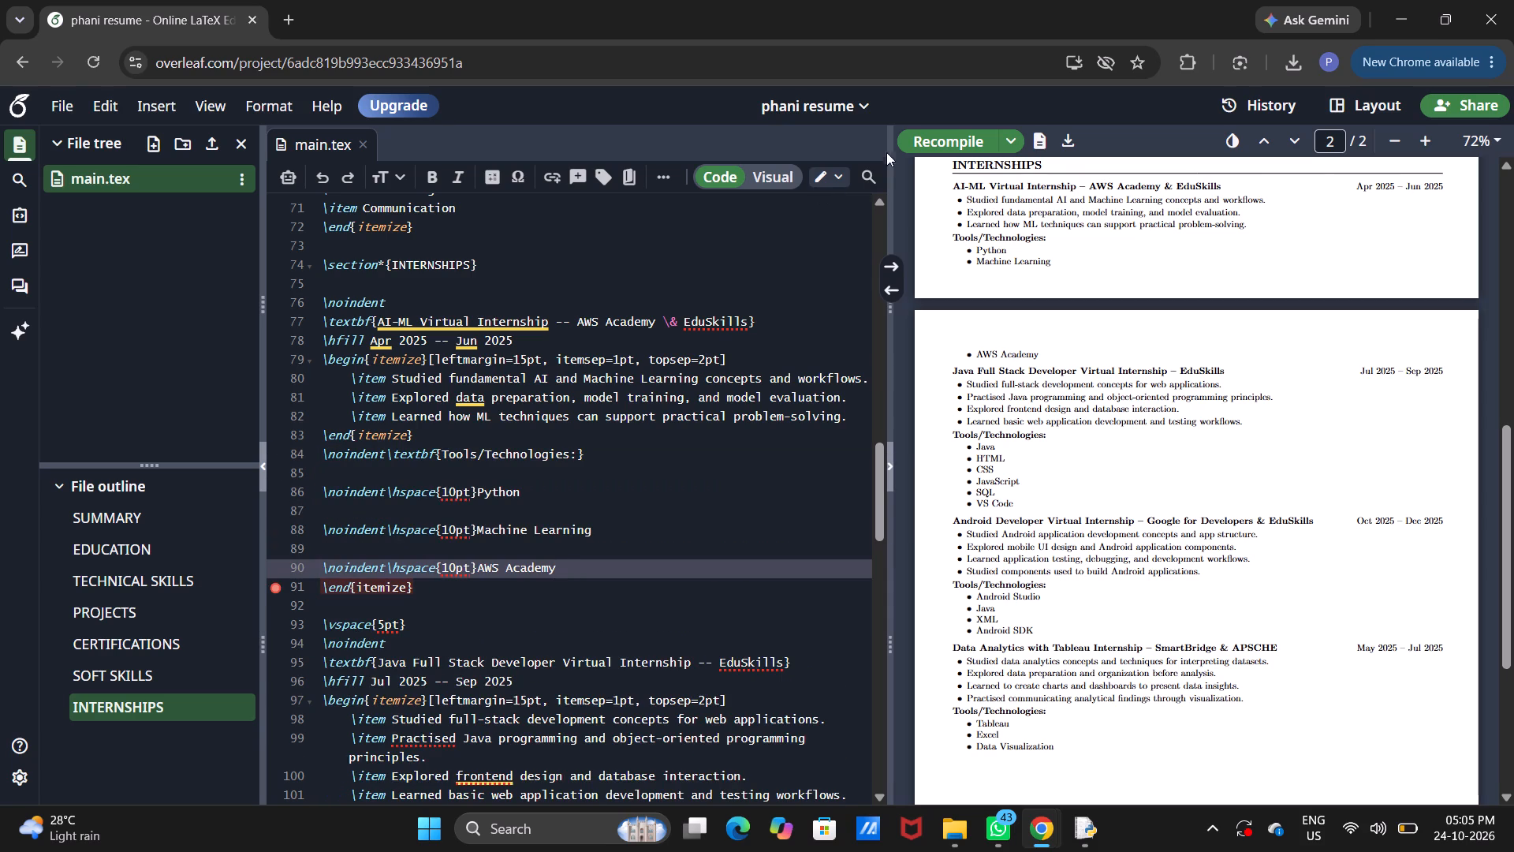
left_click(906, 141)
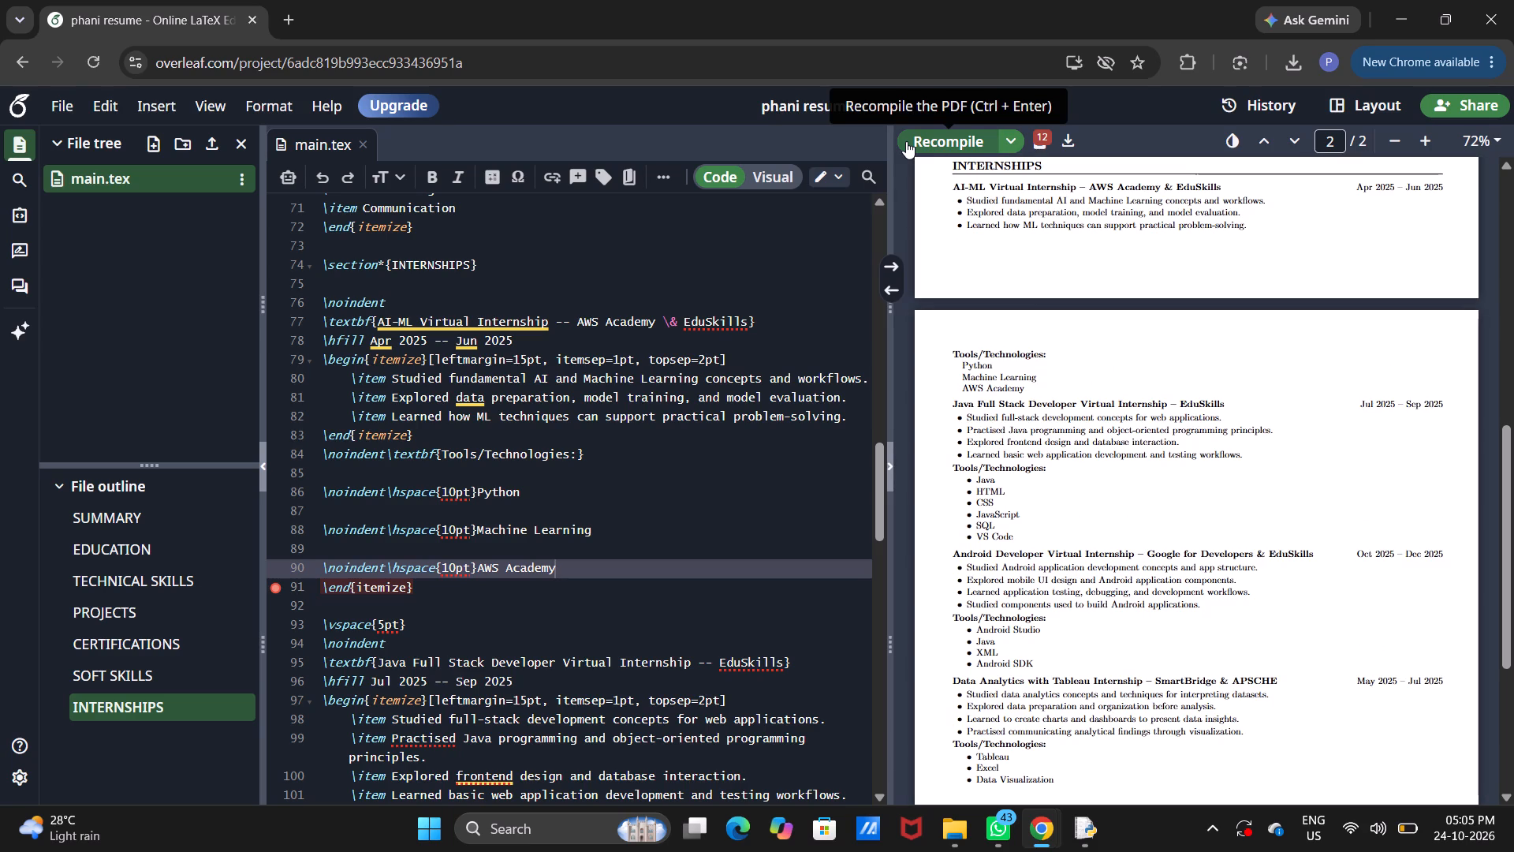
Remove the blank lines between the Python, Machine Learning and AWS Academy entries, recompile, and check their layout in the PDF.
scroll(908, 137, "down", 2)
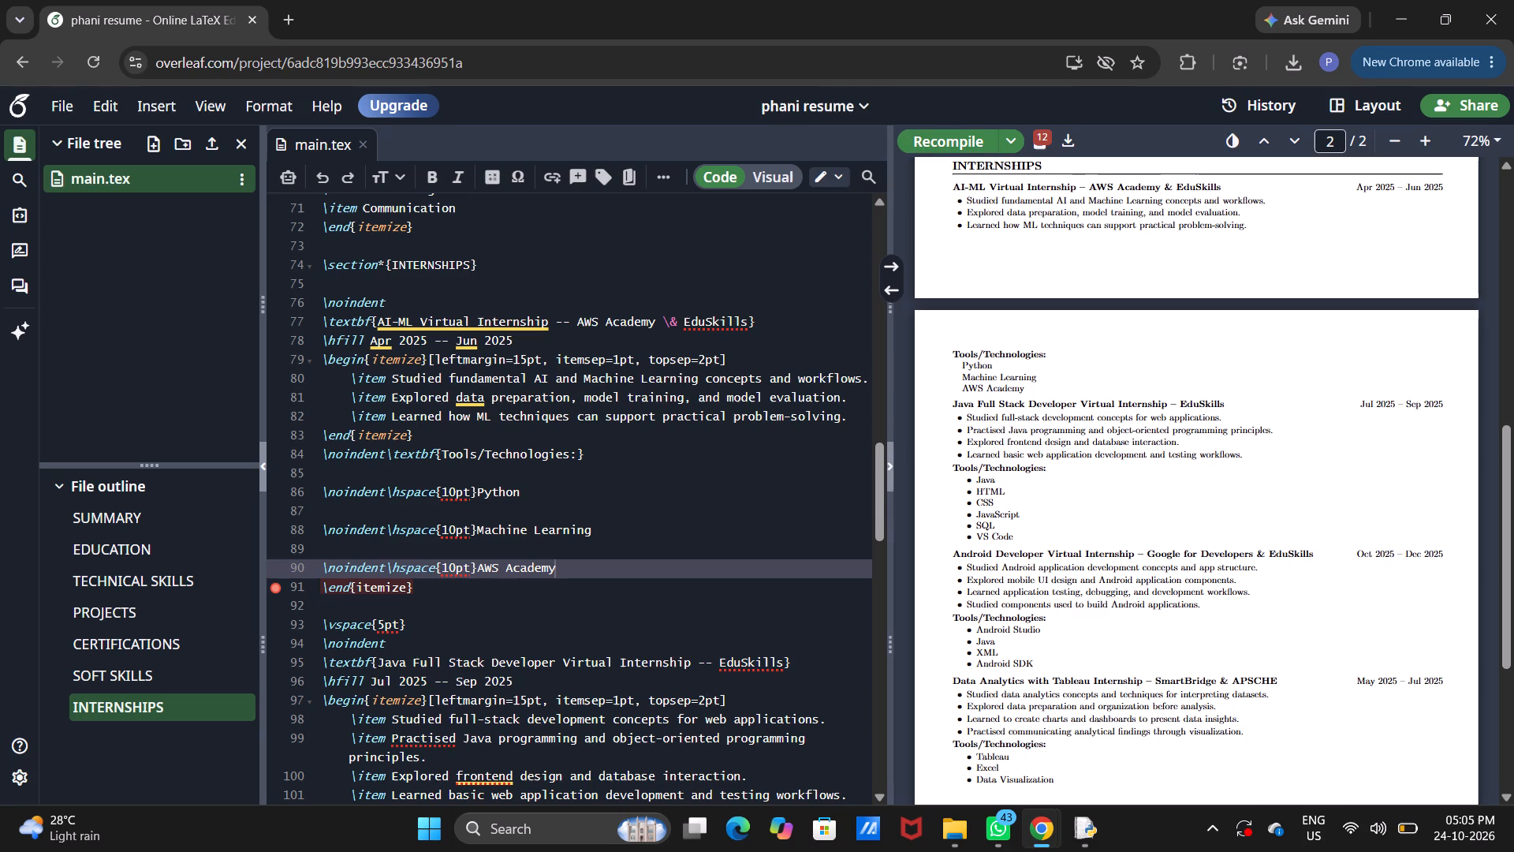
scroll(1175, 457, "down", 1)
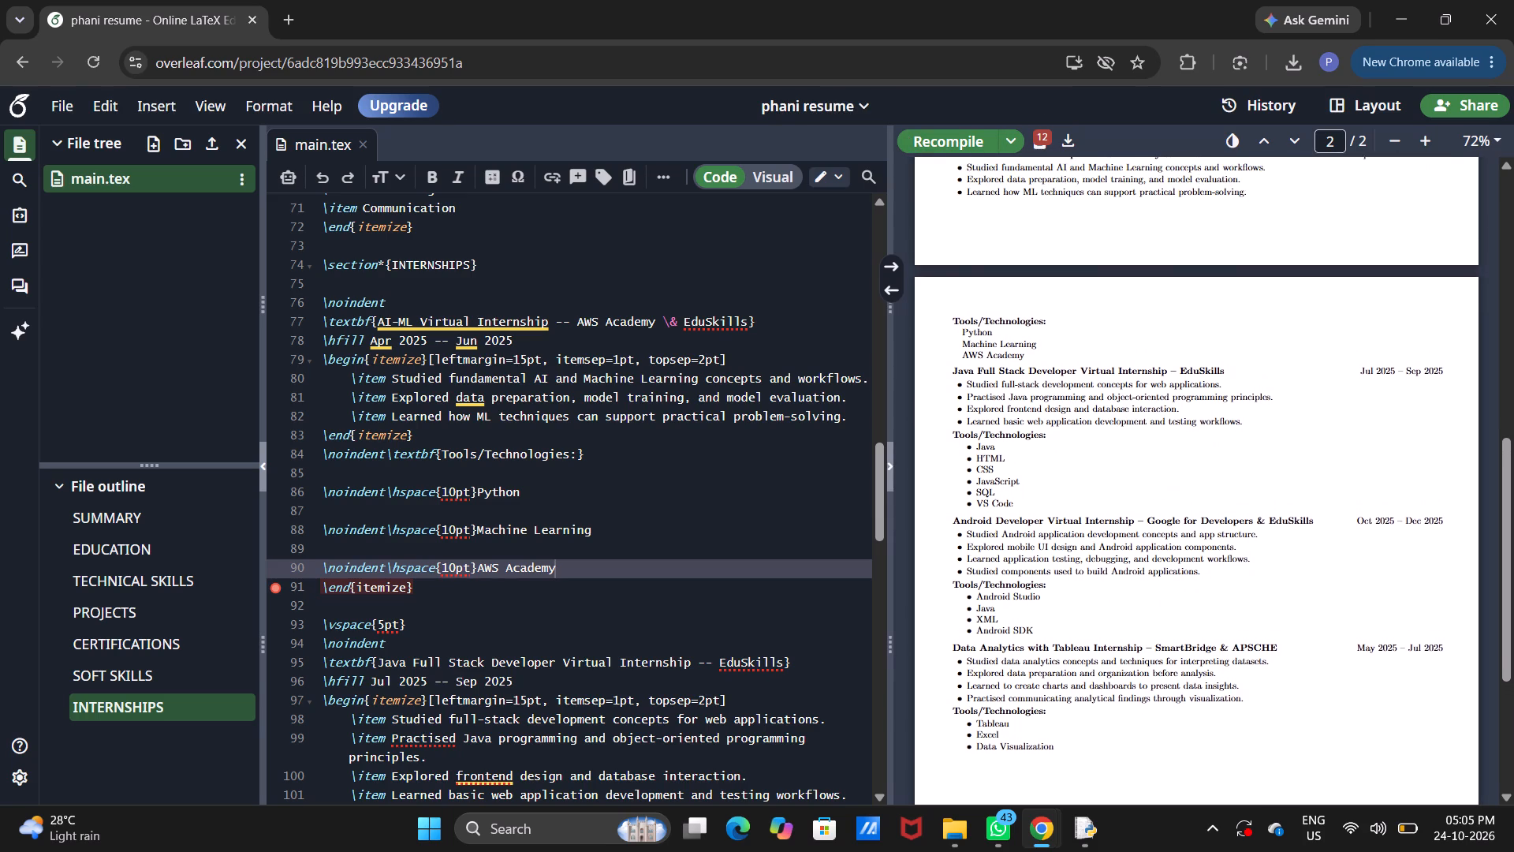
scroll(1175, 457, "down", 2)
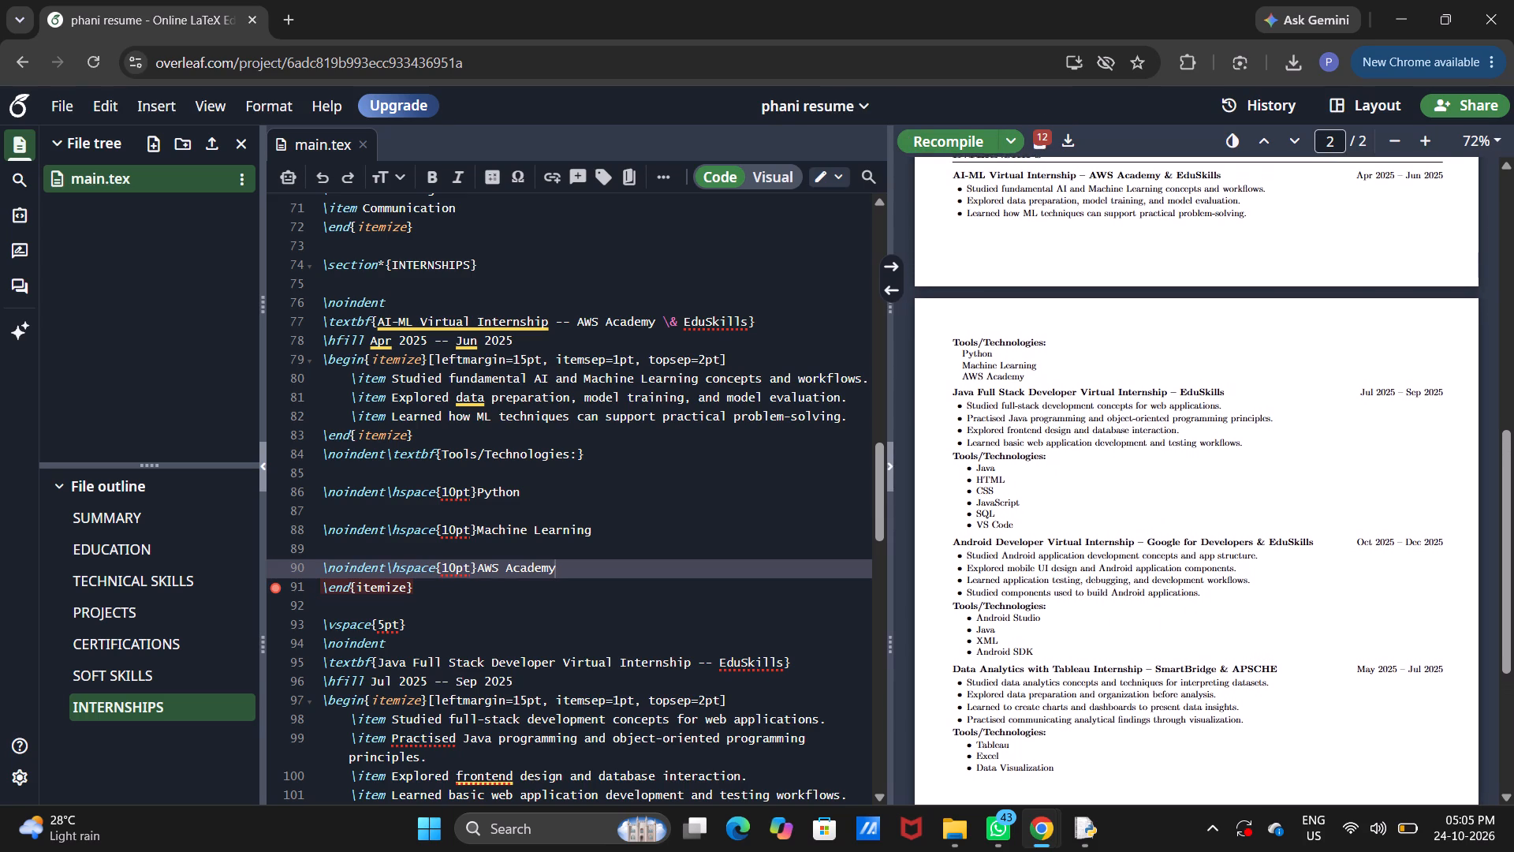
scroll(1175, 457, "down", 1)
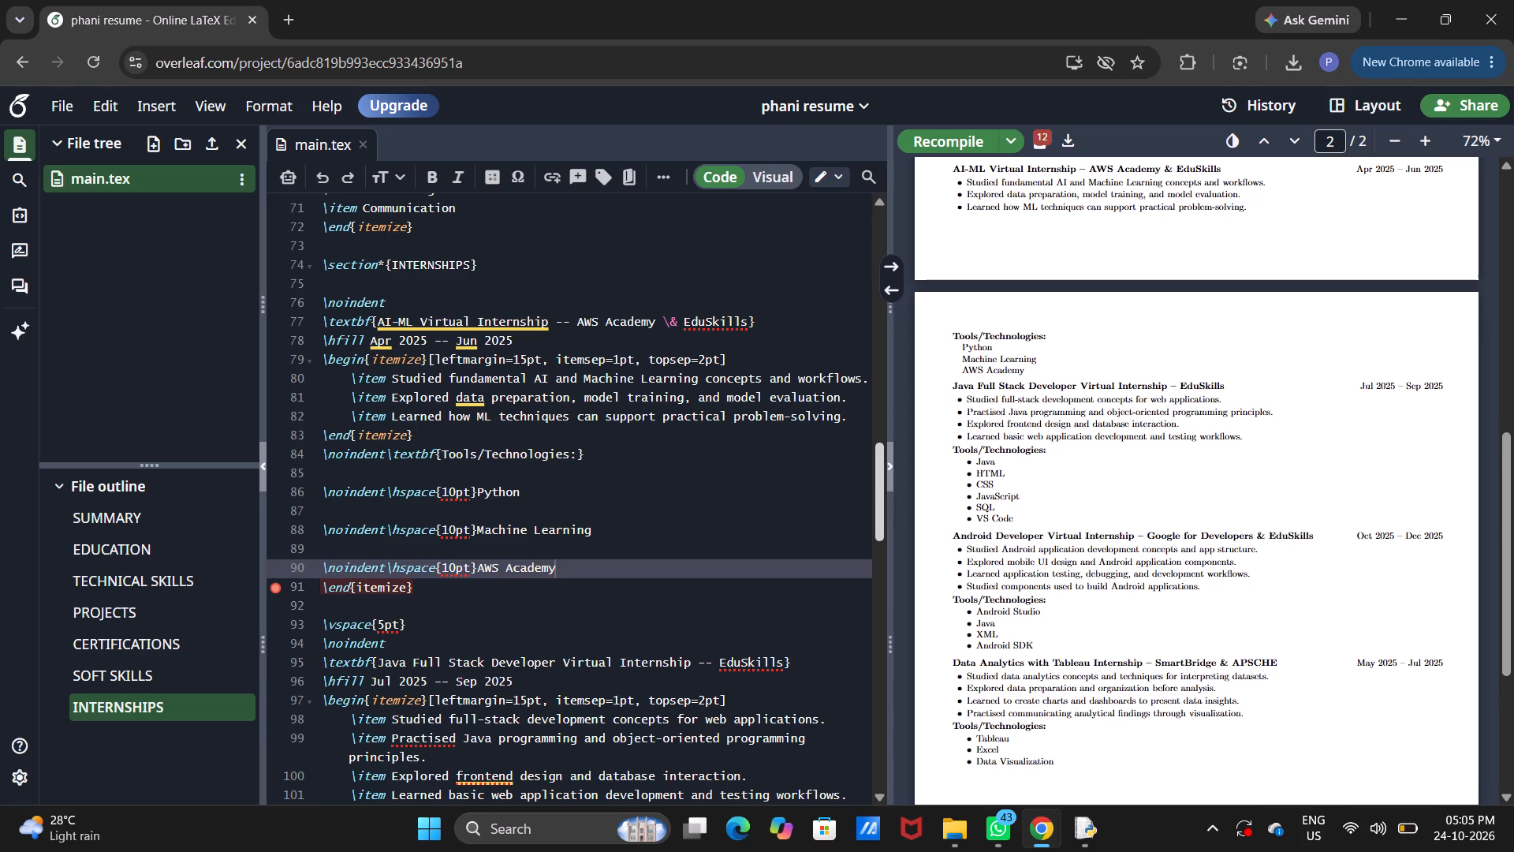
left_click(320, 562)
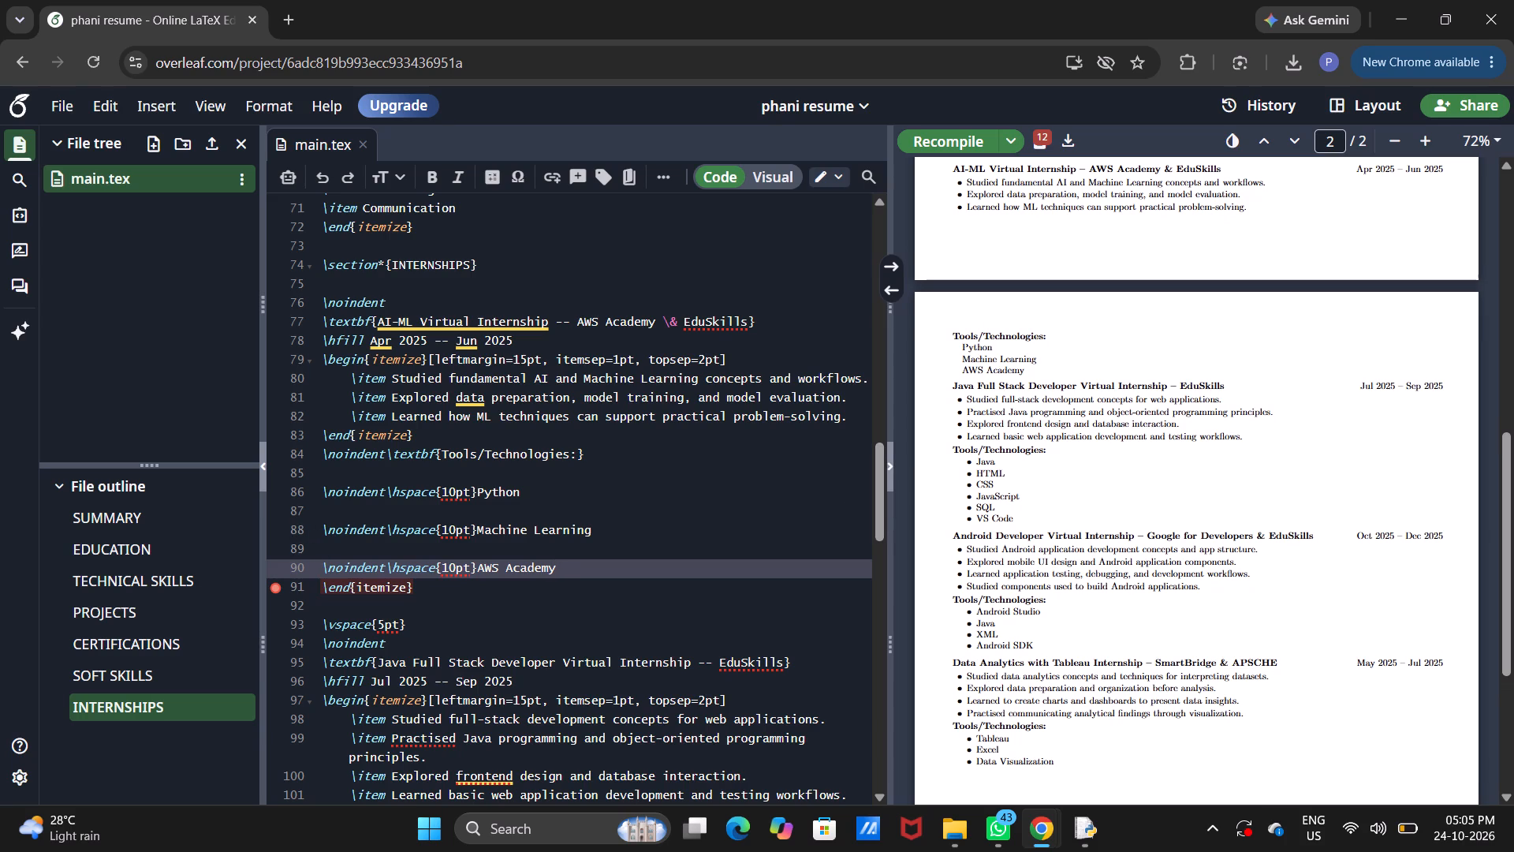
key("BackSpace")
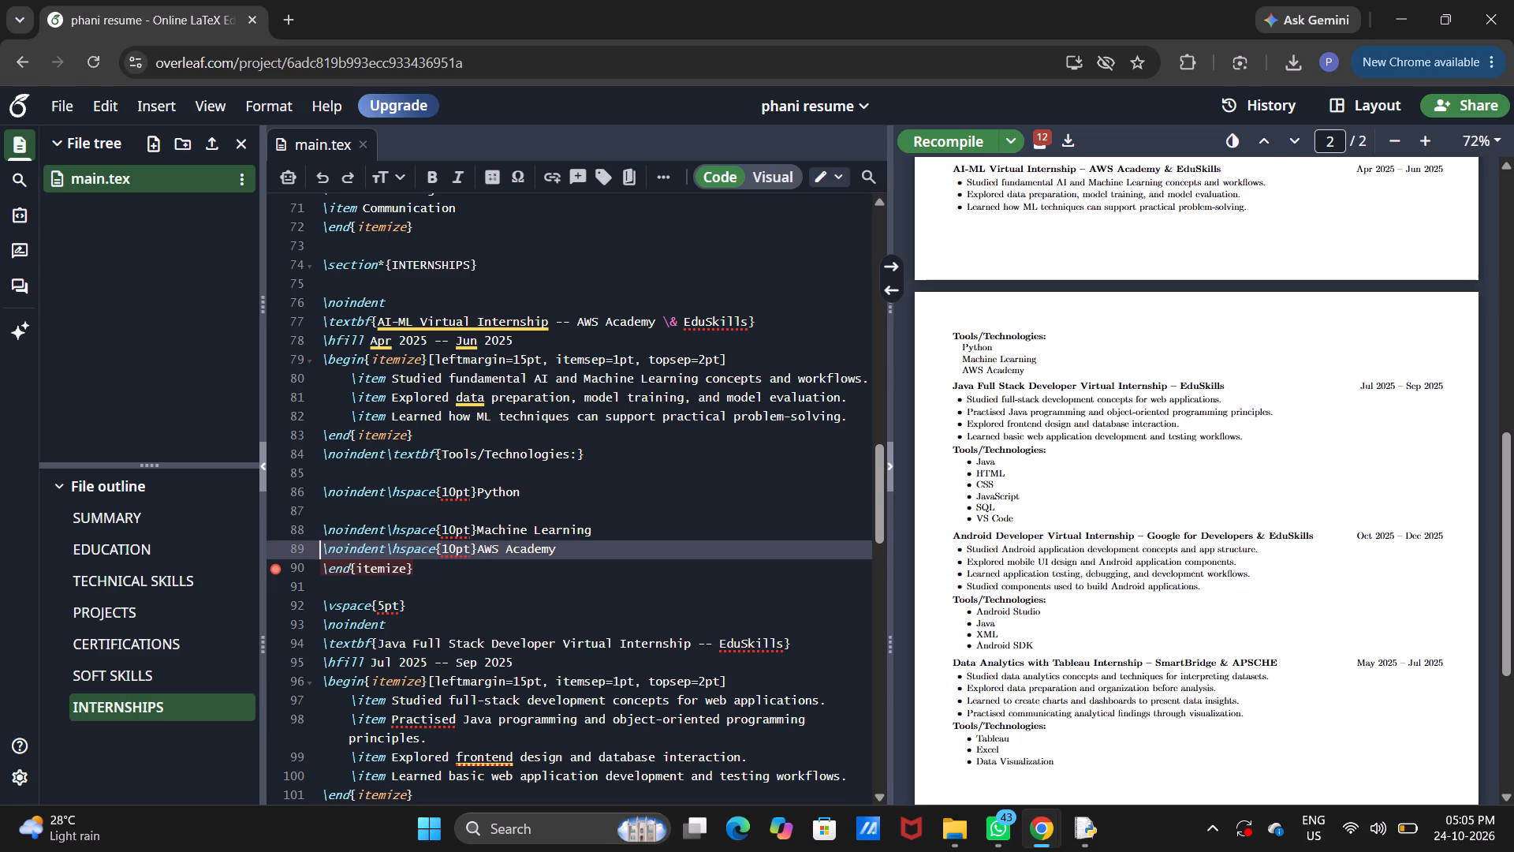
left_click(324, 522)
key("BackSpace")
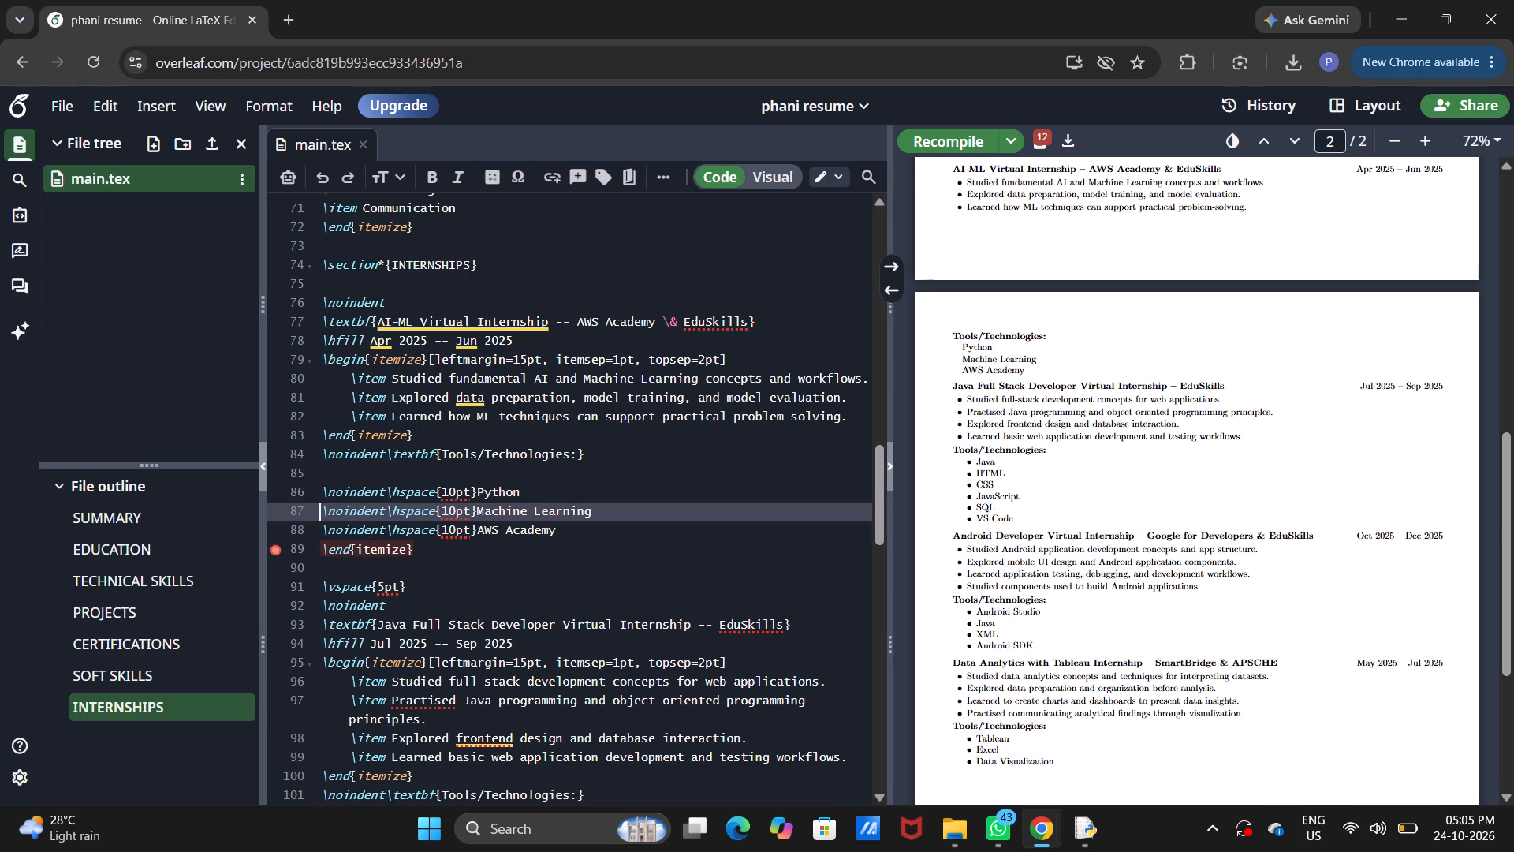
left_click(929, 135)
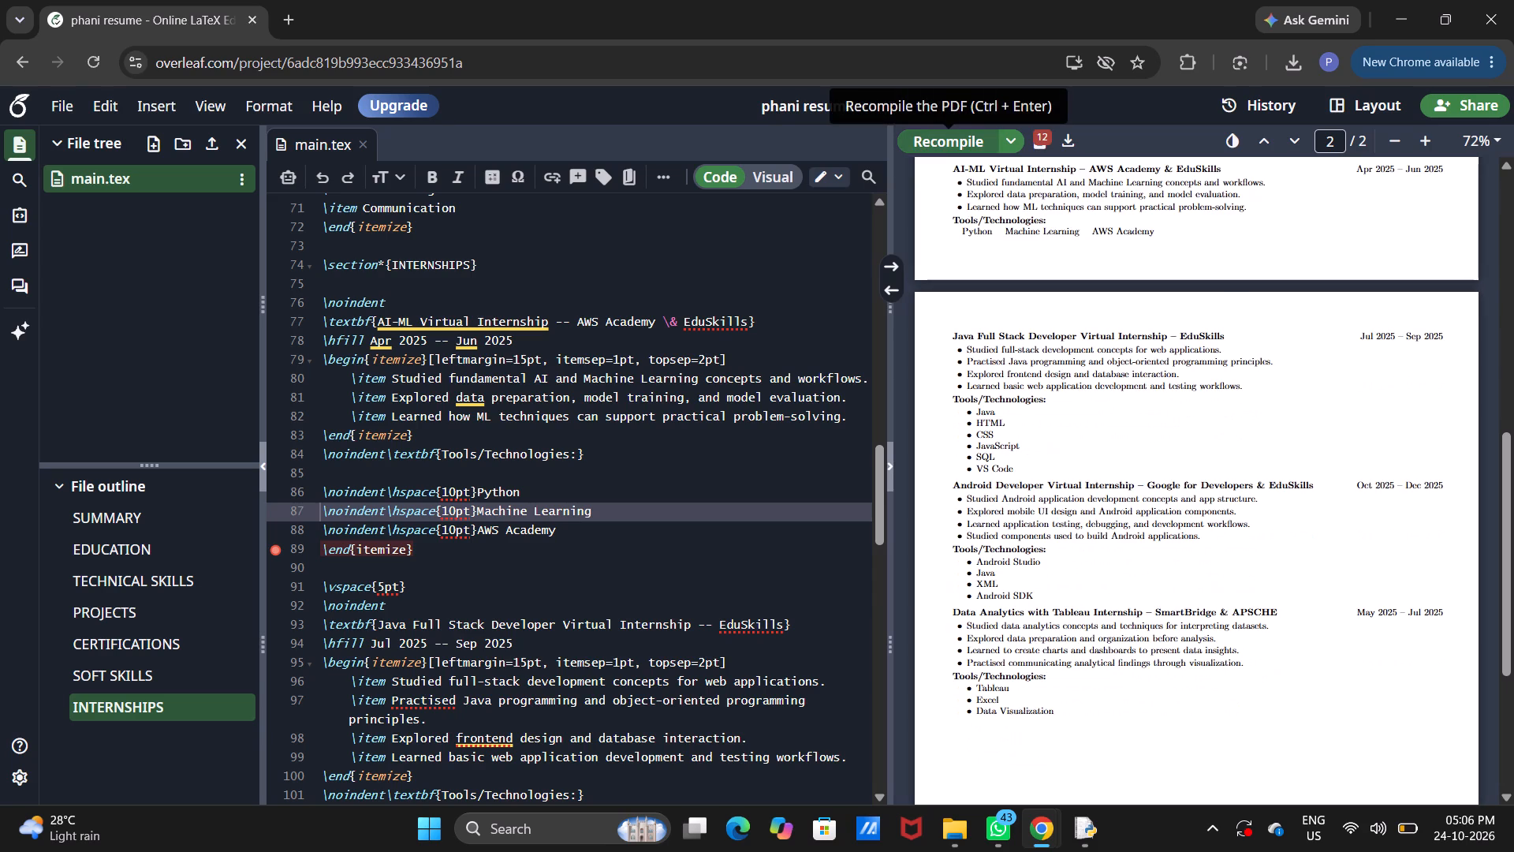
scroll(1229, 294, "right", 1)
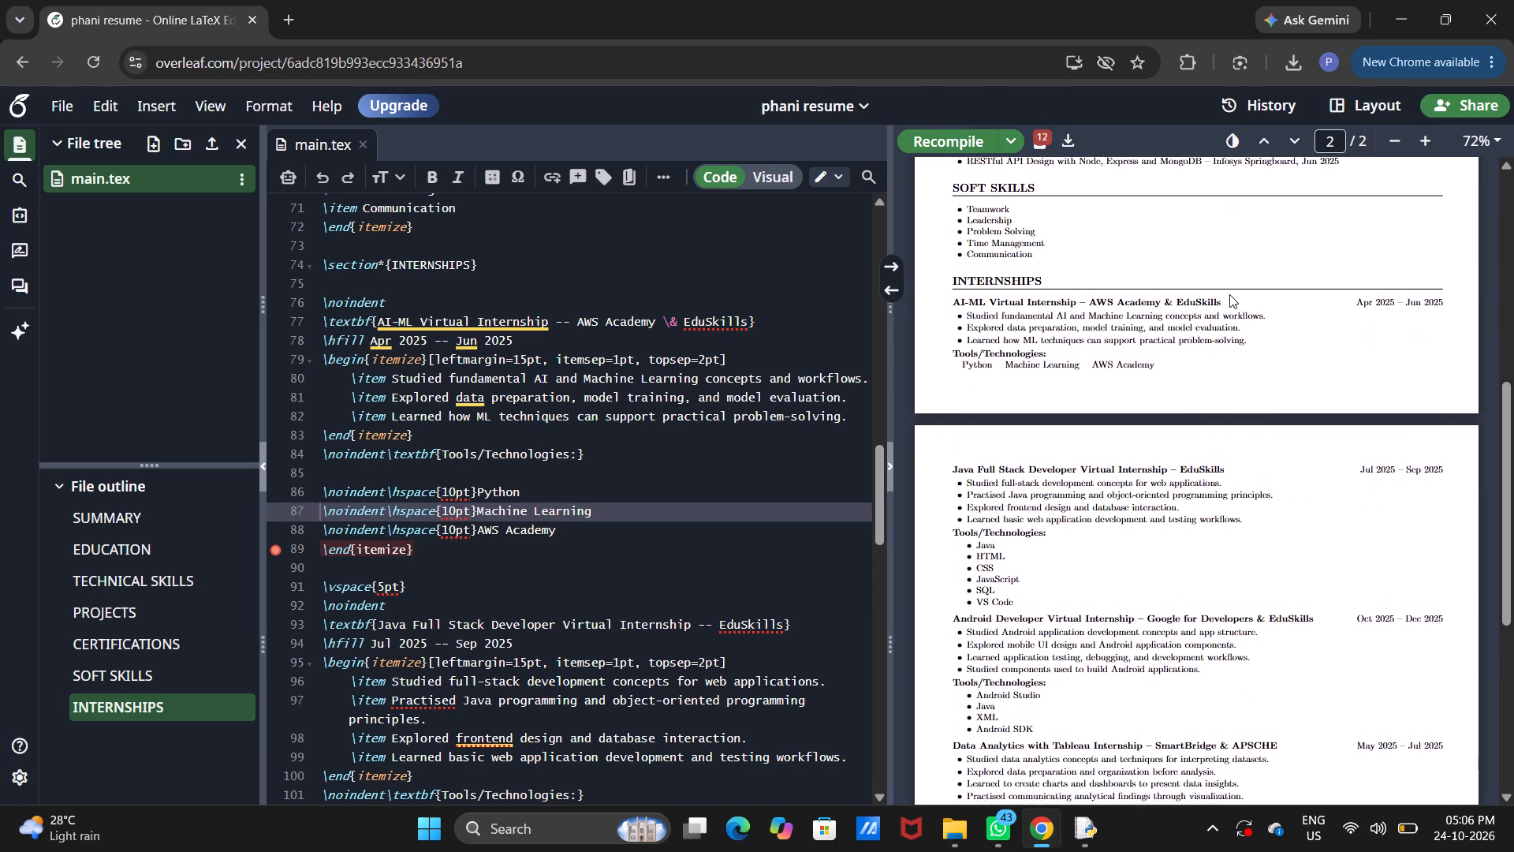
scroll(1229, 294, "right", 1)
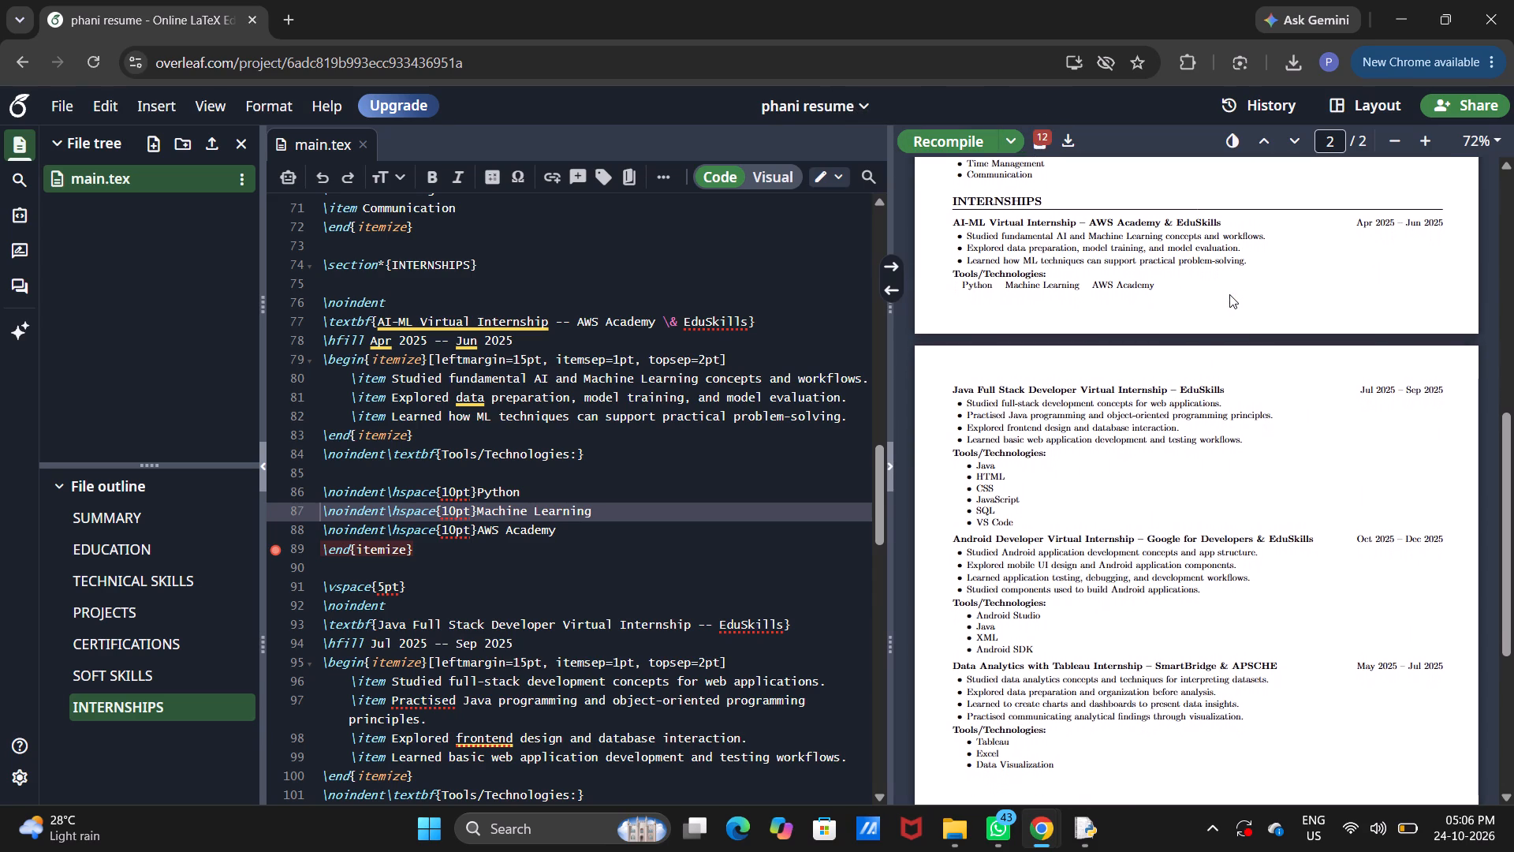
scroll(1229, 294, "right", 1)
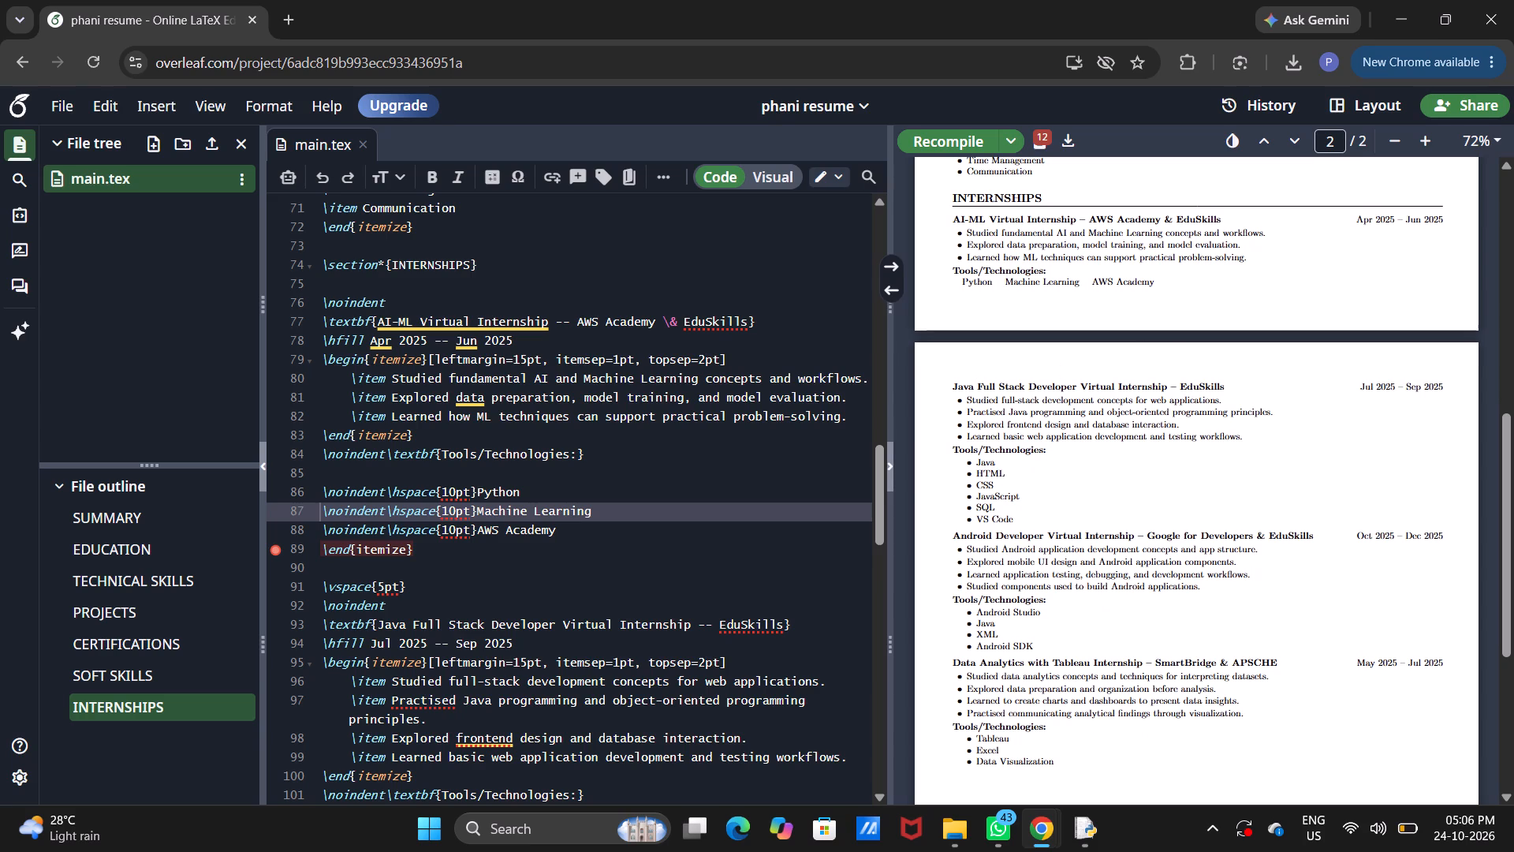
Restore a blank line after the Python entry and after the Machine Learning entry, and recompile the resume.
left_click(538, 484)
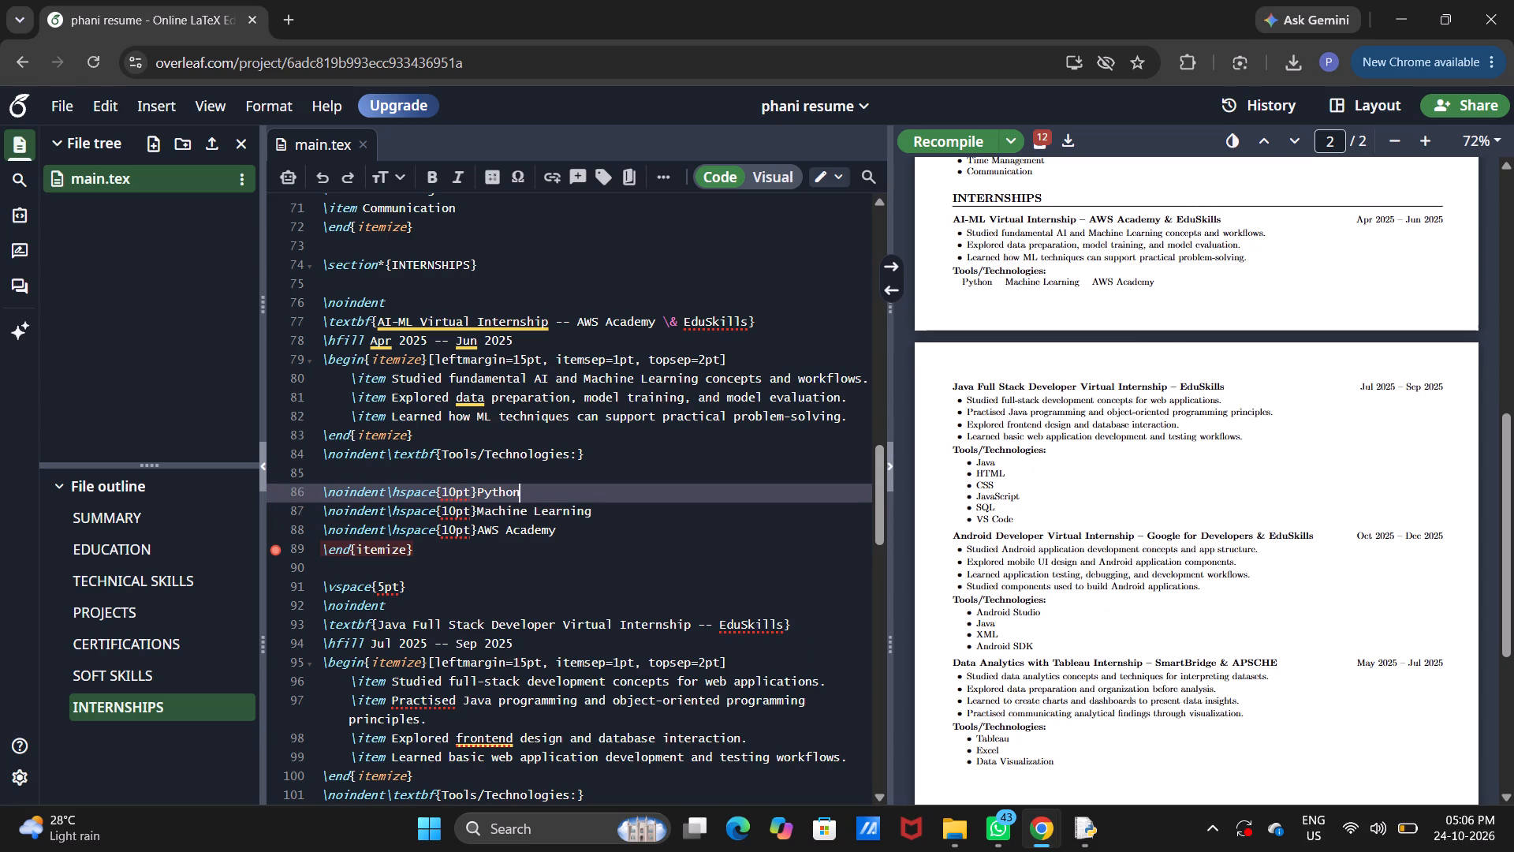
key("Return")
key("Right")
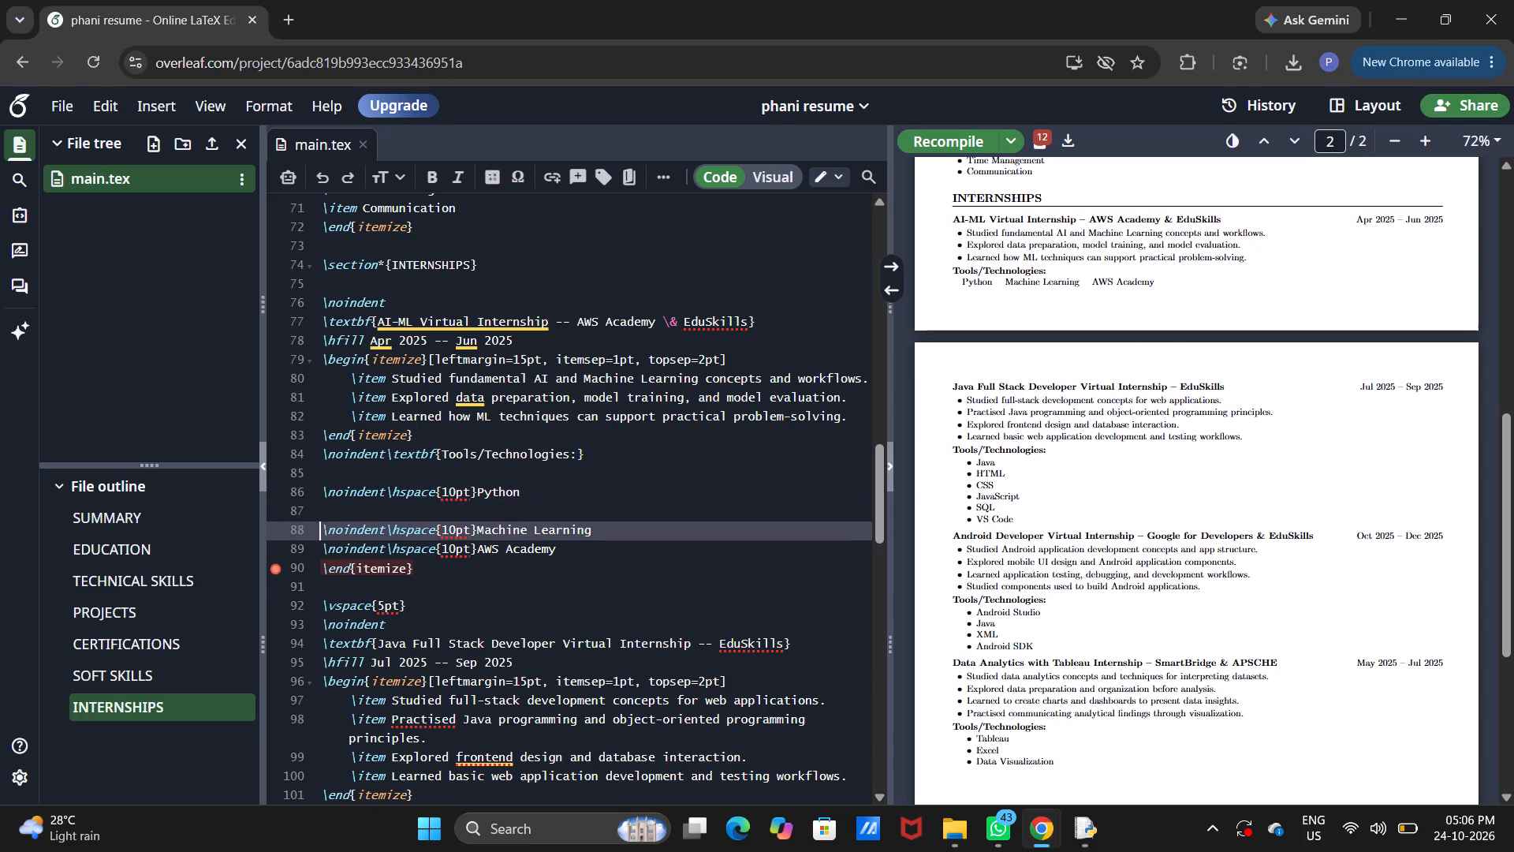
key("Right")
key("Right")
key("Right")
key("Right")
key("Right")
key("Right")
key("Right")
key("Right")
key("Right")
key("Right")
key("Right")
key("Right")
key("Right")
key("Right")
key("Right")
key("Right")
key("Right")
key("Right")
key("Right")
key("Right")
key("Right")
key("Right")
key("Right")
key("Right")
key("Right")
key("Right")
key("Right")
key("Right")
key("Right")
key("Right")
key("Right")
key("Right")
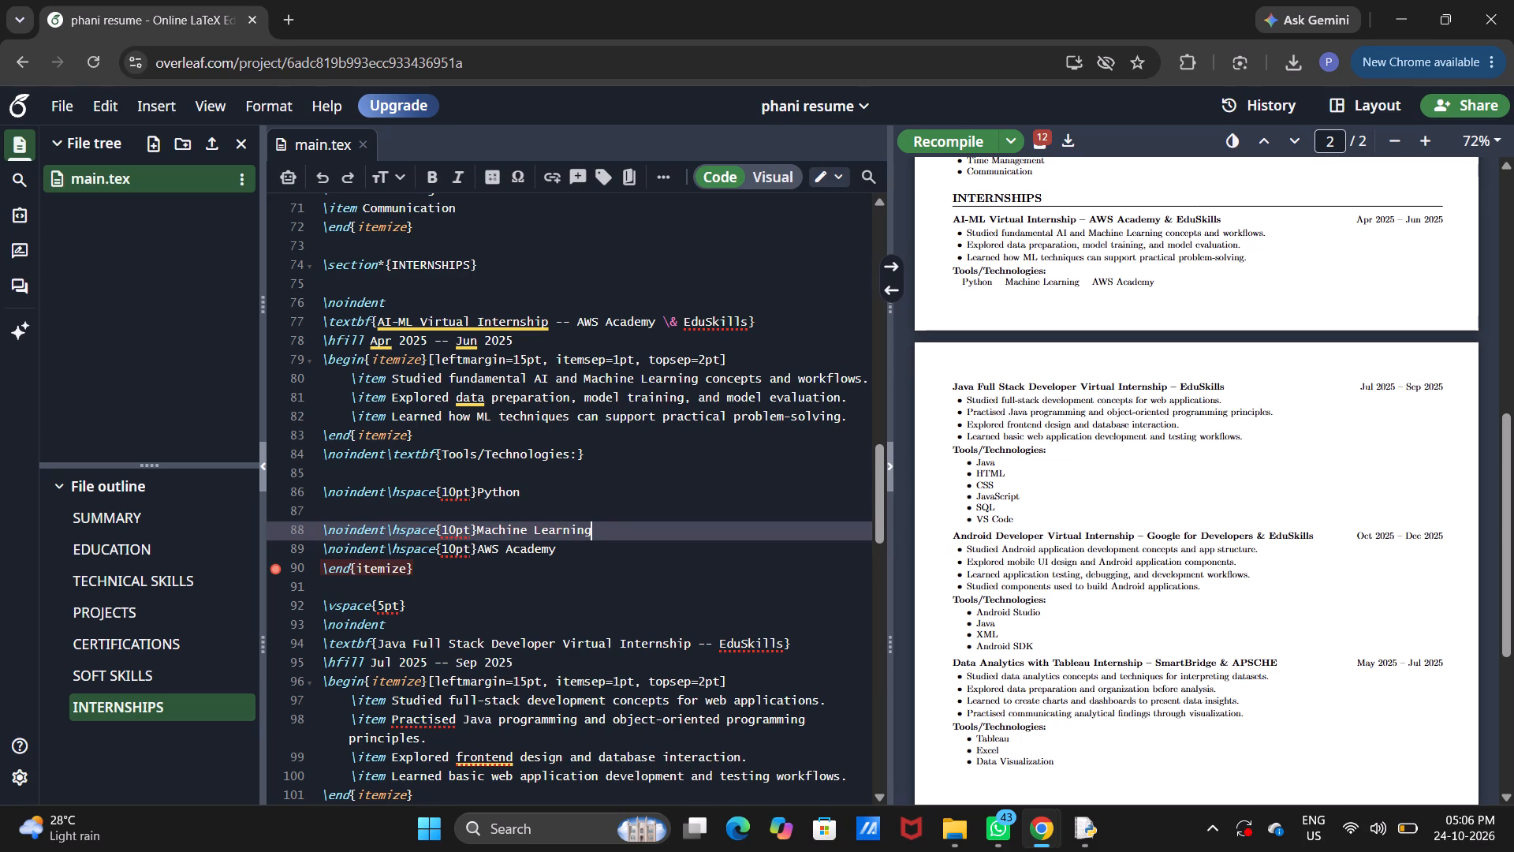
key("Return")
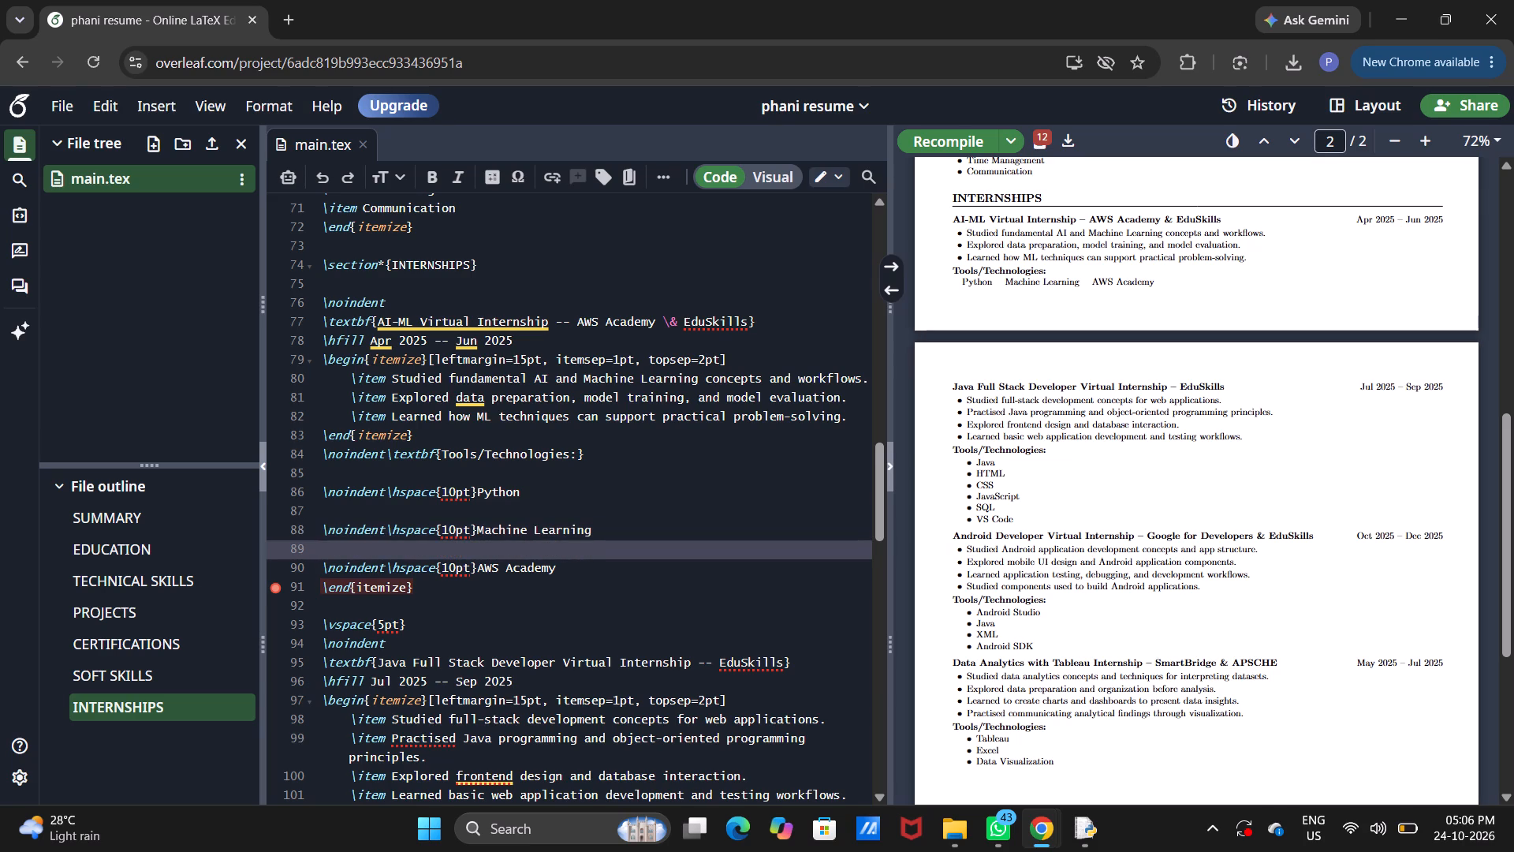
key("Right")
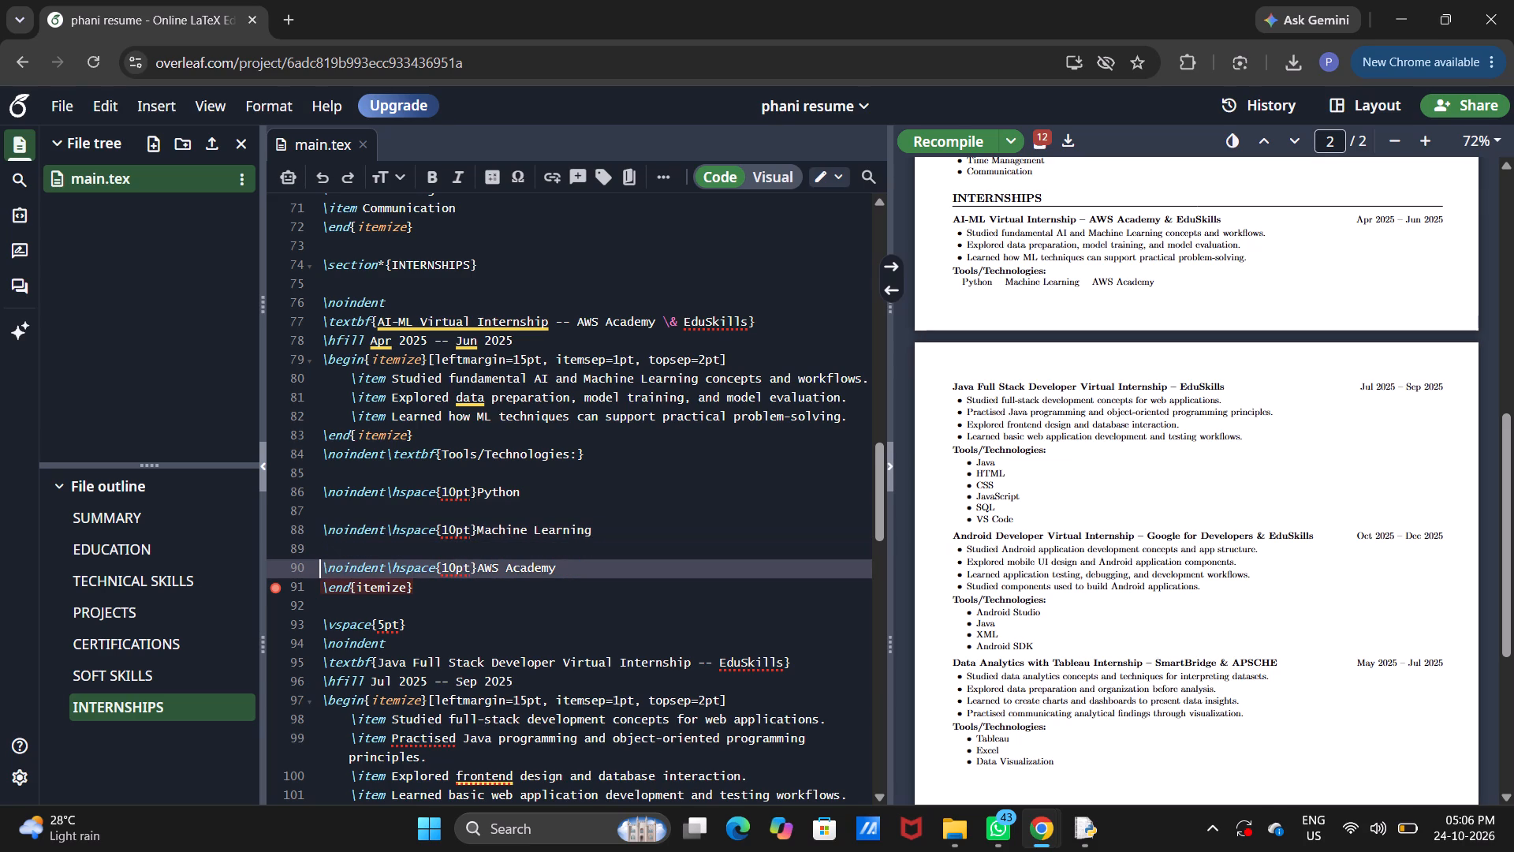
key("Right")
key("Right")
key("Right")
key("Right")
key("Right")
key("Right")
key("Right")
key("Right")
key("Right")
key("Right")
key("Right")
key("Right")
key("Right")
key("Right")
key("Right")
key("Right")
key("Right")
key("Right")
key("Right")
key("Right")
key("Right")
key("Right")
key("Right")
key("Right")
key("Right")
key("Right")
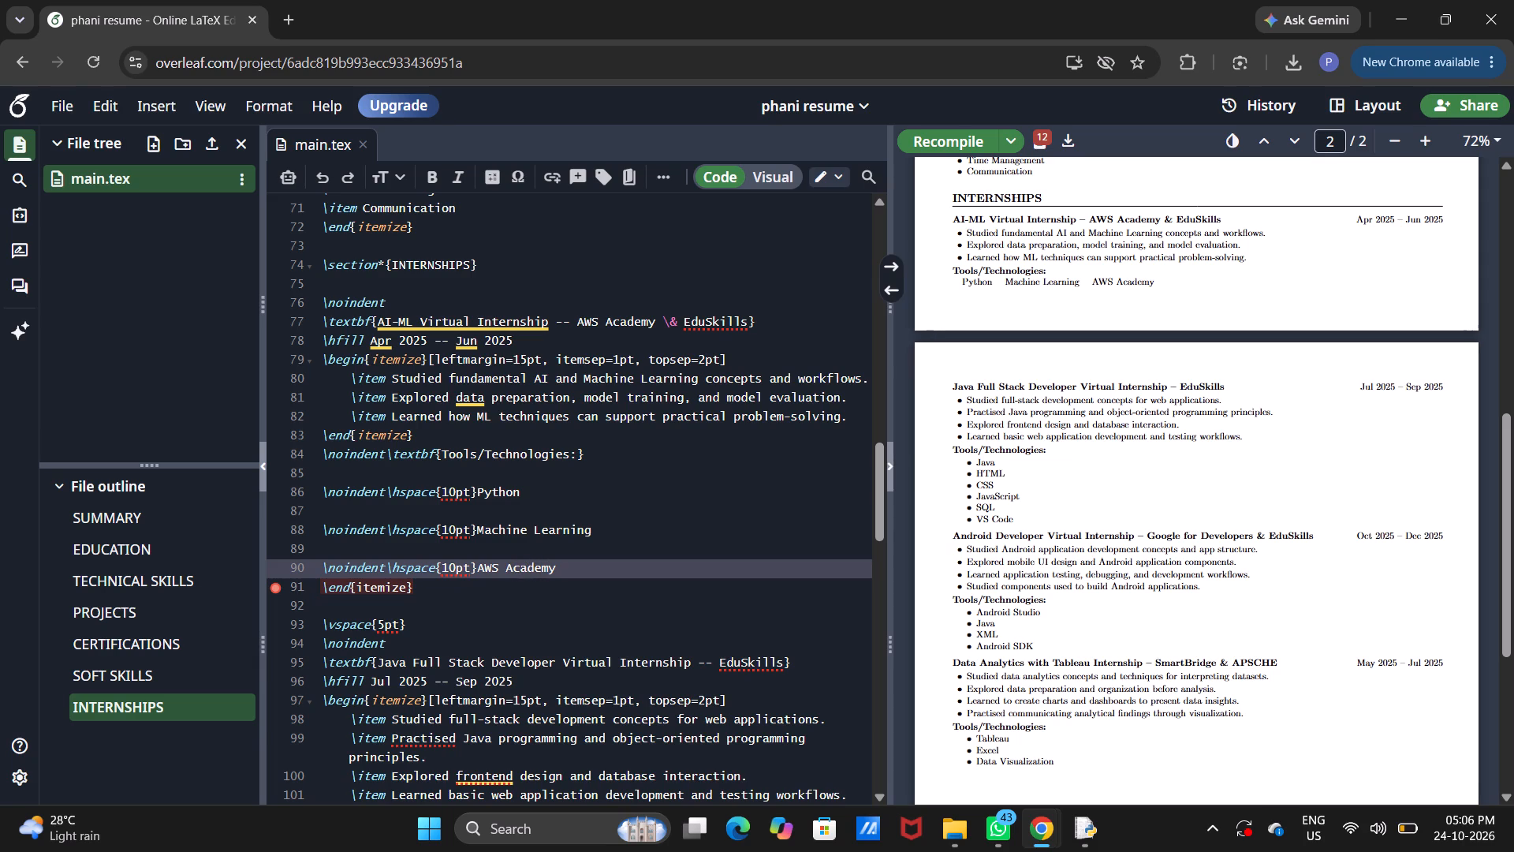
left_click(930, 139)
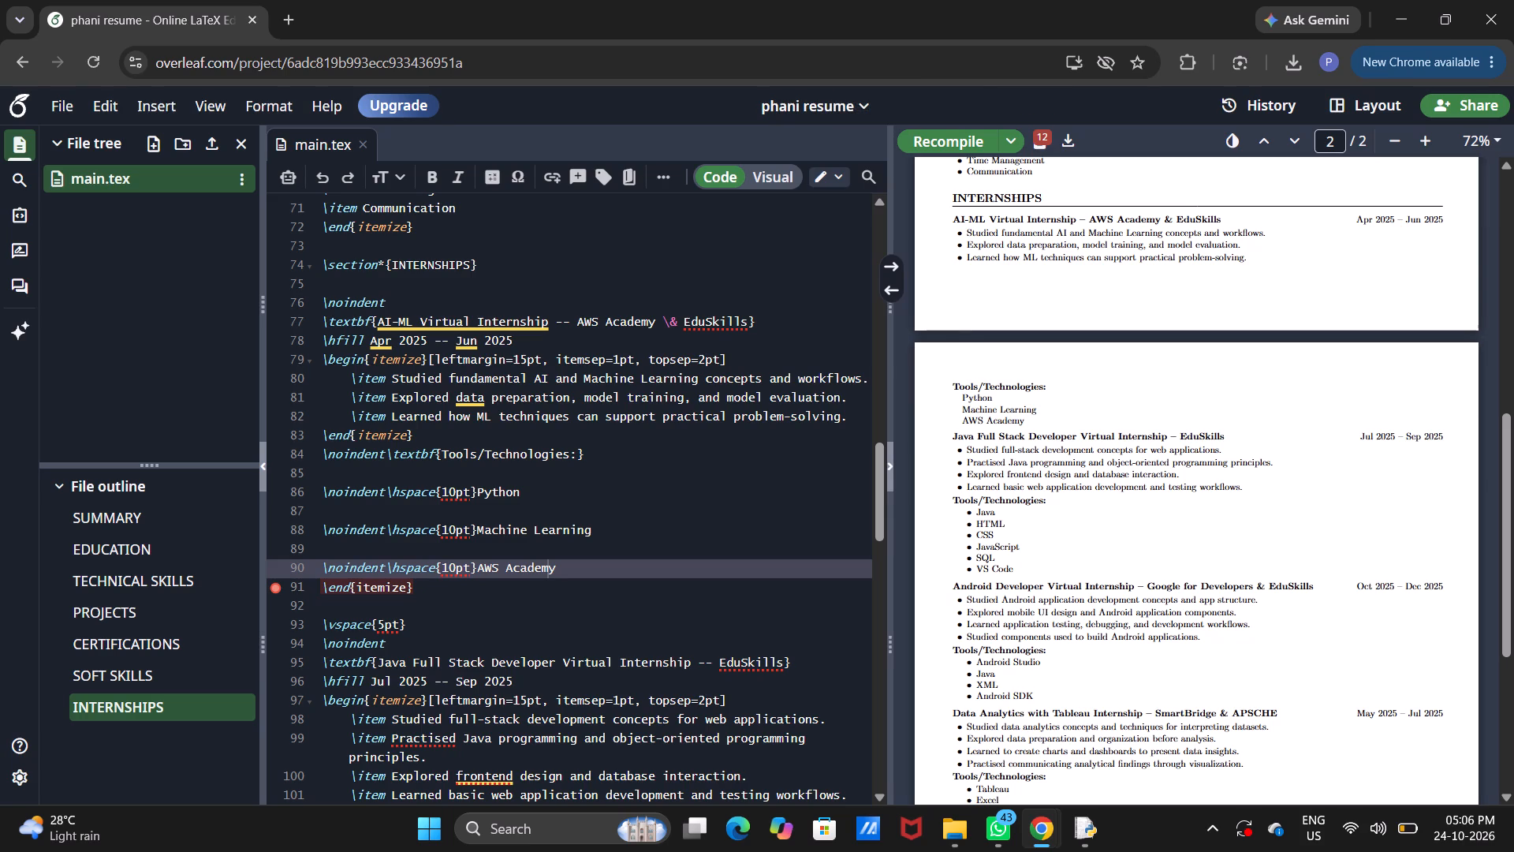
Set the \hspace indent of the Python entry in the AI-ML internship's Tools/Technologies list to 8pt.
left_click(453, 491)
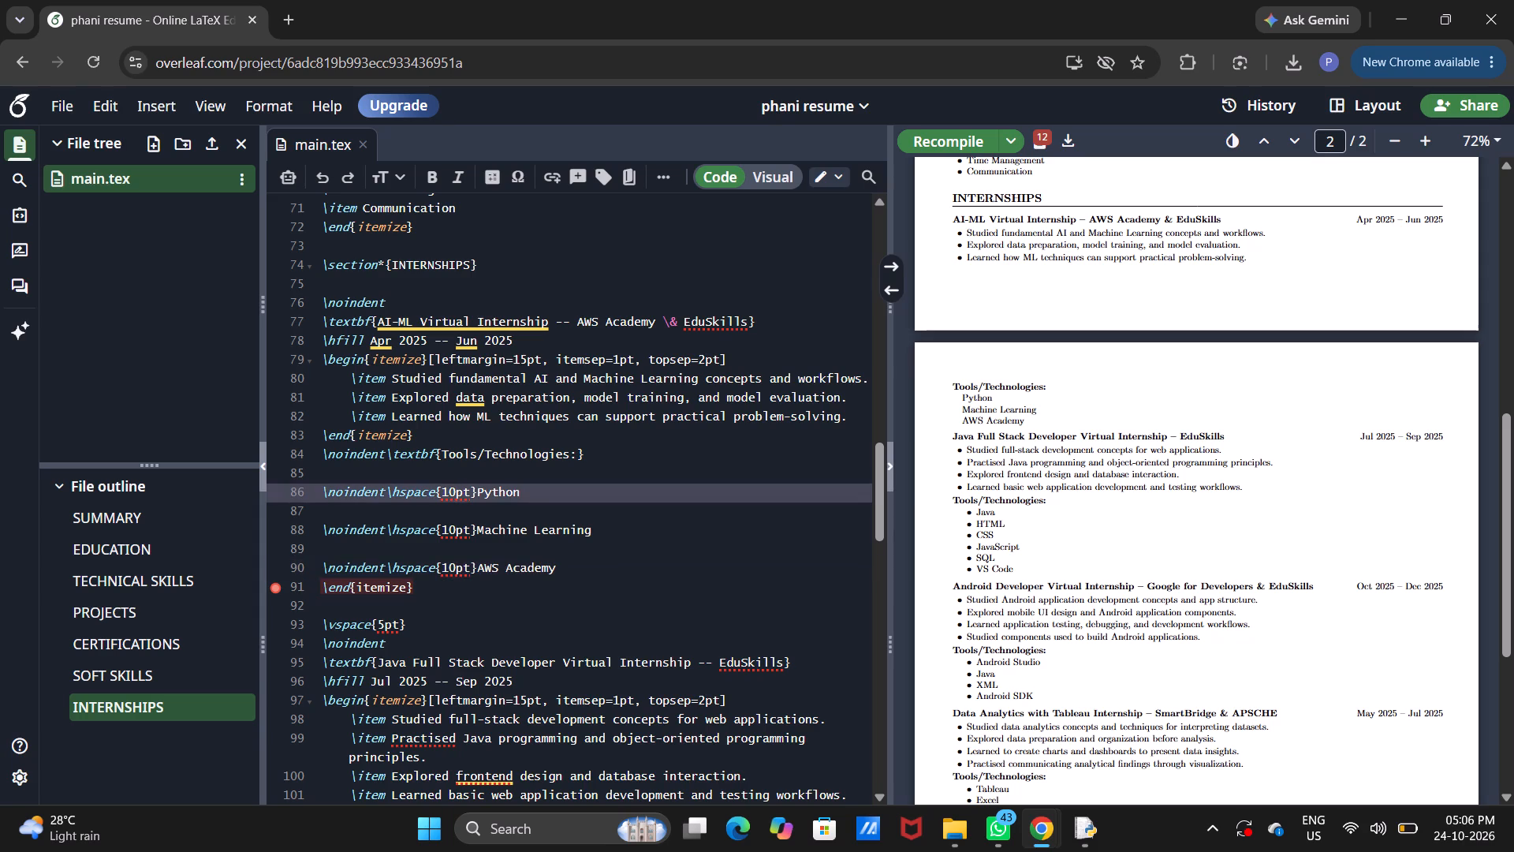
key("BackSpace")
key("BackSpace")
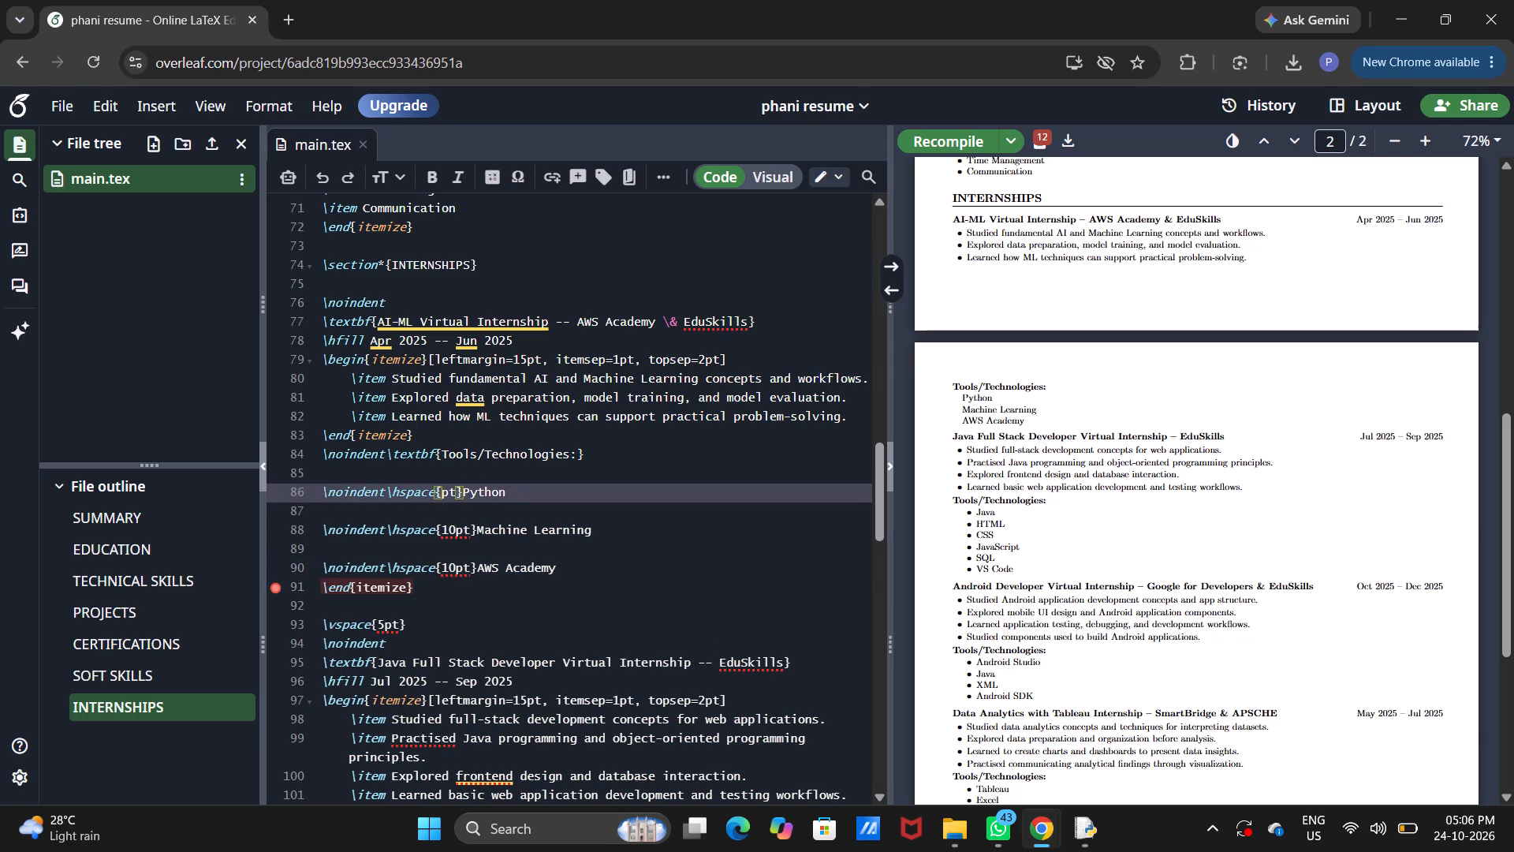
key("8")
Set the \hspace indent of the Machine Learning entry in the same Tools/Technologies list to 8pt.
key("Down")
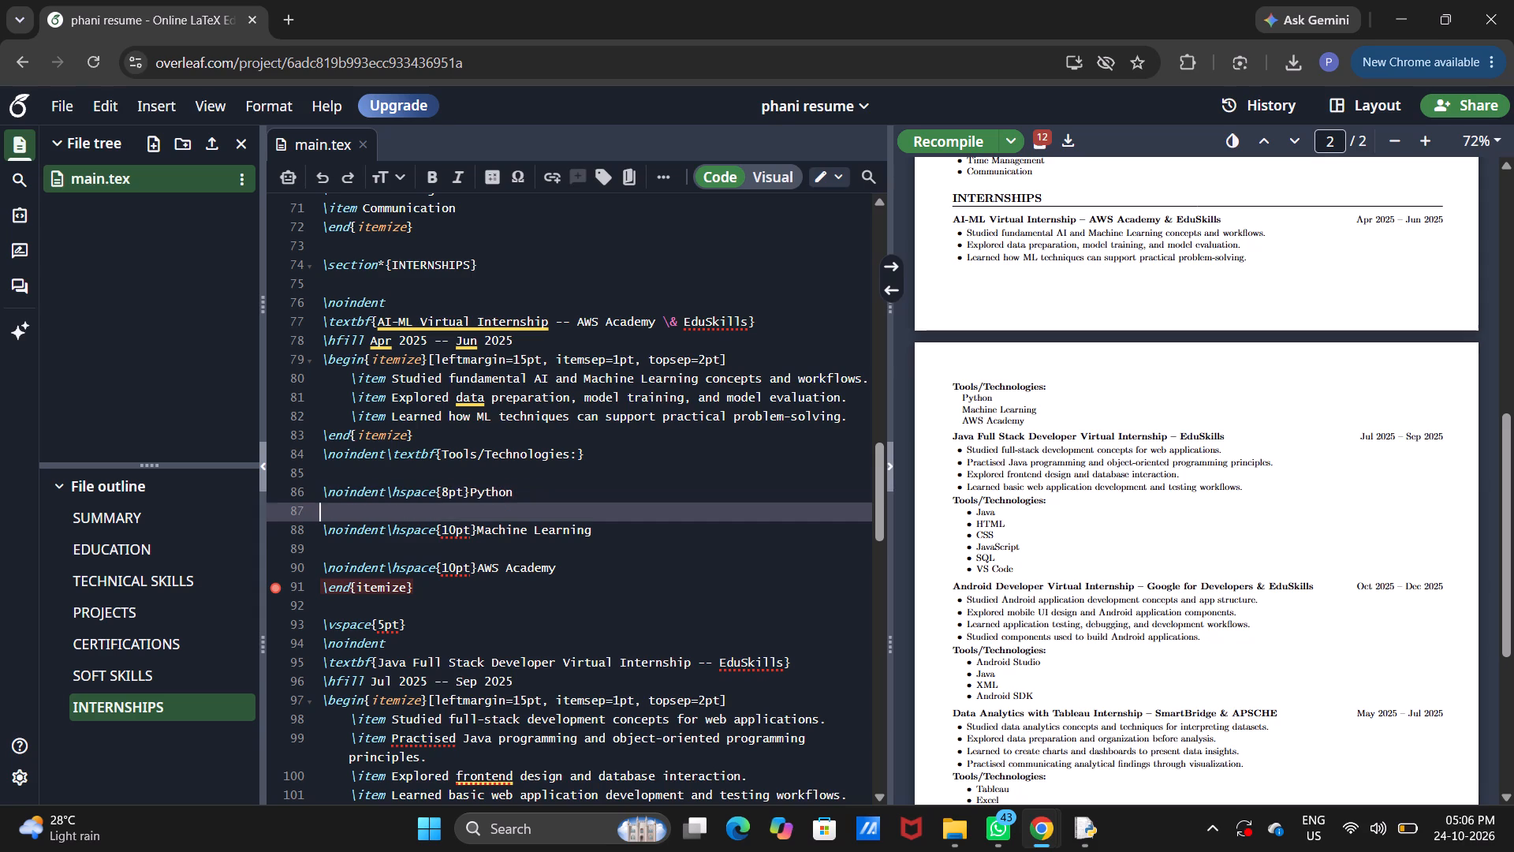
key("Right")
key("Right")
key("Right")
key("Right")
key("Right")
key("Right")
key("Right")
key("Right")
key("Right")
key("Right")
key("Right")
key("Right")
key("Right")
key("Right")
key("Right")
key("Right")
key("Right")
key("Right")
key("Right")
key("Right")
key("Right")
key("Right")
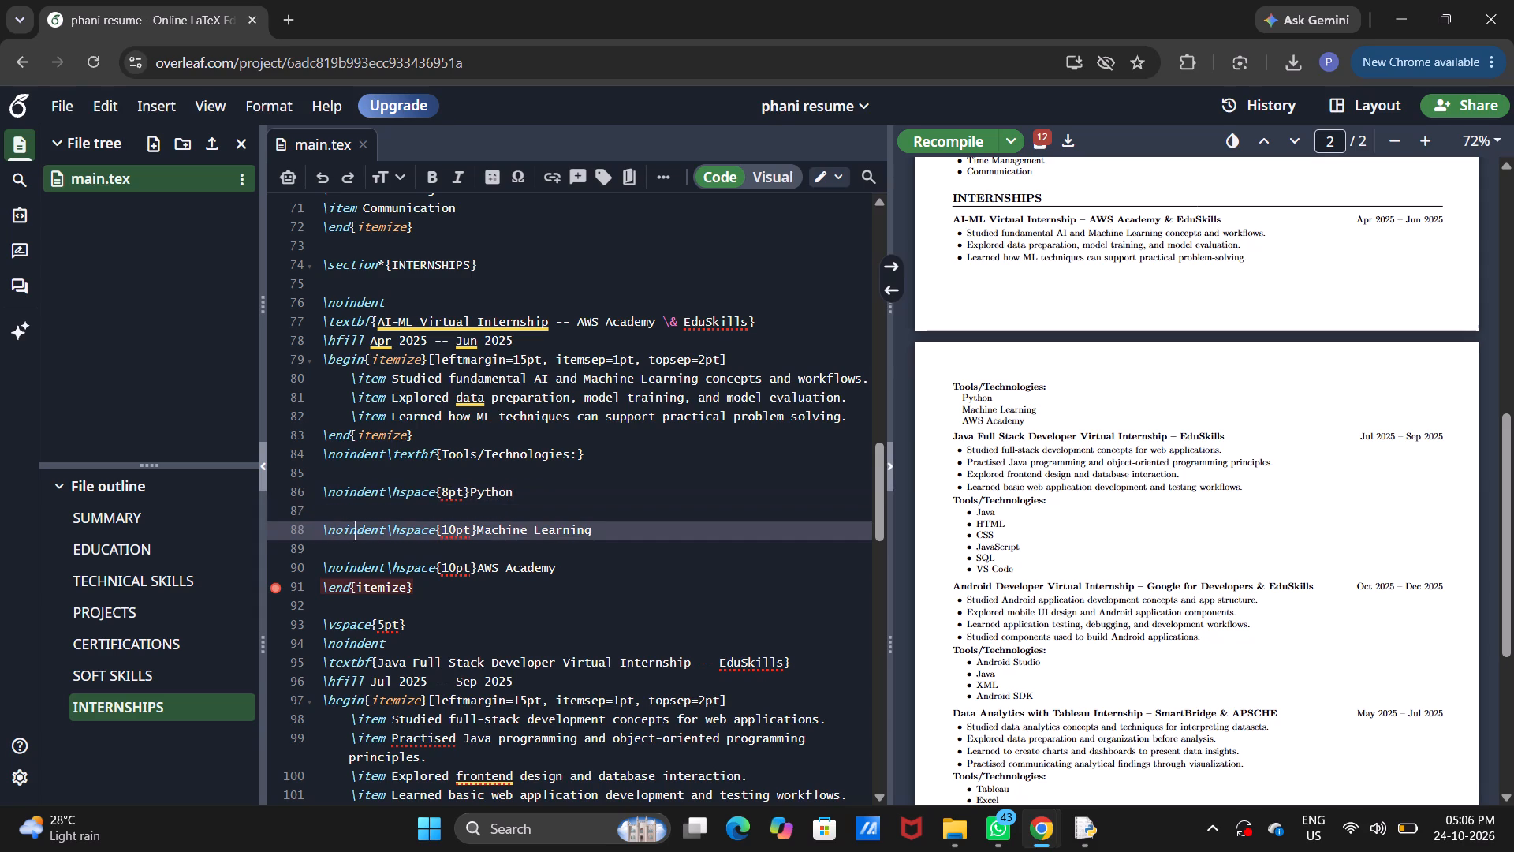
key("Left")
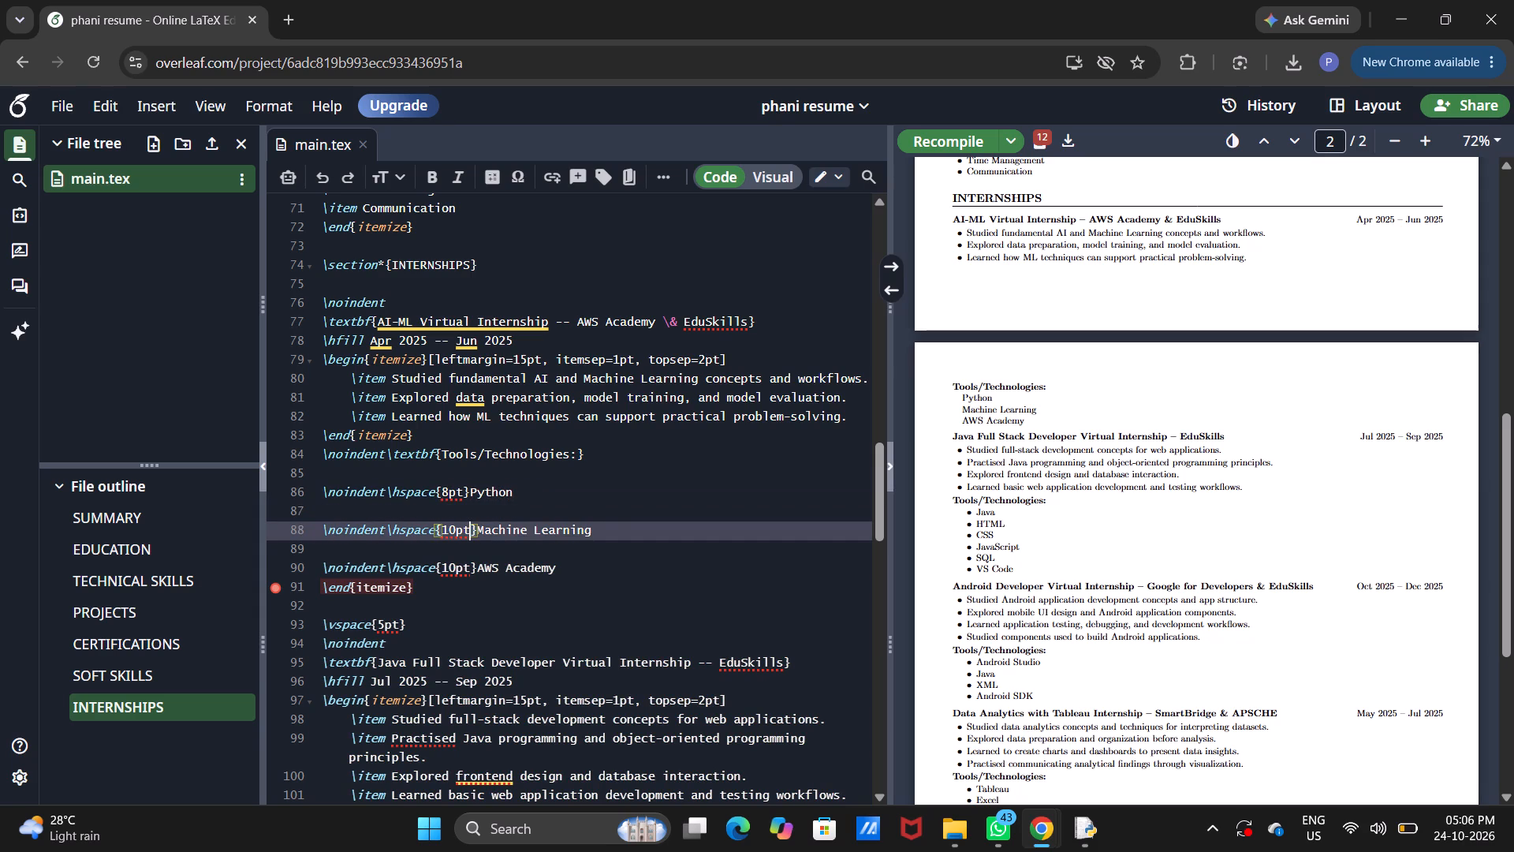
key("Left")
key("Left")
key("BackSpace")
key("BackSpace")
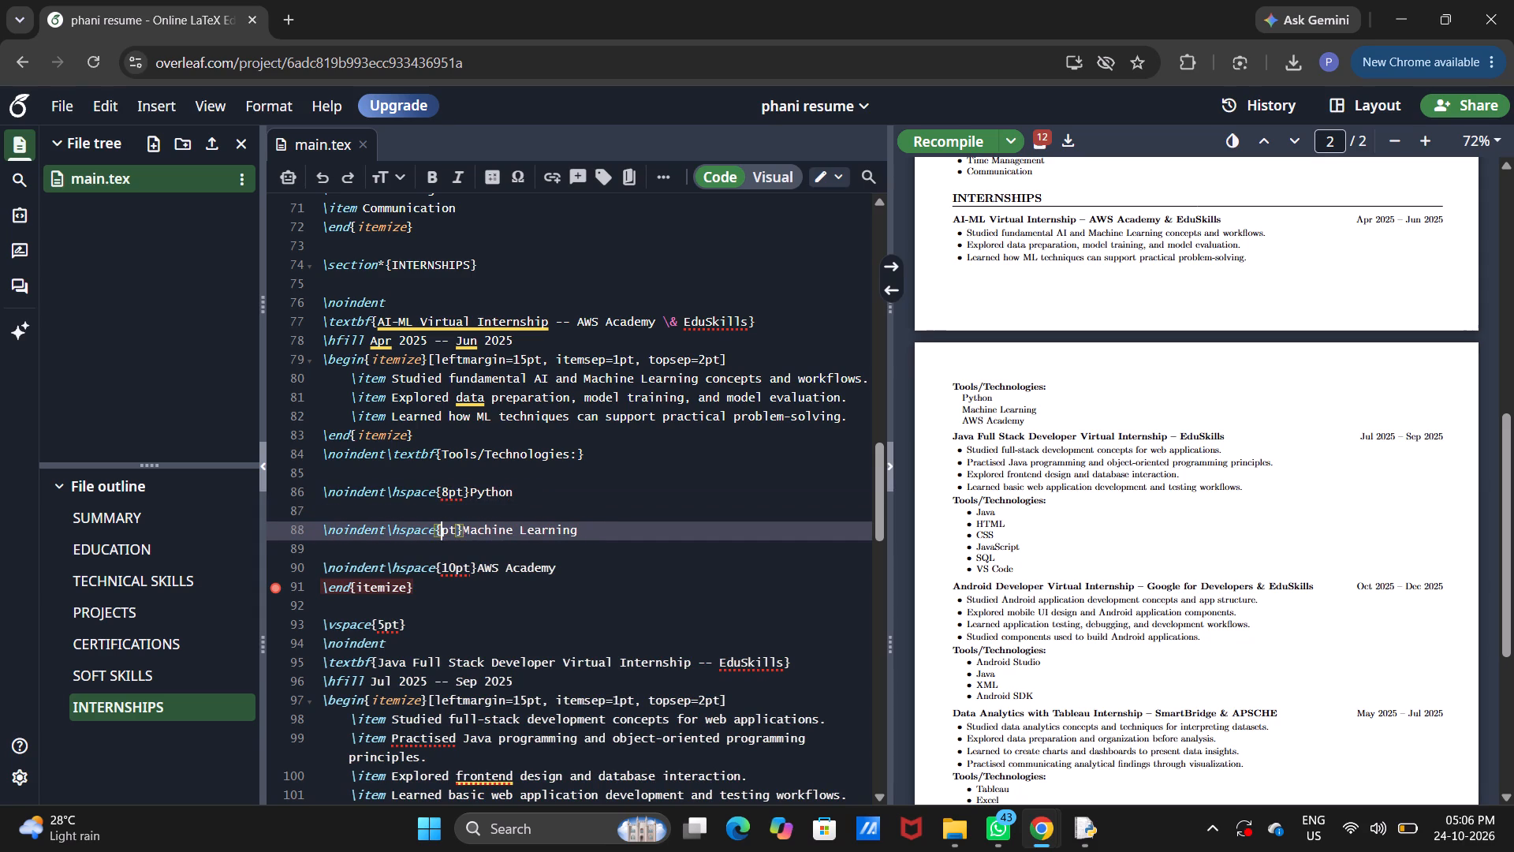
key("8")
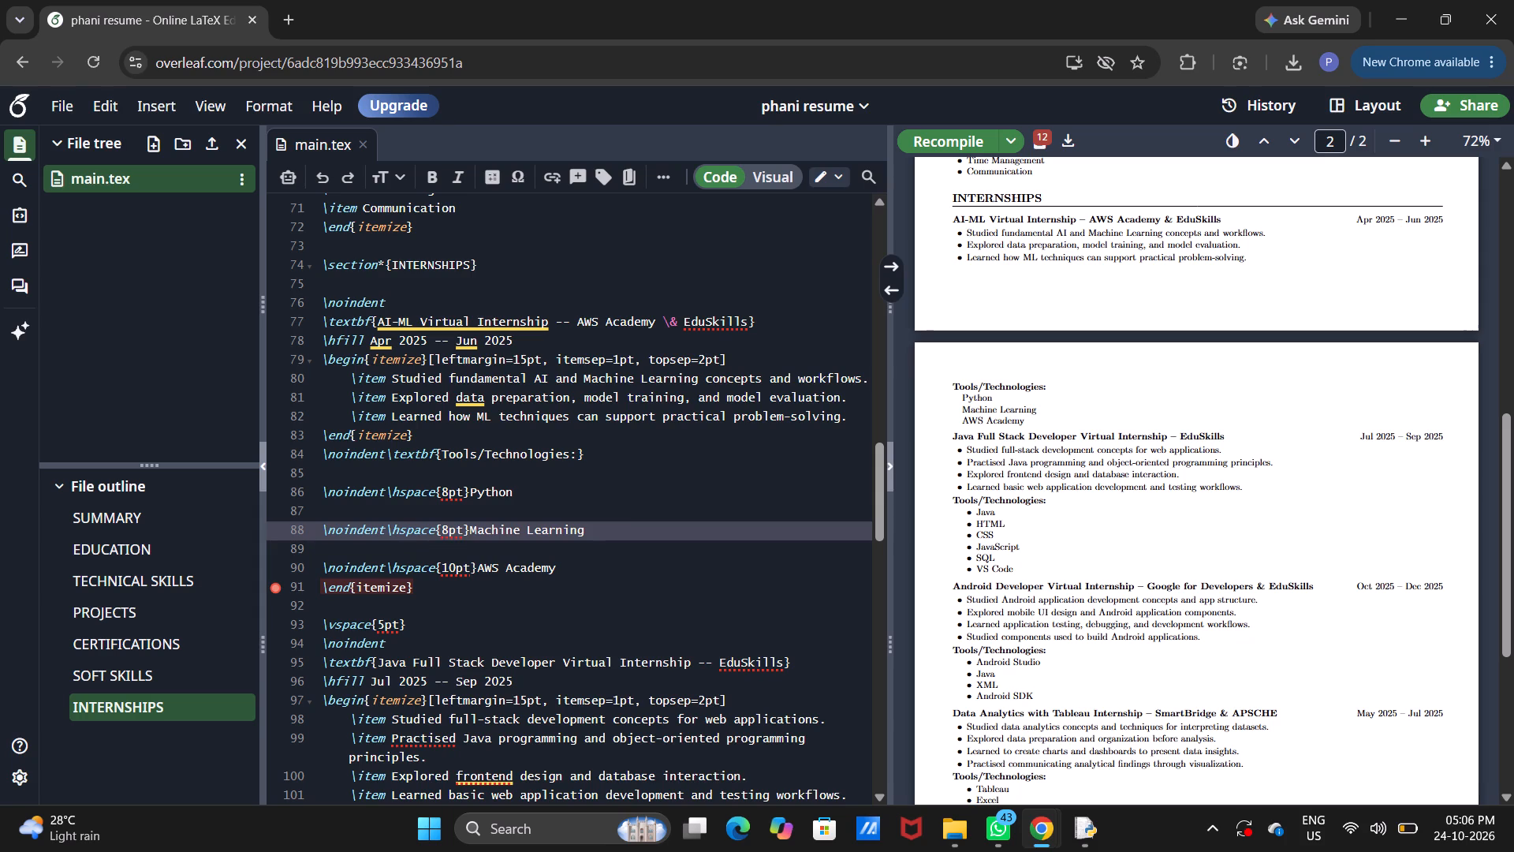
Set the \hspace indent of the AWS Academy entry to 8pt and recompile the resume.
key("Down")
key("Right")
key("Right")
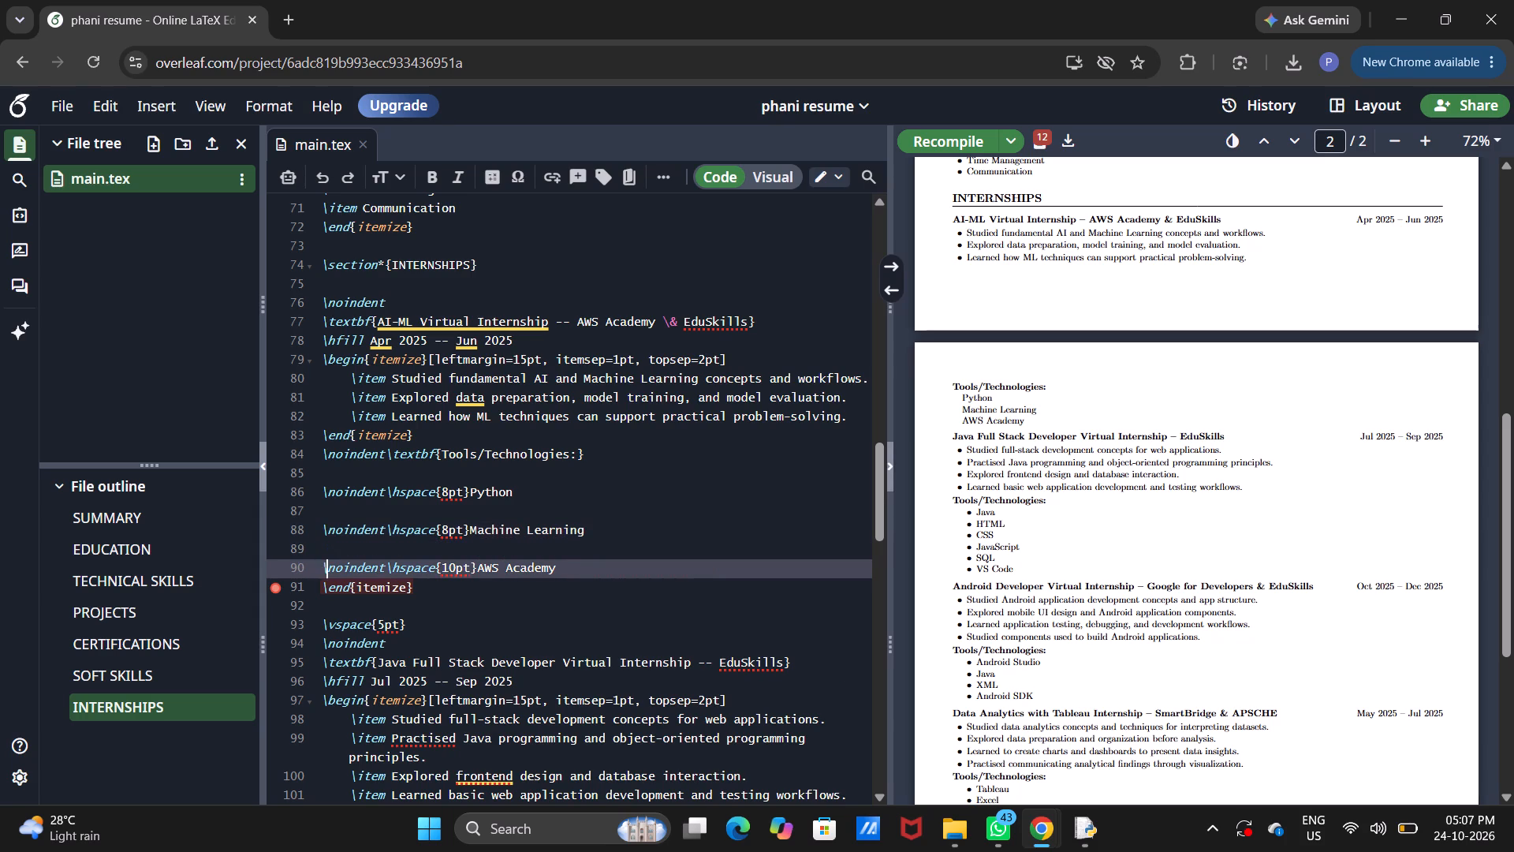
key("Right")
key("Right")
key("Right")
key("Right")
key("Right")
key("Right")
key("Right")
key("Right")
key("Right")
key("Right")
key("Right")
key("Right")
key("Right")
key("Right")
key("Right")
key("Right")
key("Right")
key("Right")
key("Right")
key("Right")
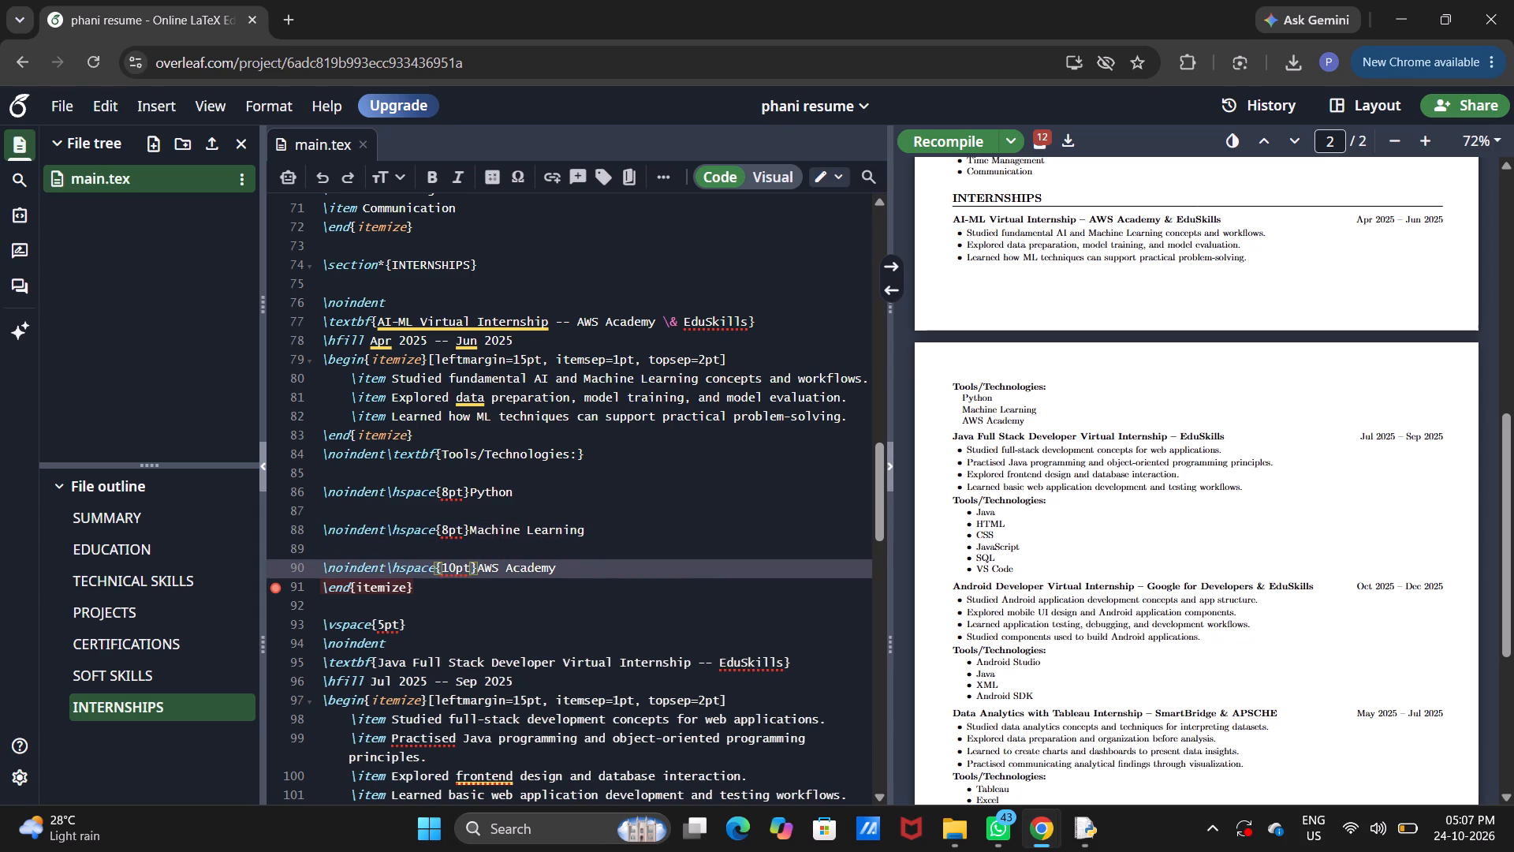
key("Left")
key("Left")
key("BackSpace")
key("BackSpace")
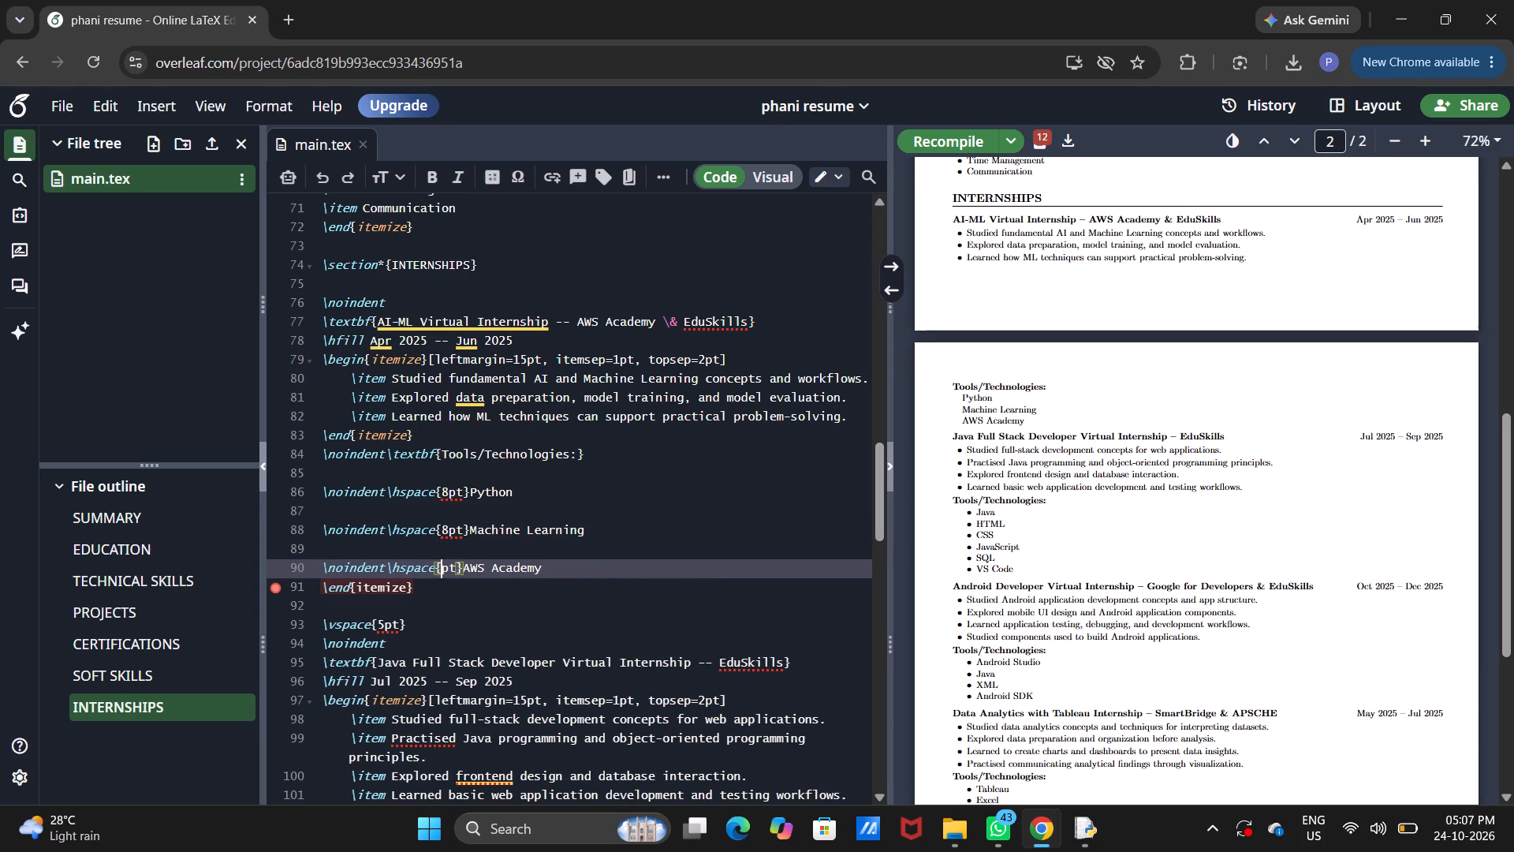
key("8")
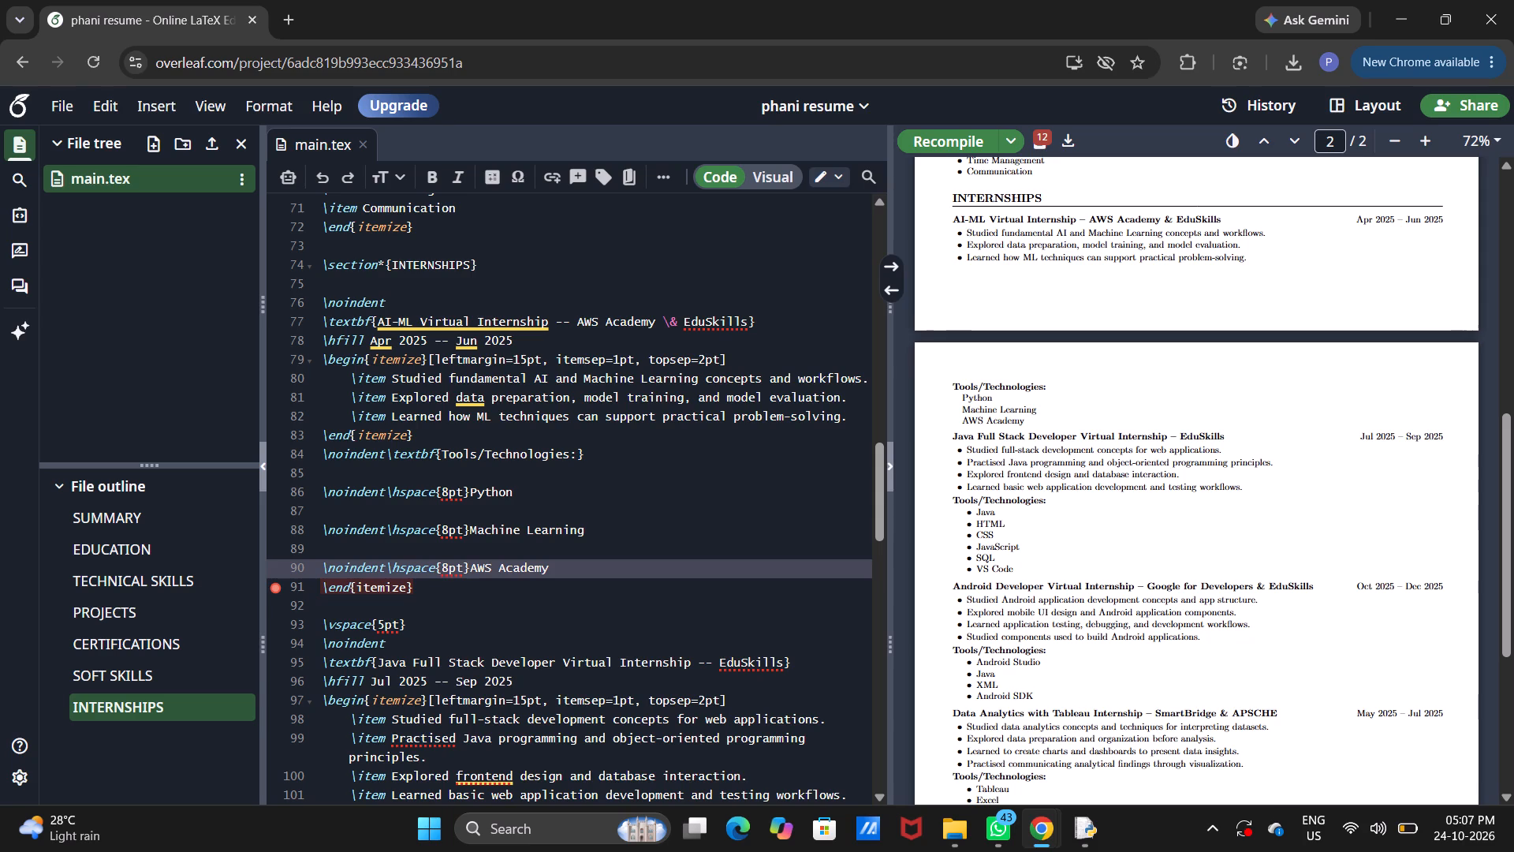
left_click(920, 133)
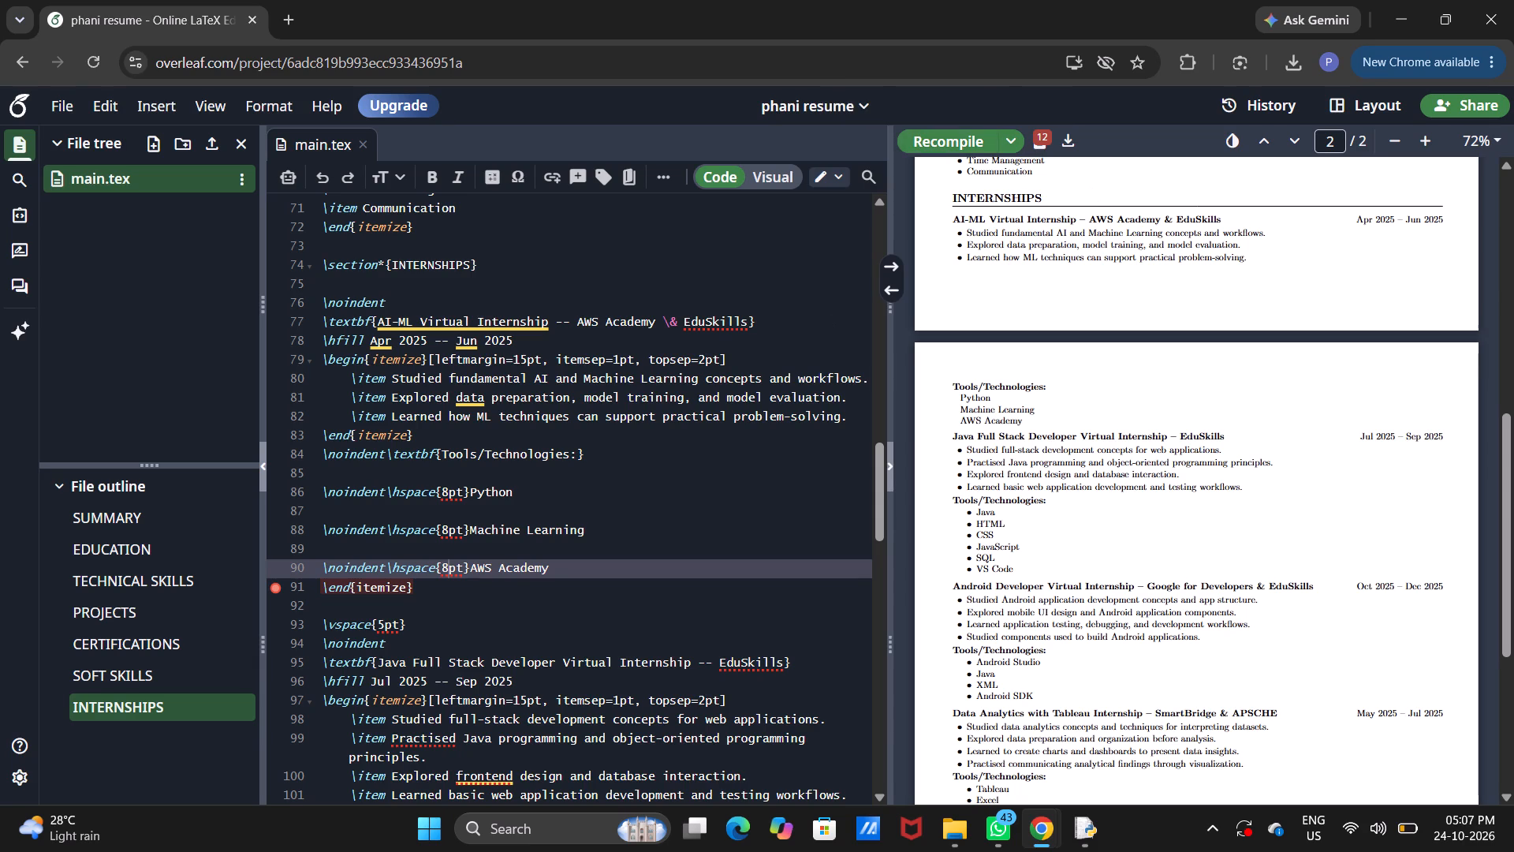
Set the \hspace indent back to 10pt for the Python and Machine Learning entries of the AI-ML internship.
left_click(445, 490)
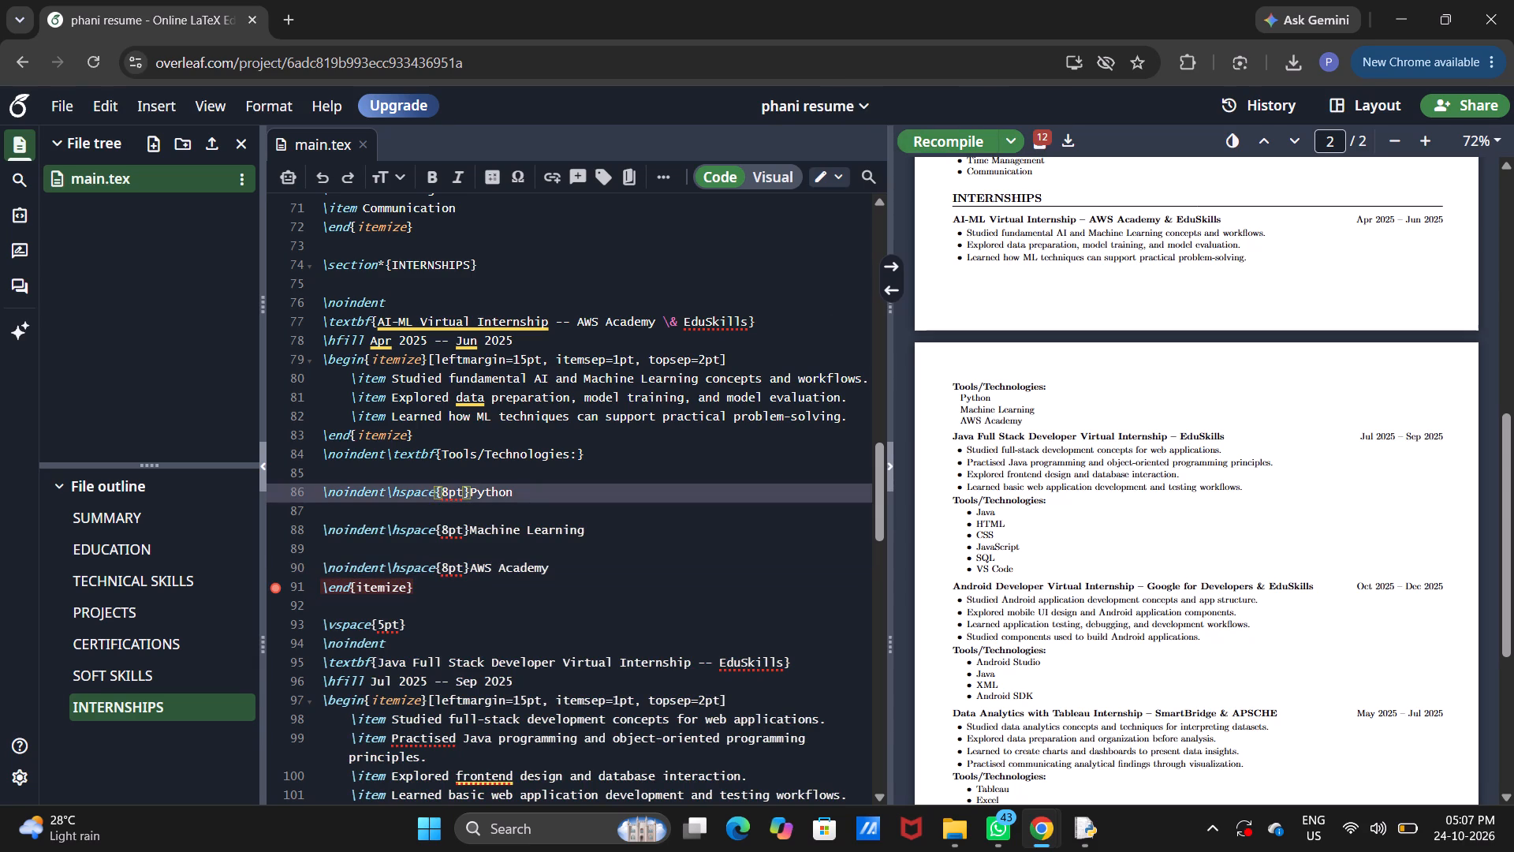
key("Right")
key("BackSpace")
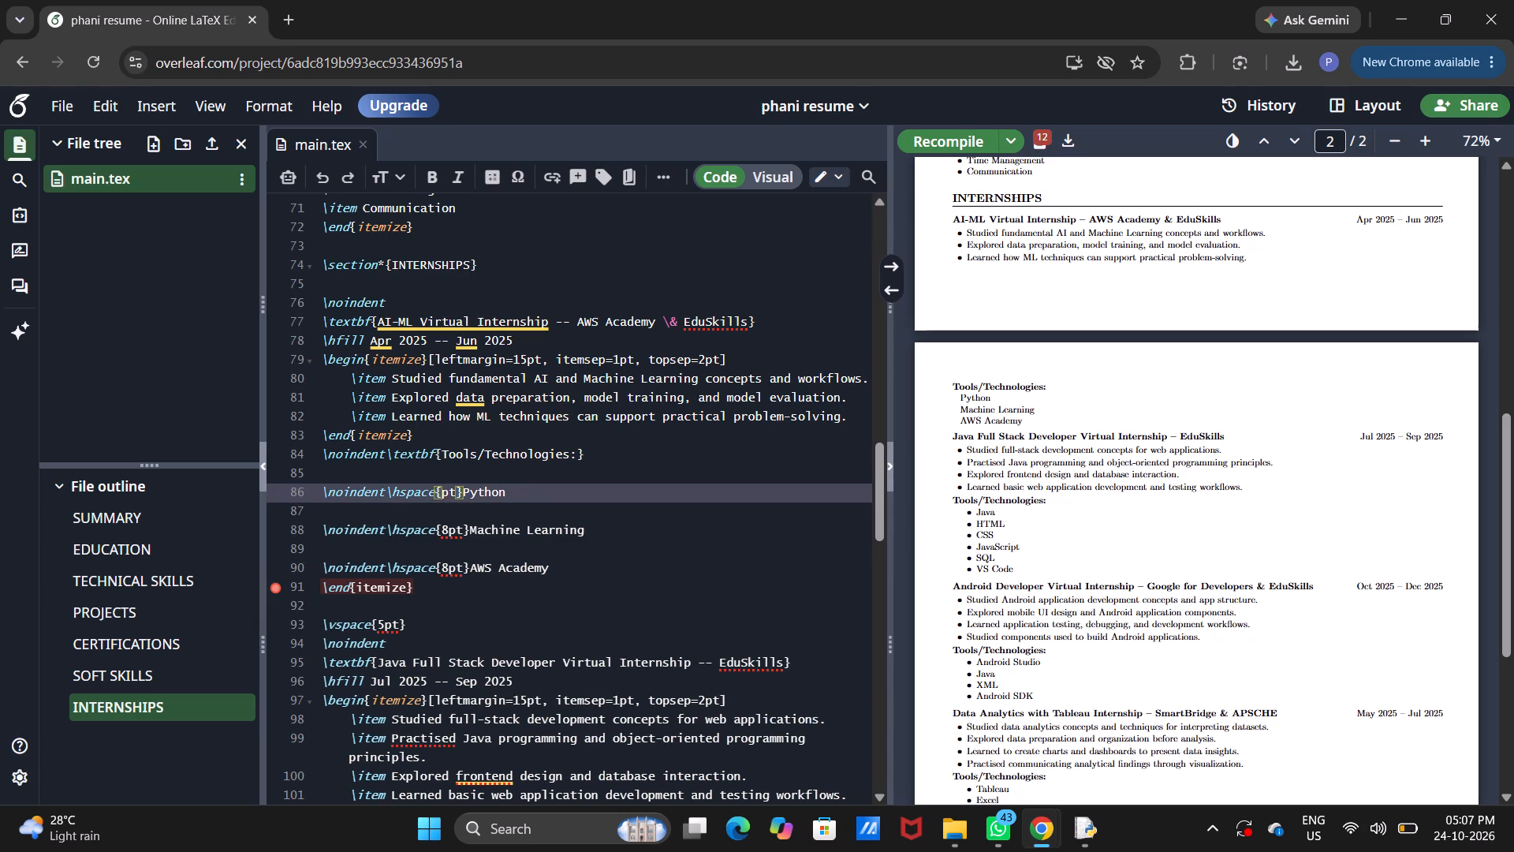
type("10")
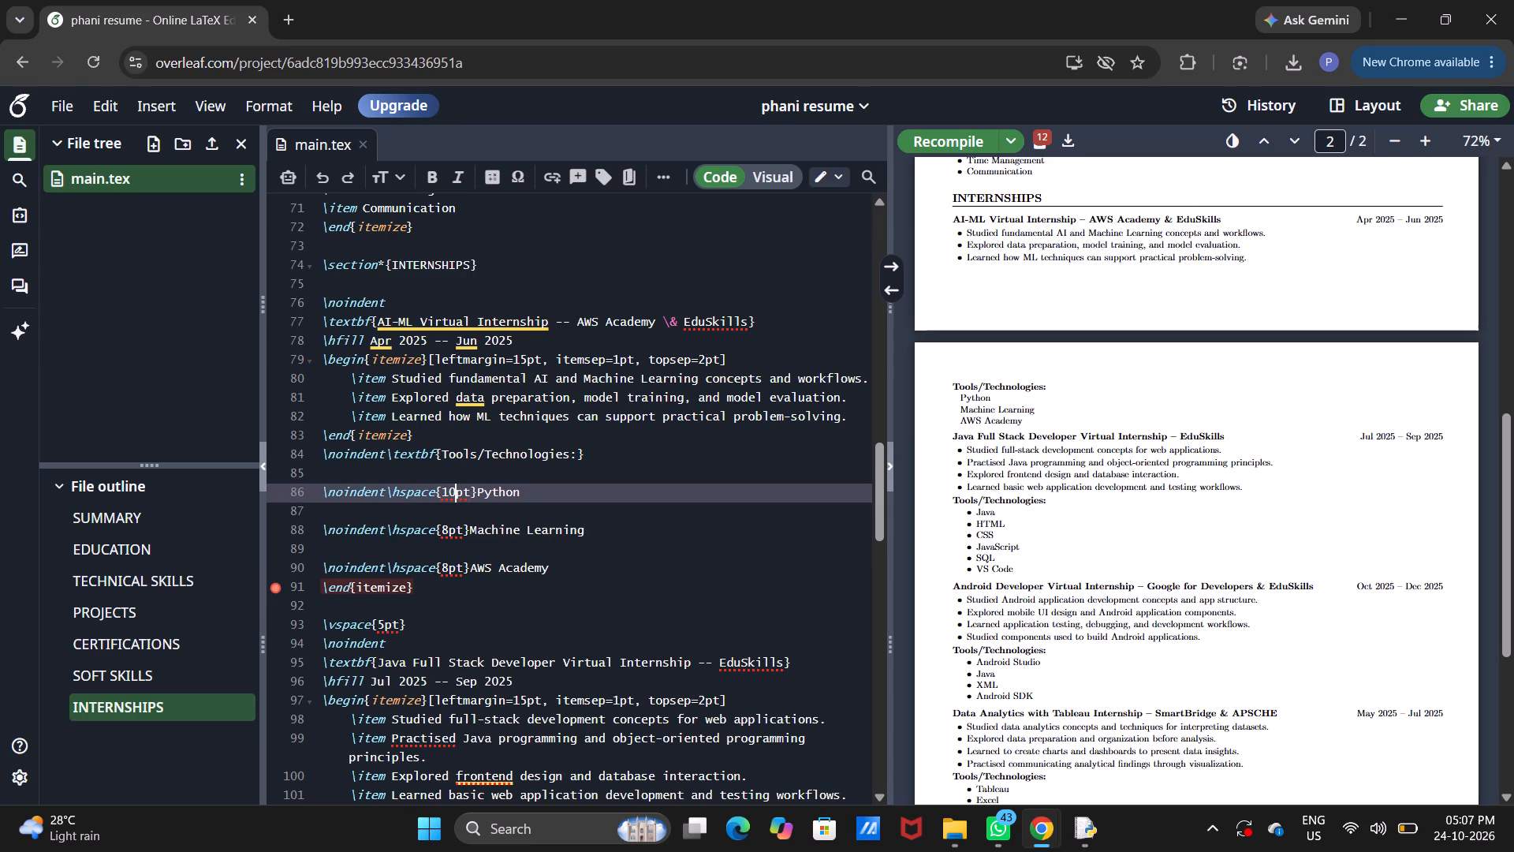
left_click(447, 536)
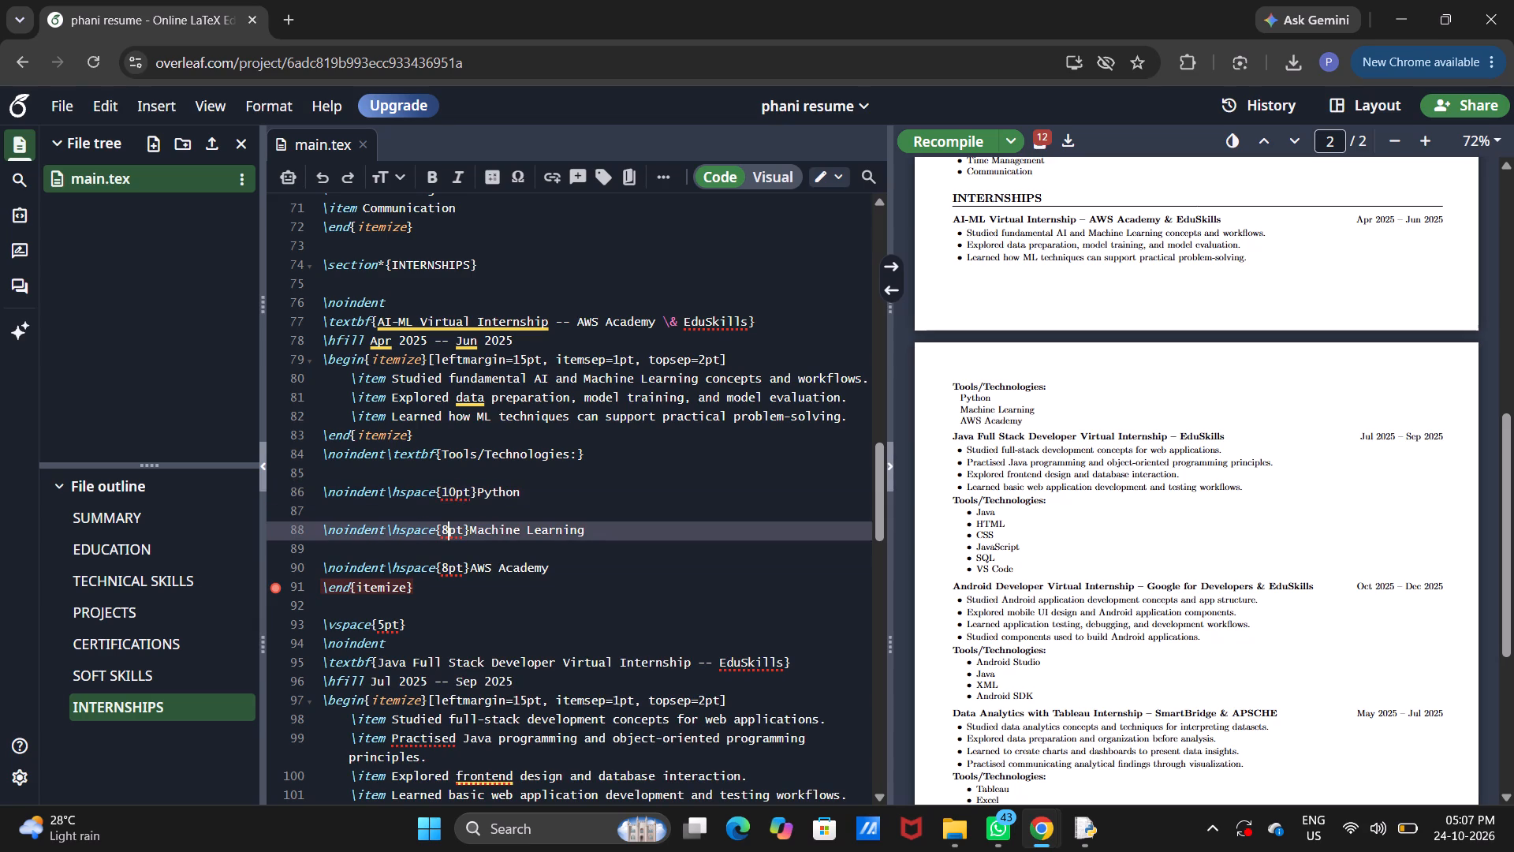
key("BackSpace")
type("10")
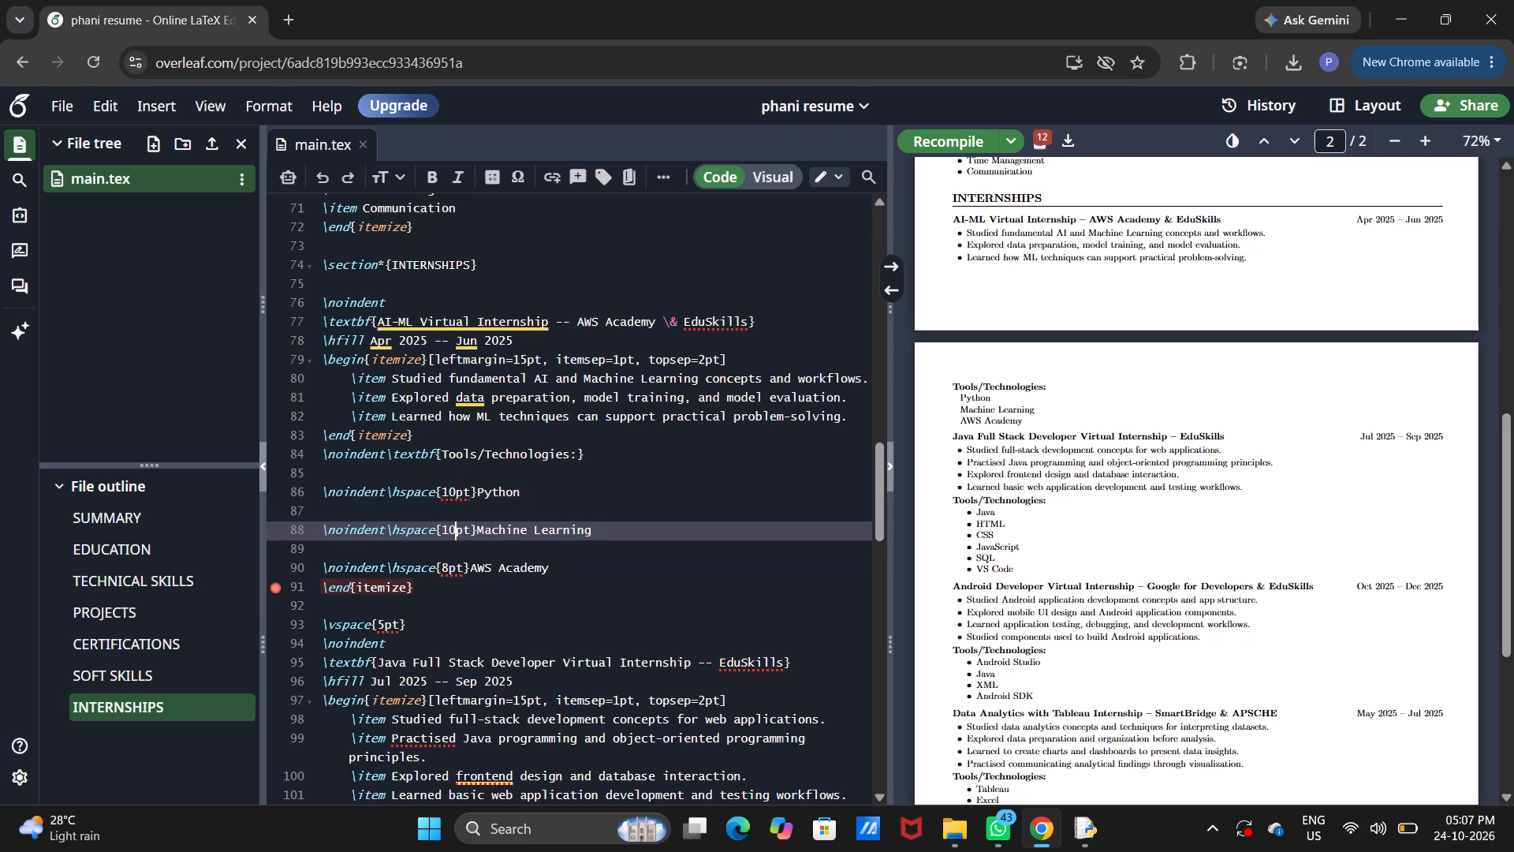
Set the \hspace indent of the AWS Academy entry back to 10pt and recompile the resume.
left_click(446, 581)
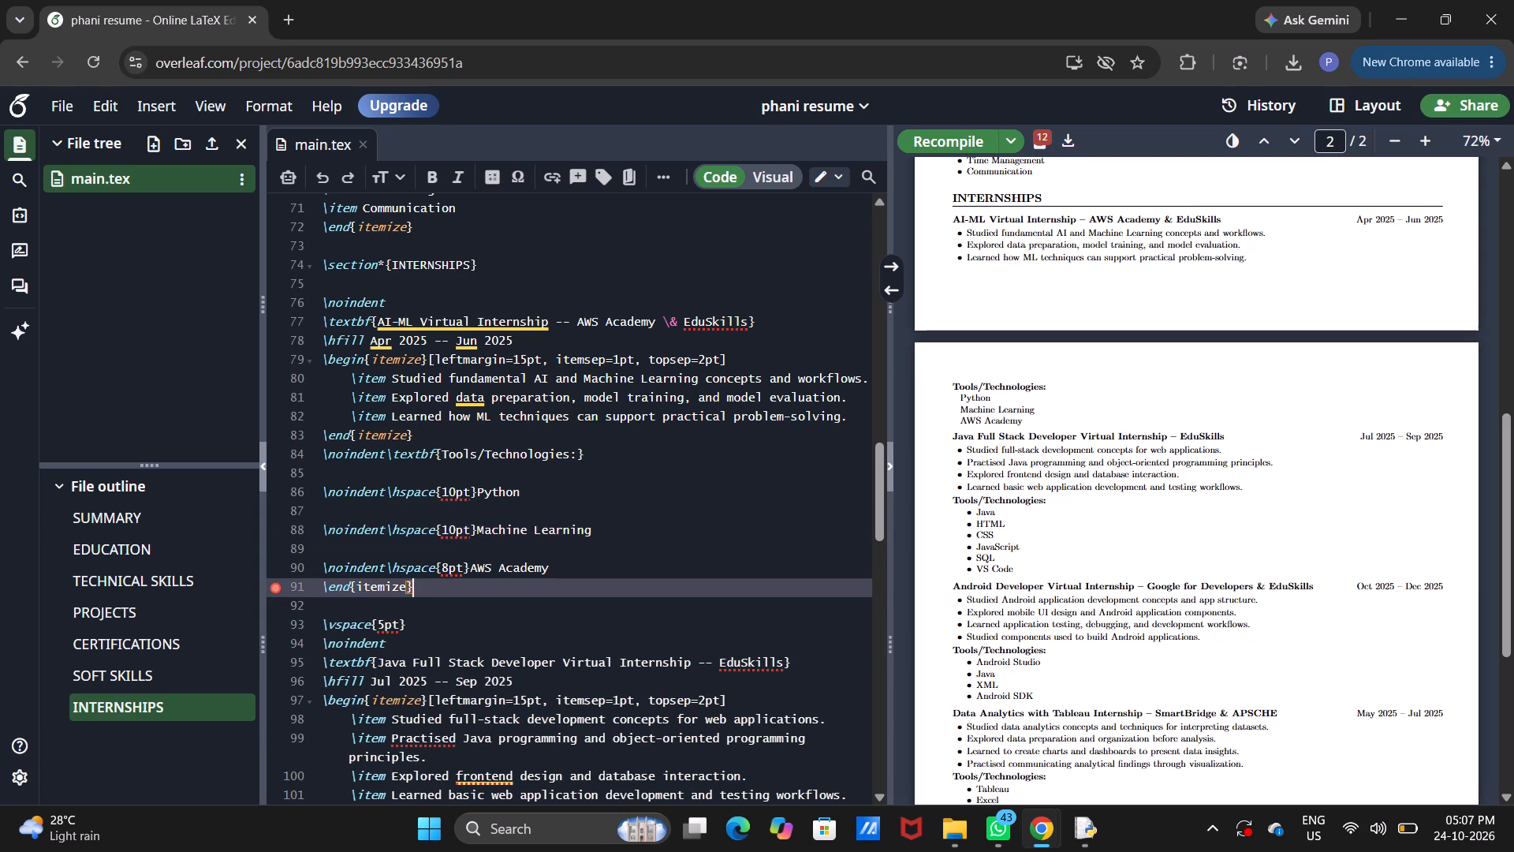
key("Up")
key("Right")
key("Right")
key("Right")
key("Right")
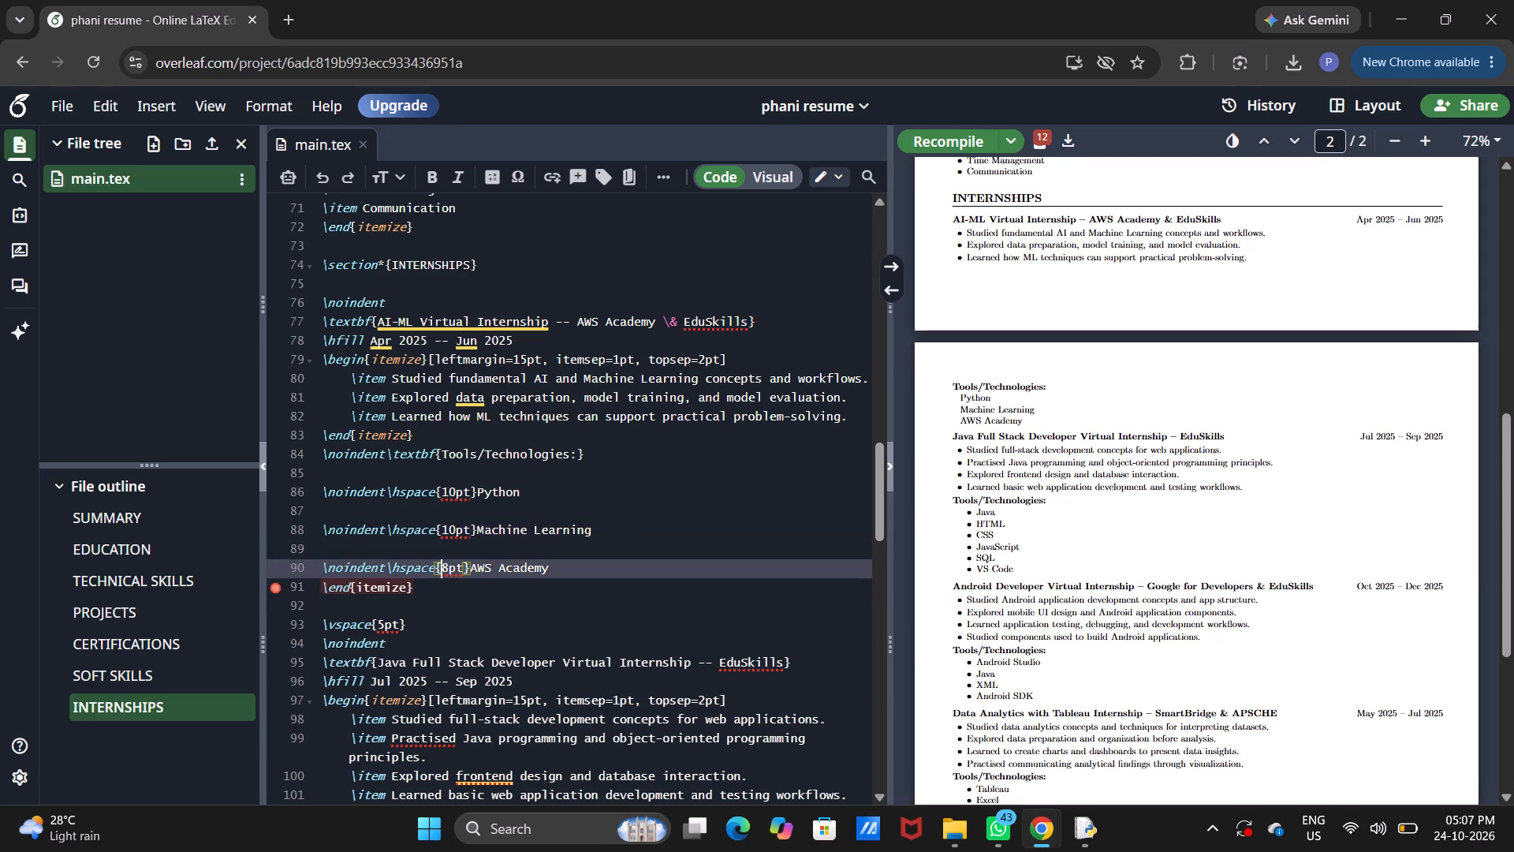
key("Right")
key("BackSpace")
type("10")
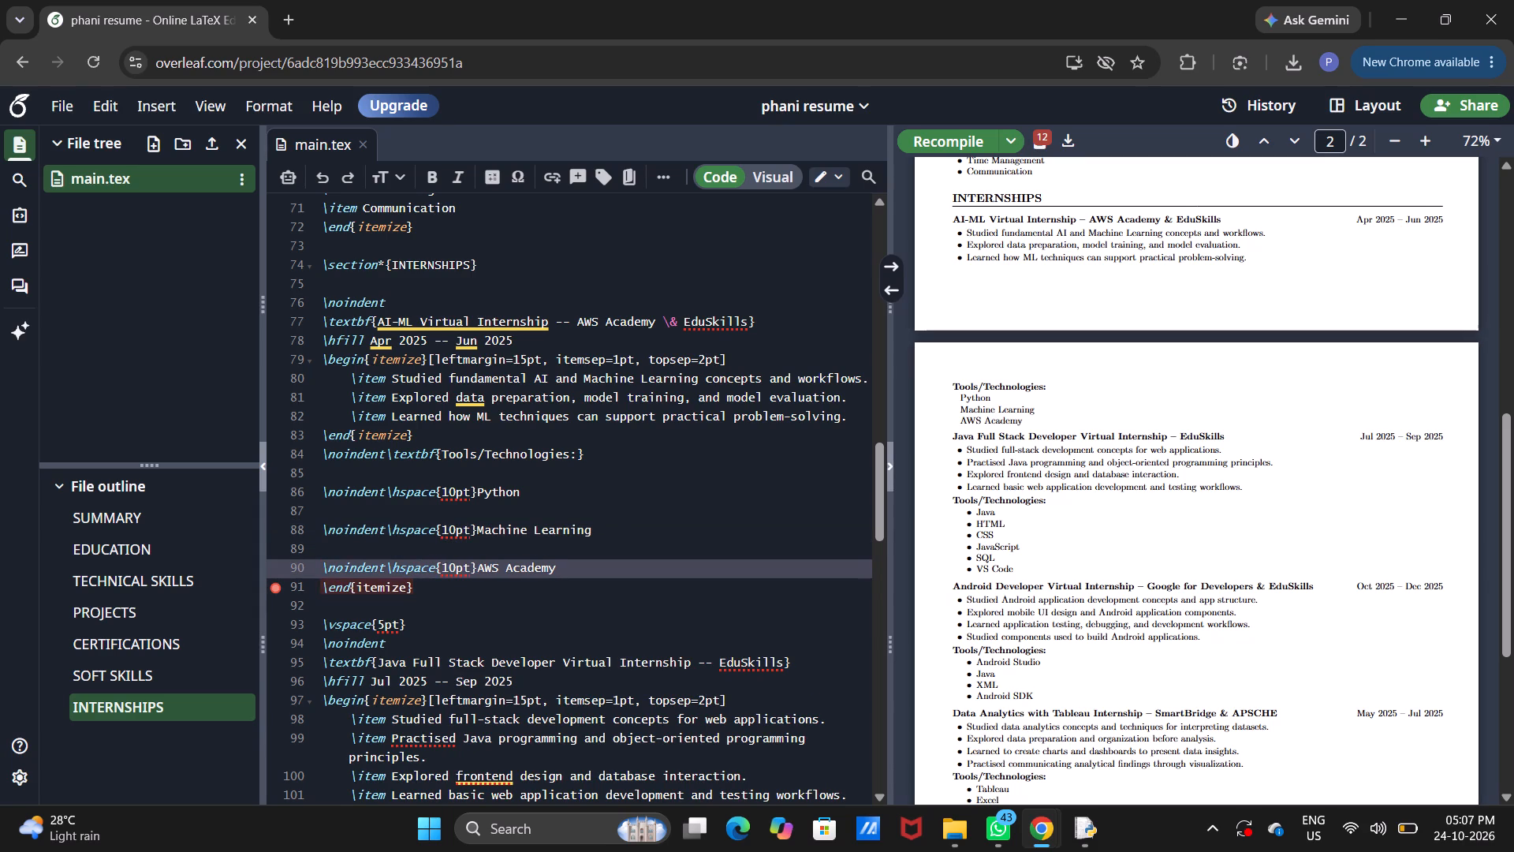
scroll(546, 558, "down", 1)
left_click(948, 126)
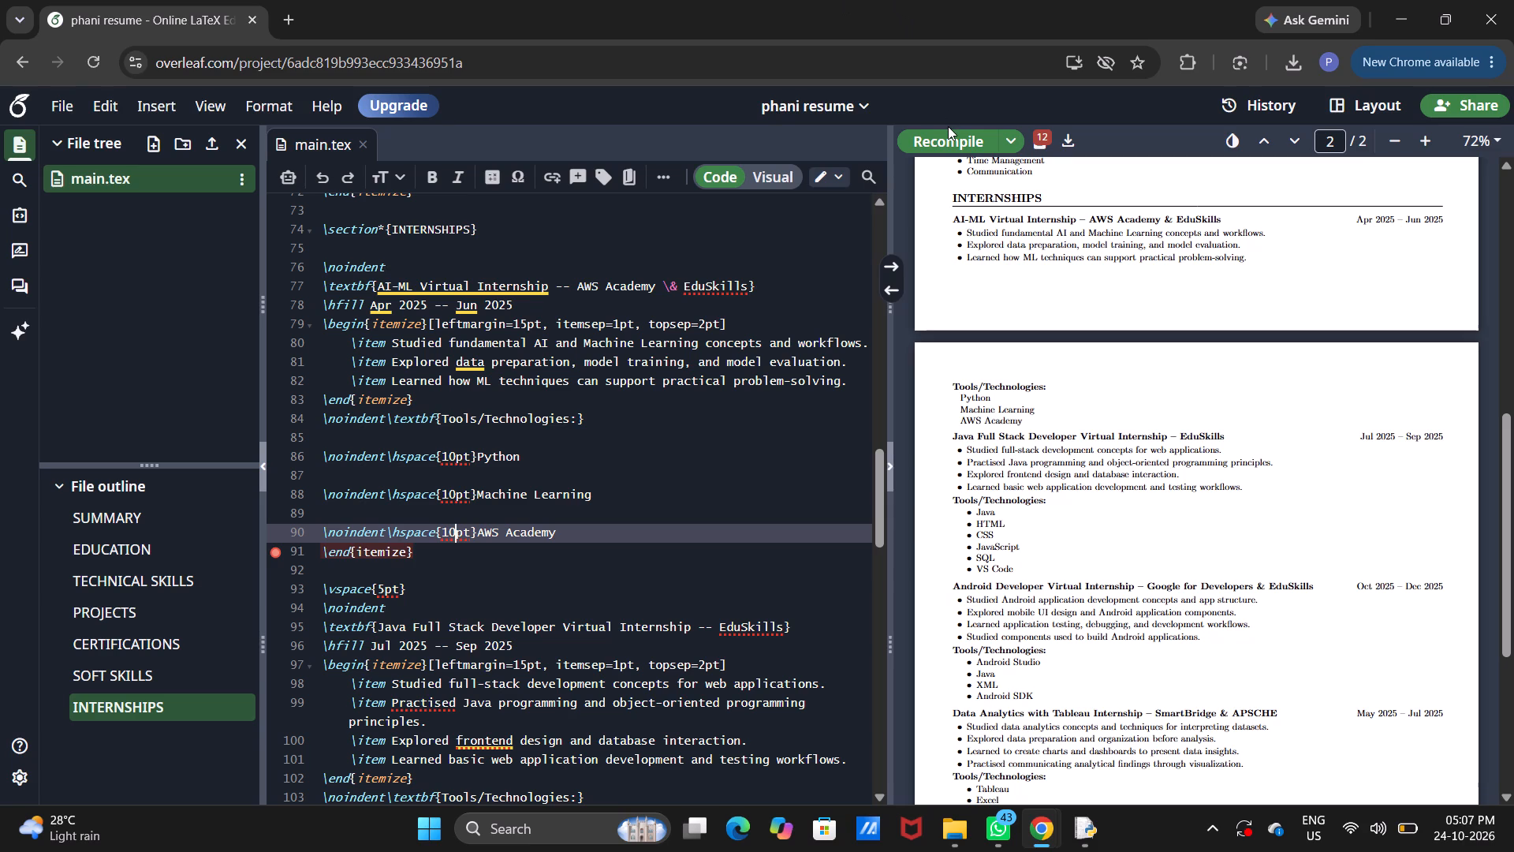
left_click(942, 133)
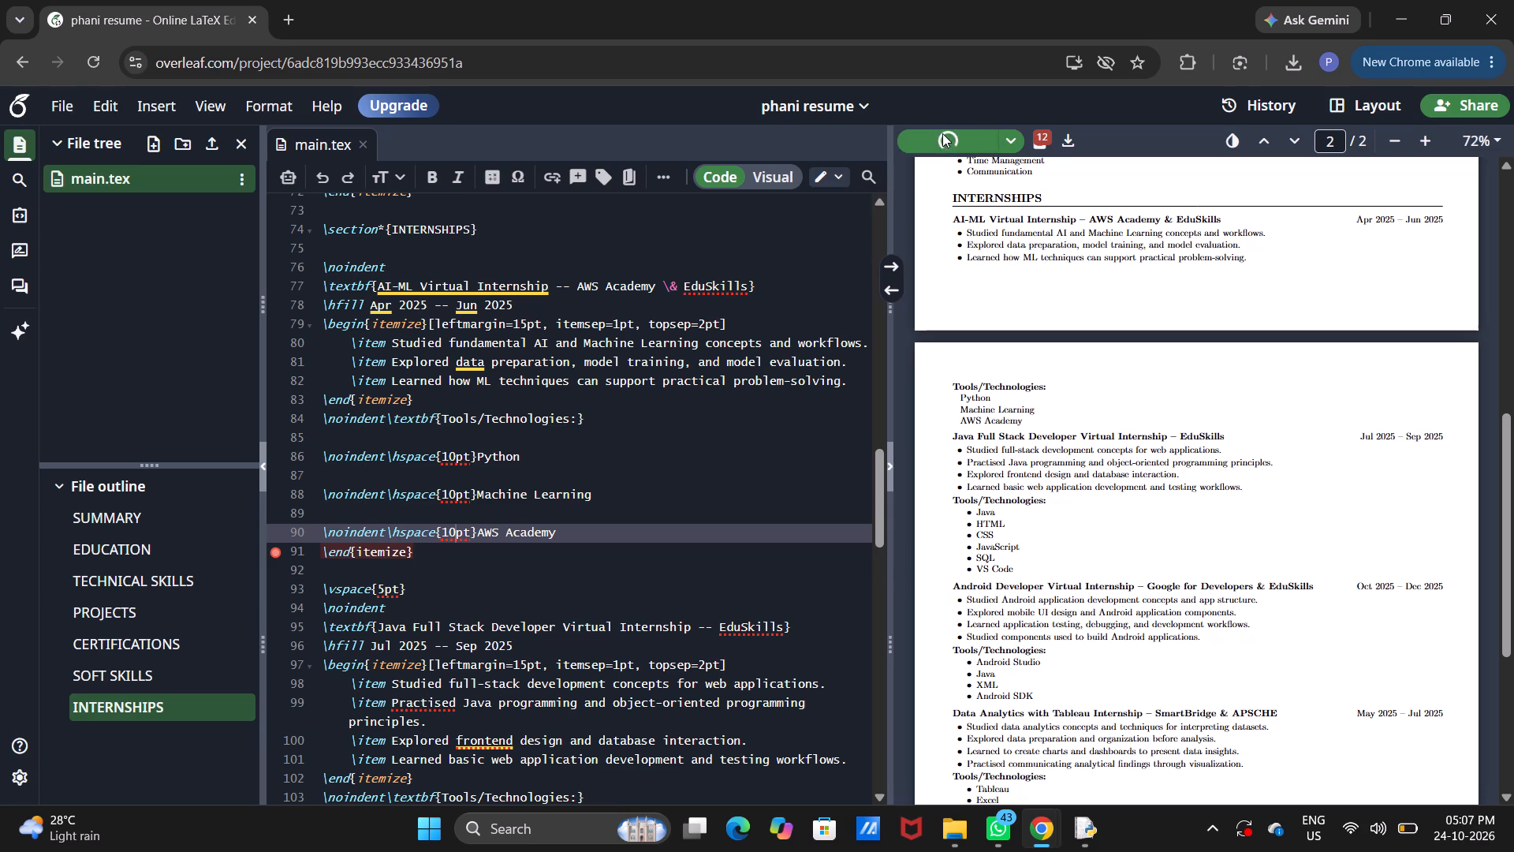
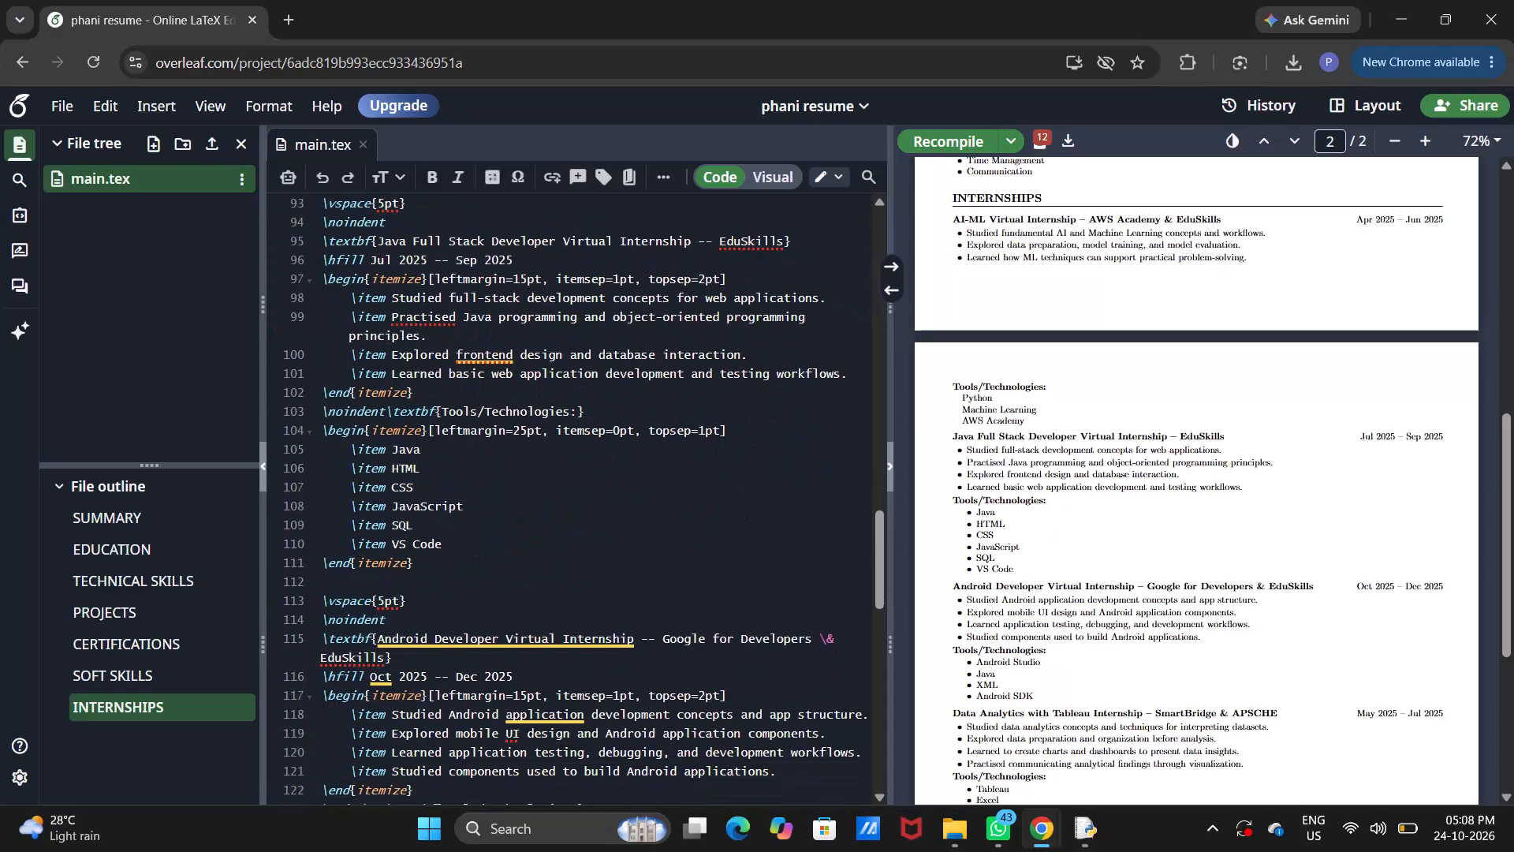
Replace the Java Full Stack internship's bulleted Tools/Technologies list with 10pt-indented plain lines for Java, HTML, CSS, JavaScript, SQL and VS Code, and recompile.
left_click(323, 416)
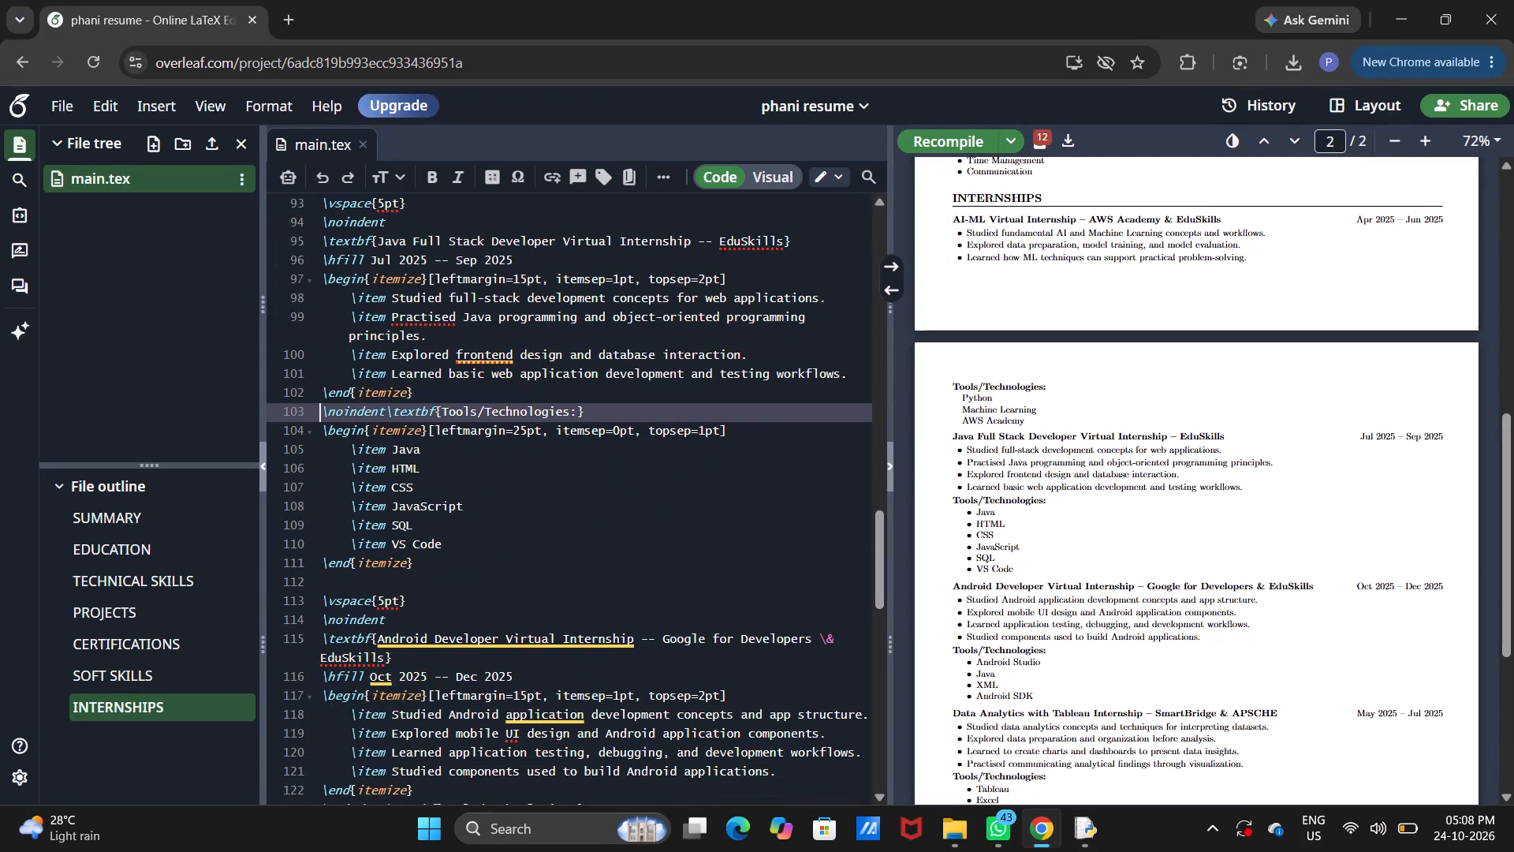
left_click_drag(324, 428, 330, 403)
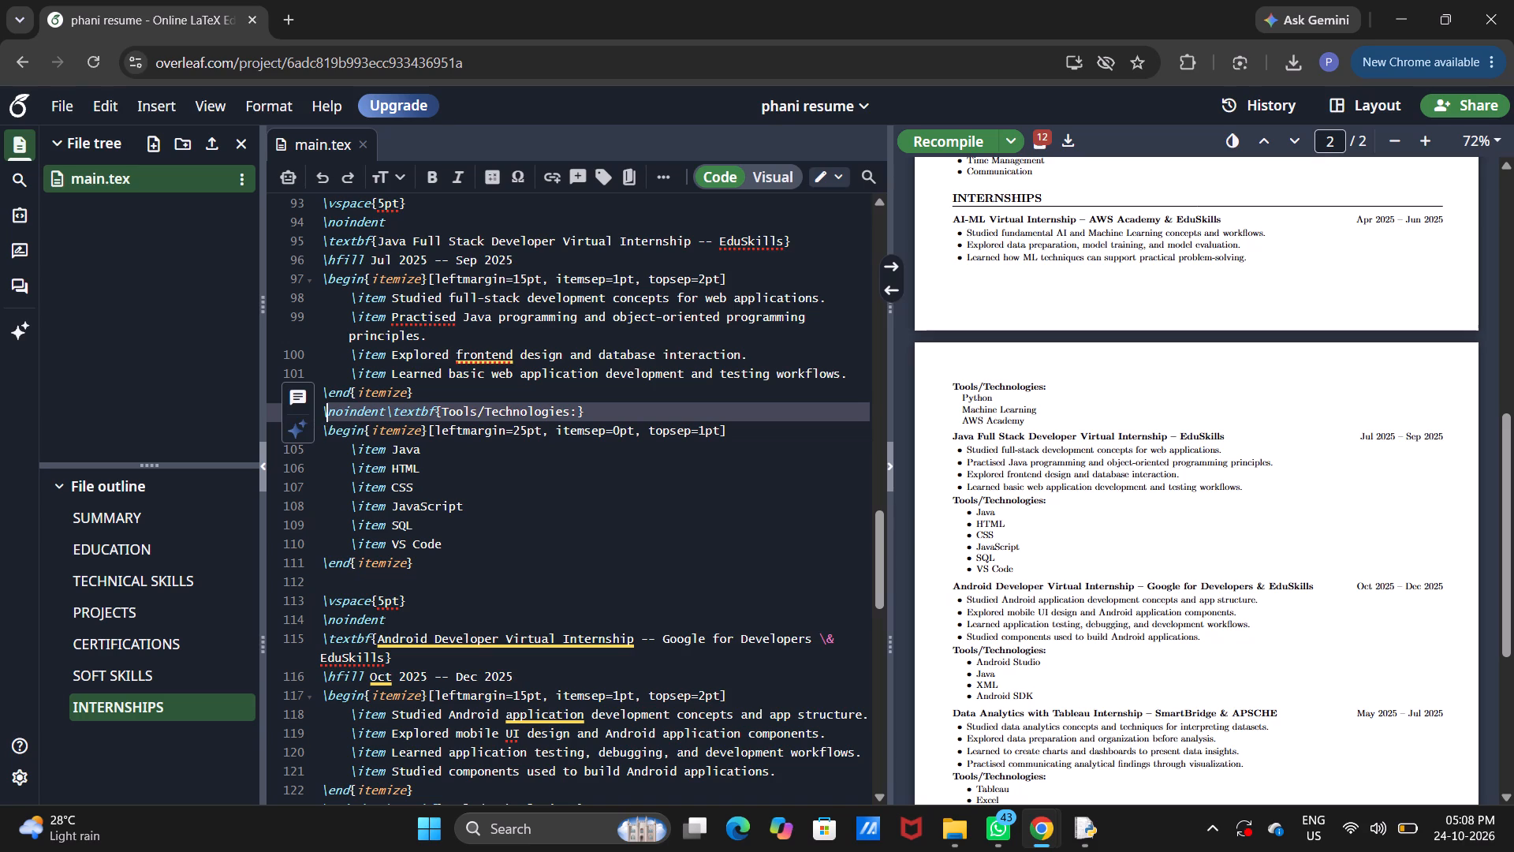
left_click(323, 409)
left_click_drag(323, 409, 420, 560)
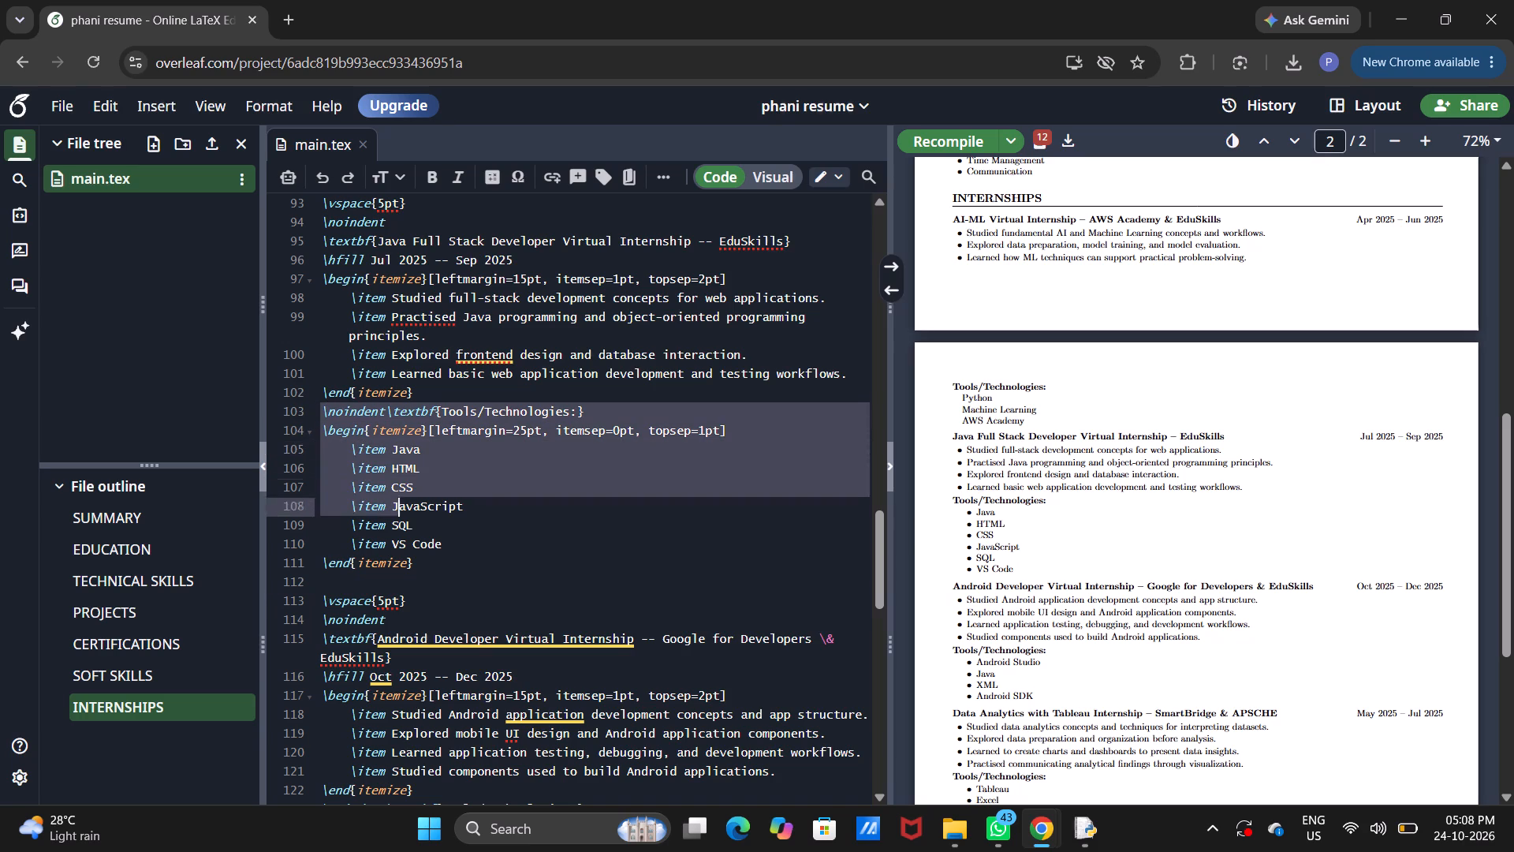
left_click_drag(420, 560, 474, 549)
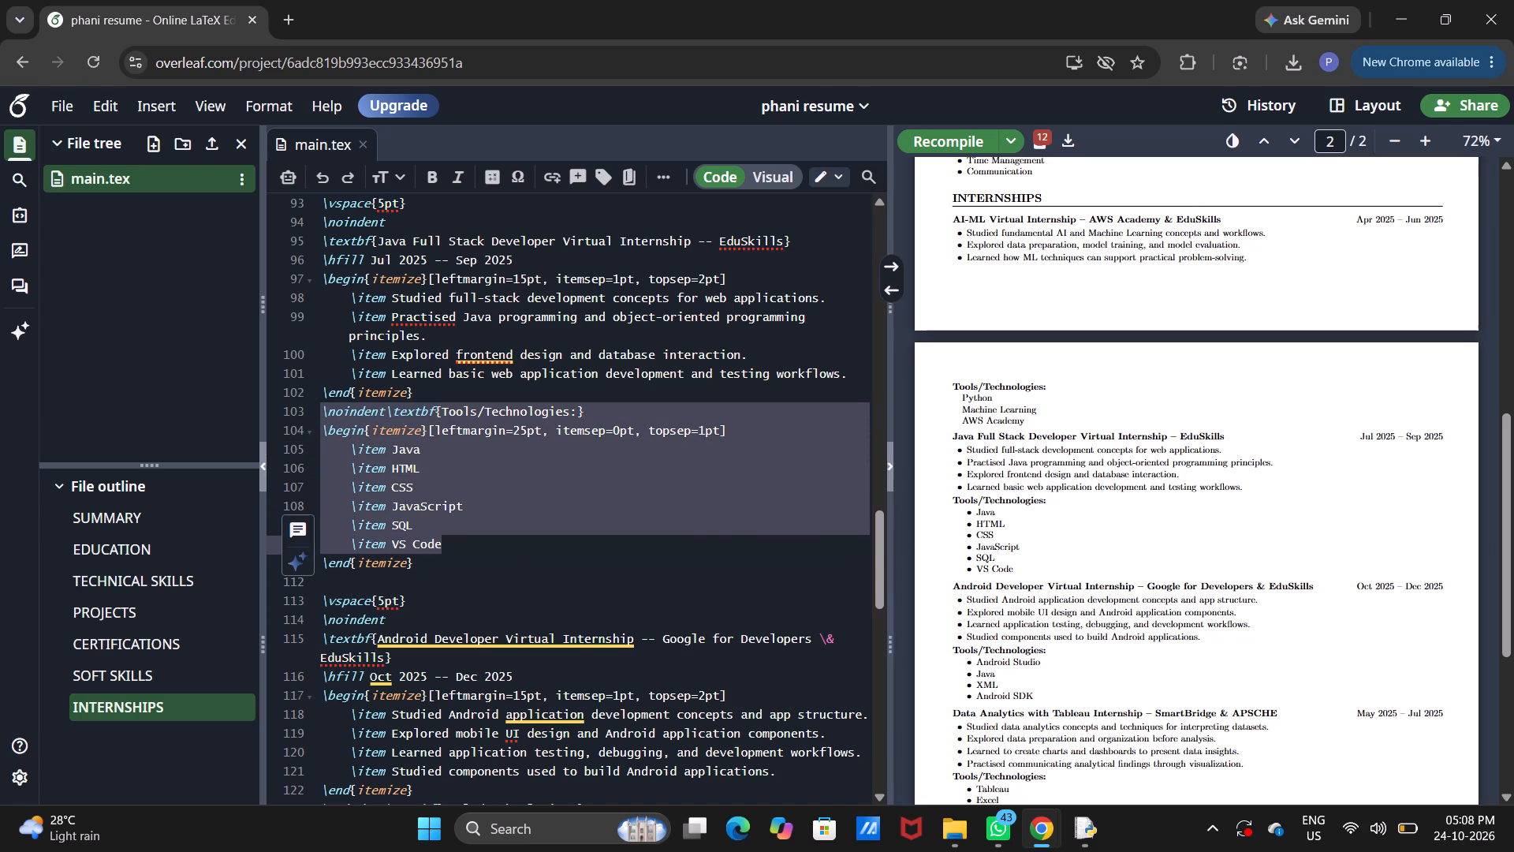
key("BackSpace")
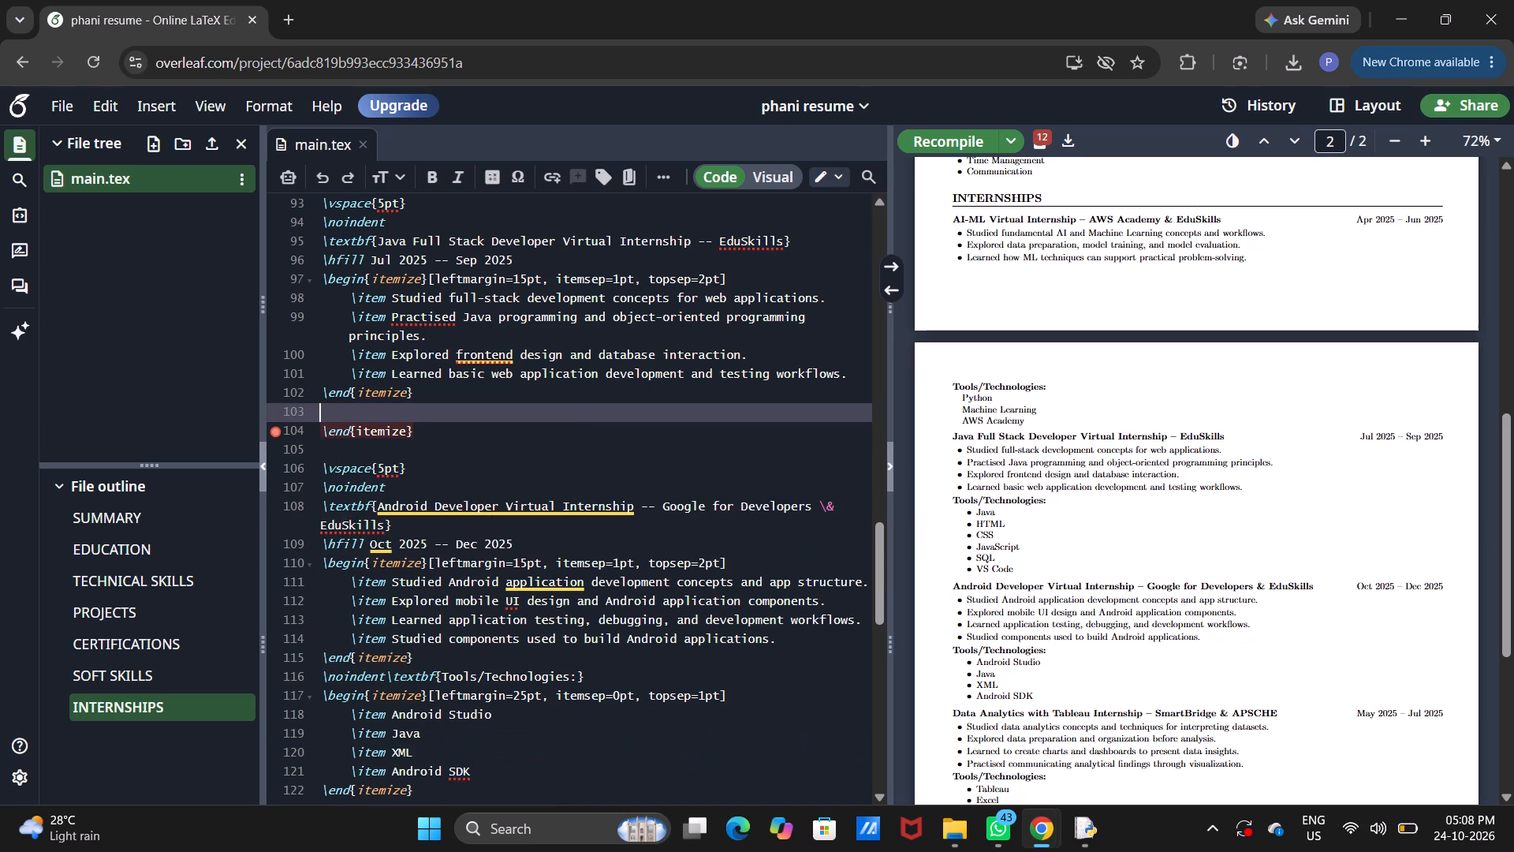
key("ctrl+v")
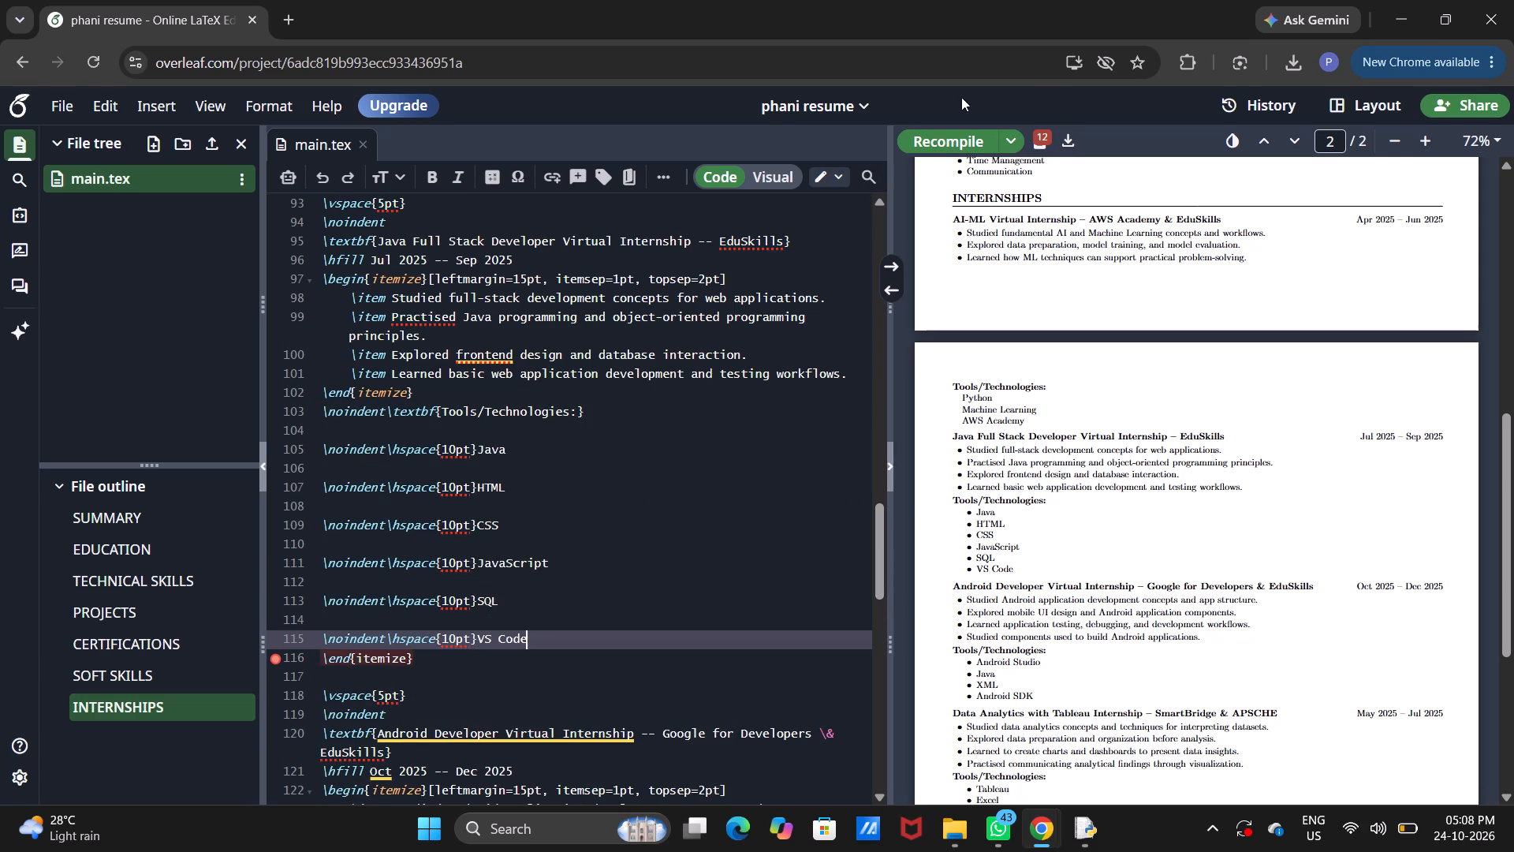
left_click(951, 139)
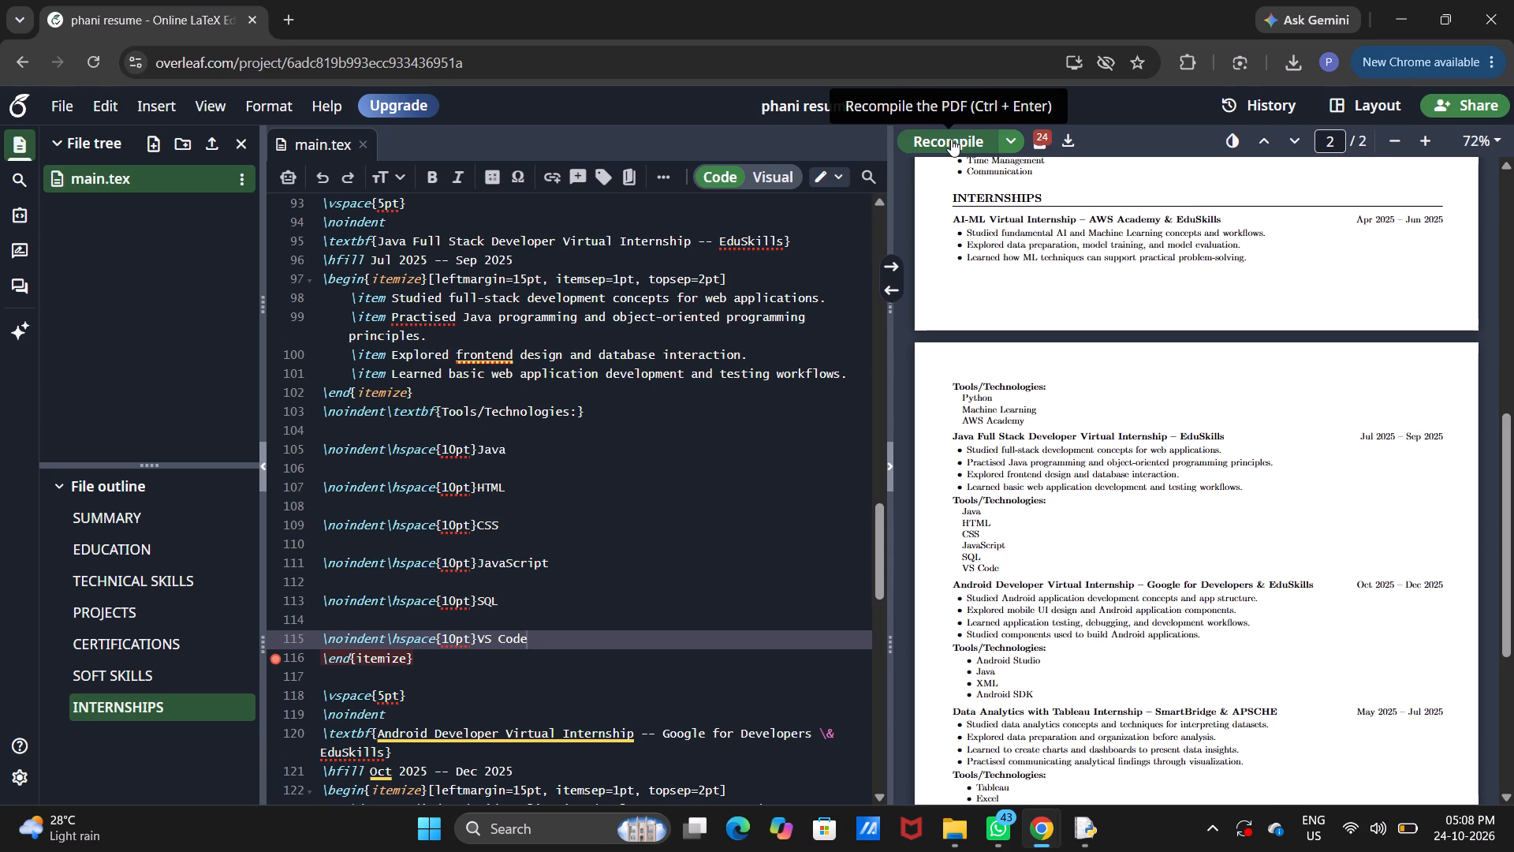
Review the internship entries and their Tools/Technologies lists on page 2 of the recompiled PDF.
scroll(951, 139, "down", 2)
scroll(1194, 532, "down", 1)
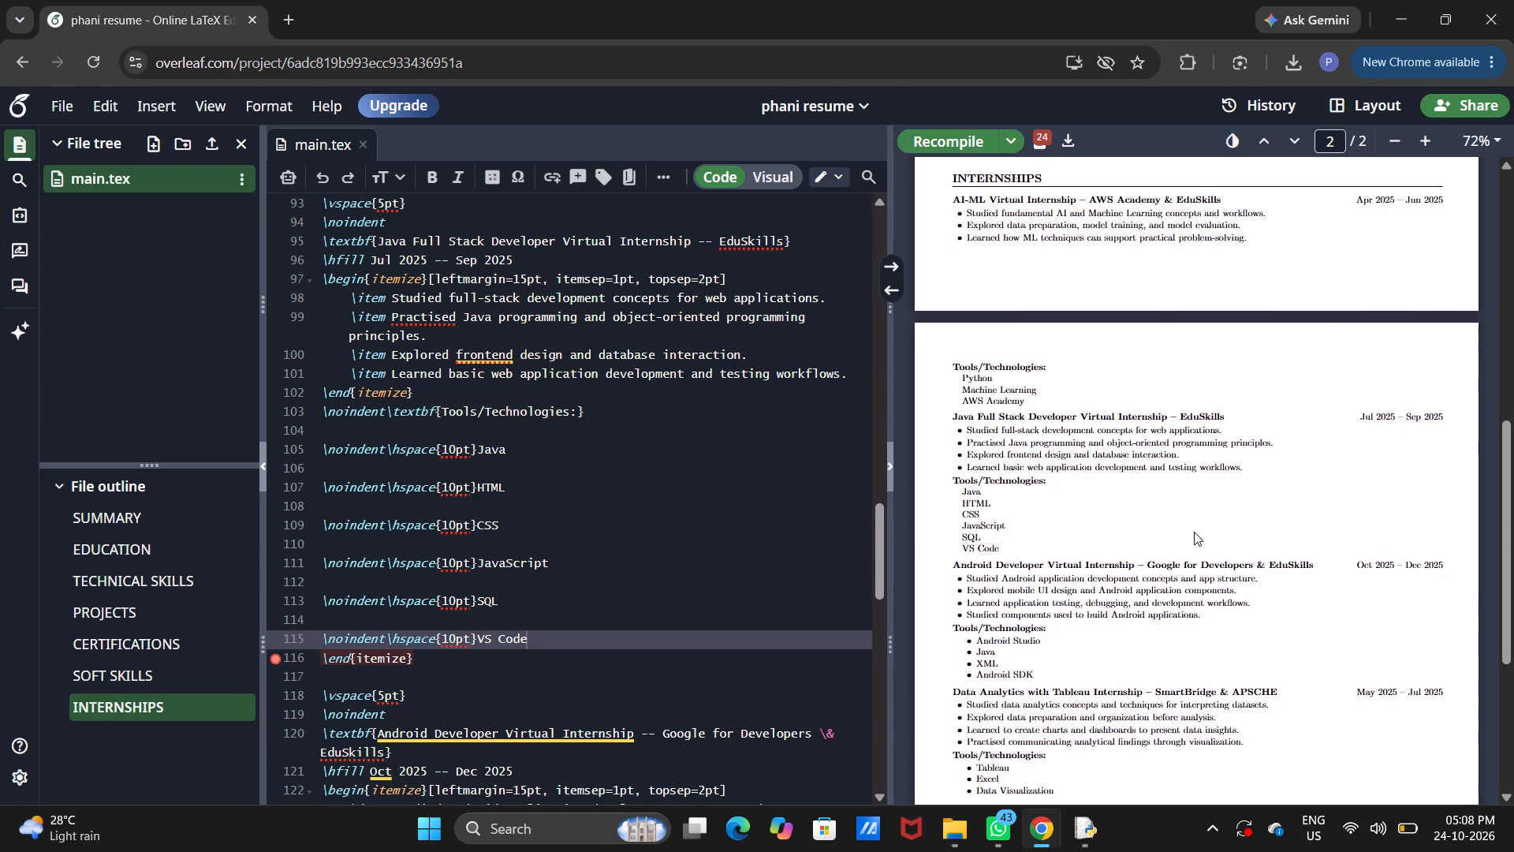
scroll(1194, 532, "down", 2)
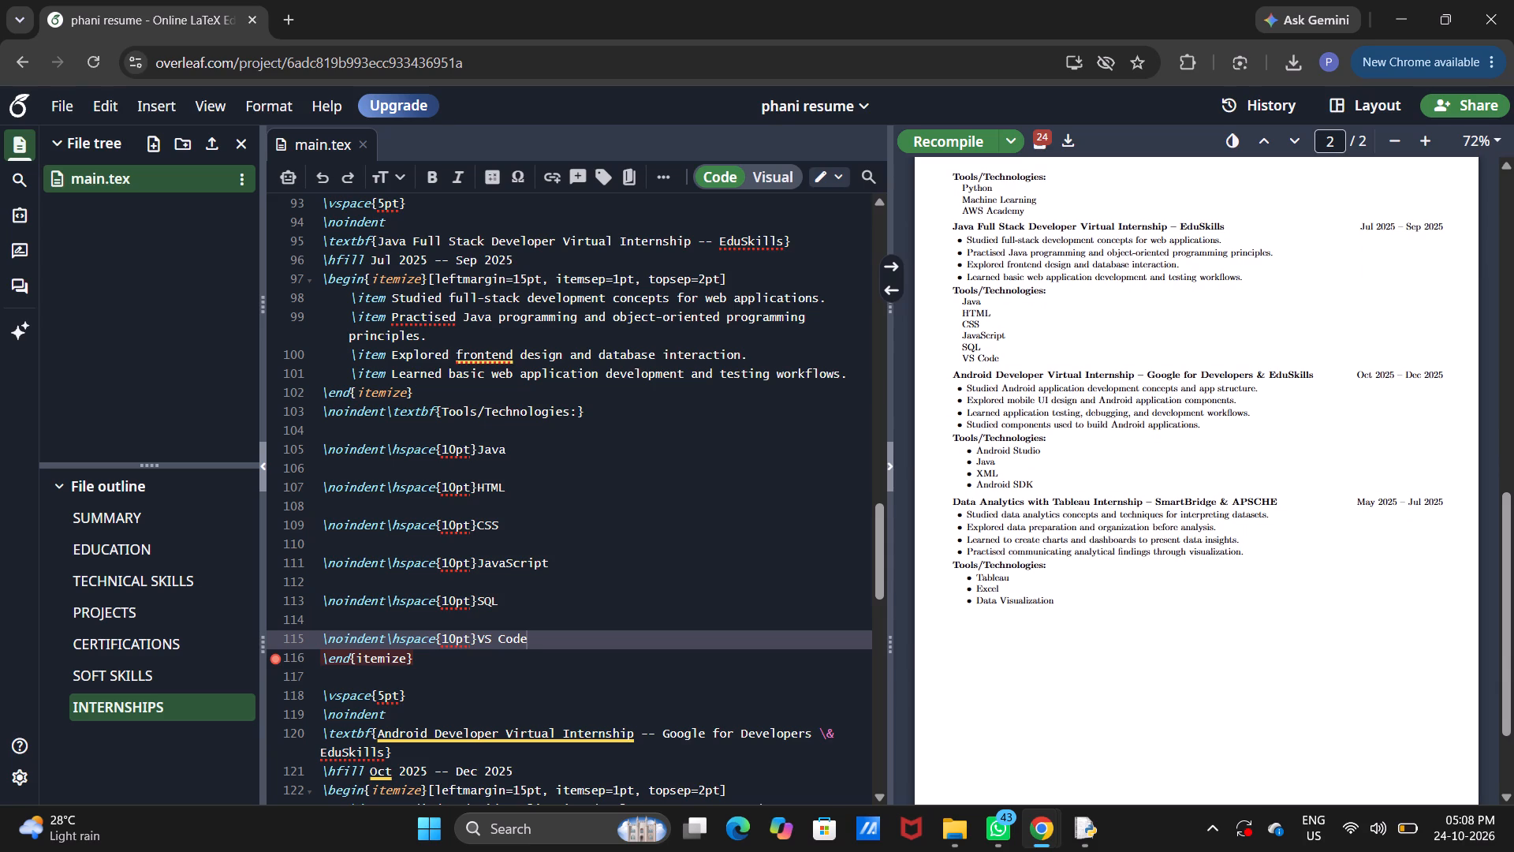
scroll(1099, 551, "down", 3)
scroll(1099, 551, "up", 1)
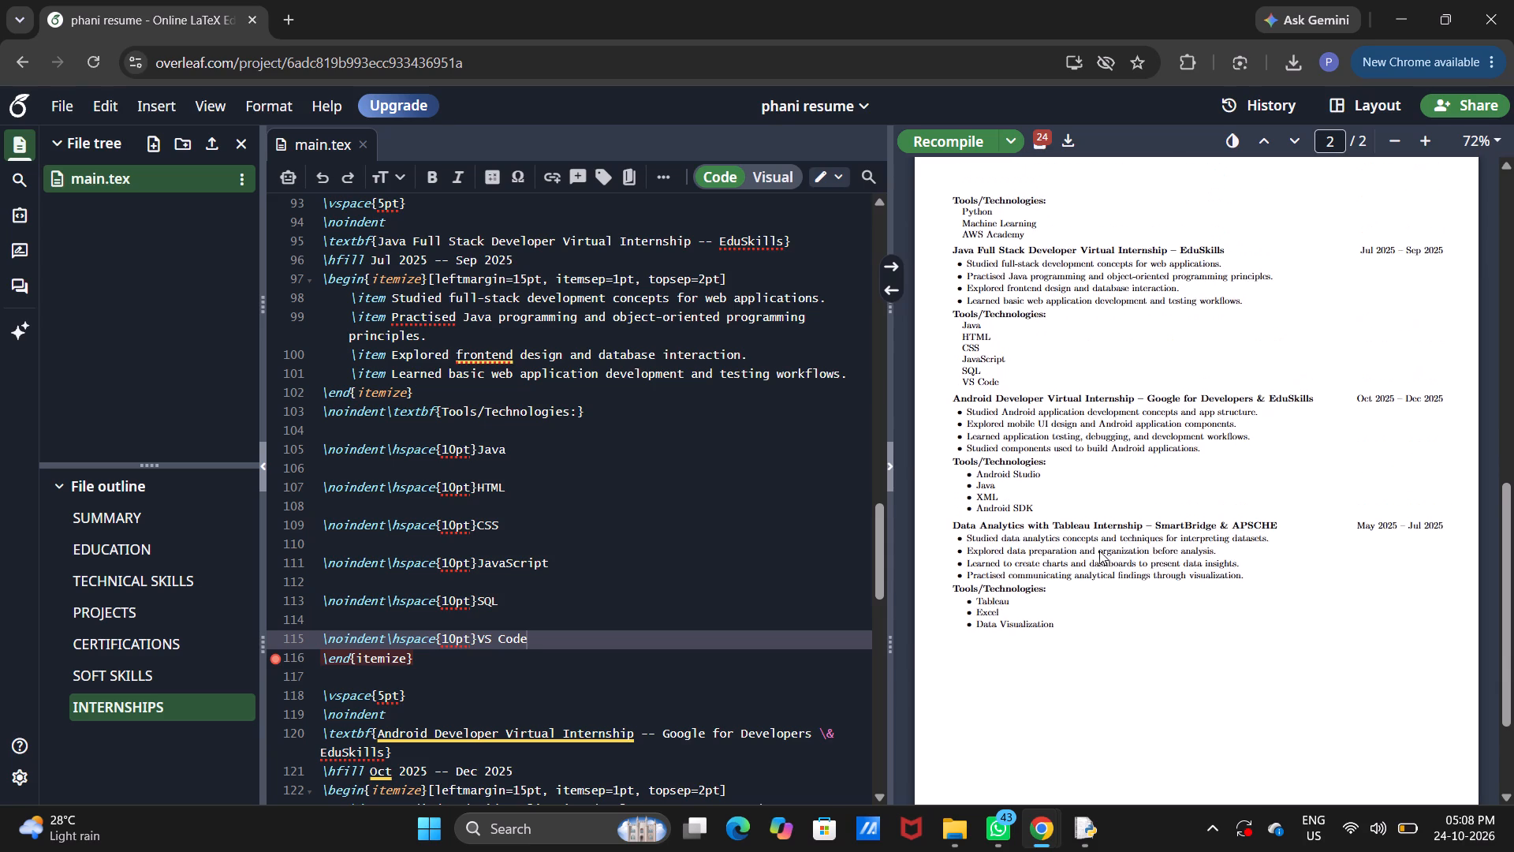
scroll(1099, 551, "up", 1)
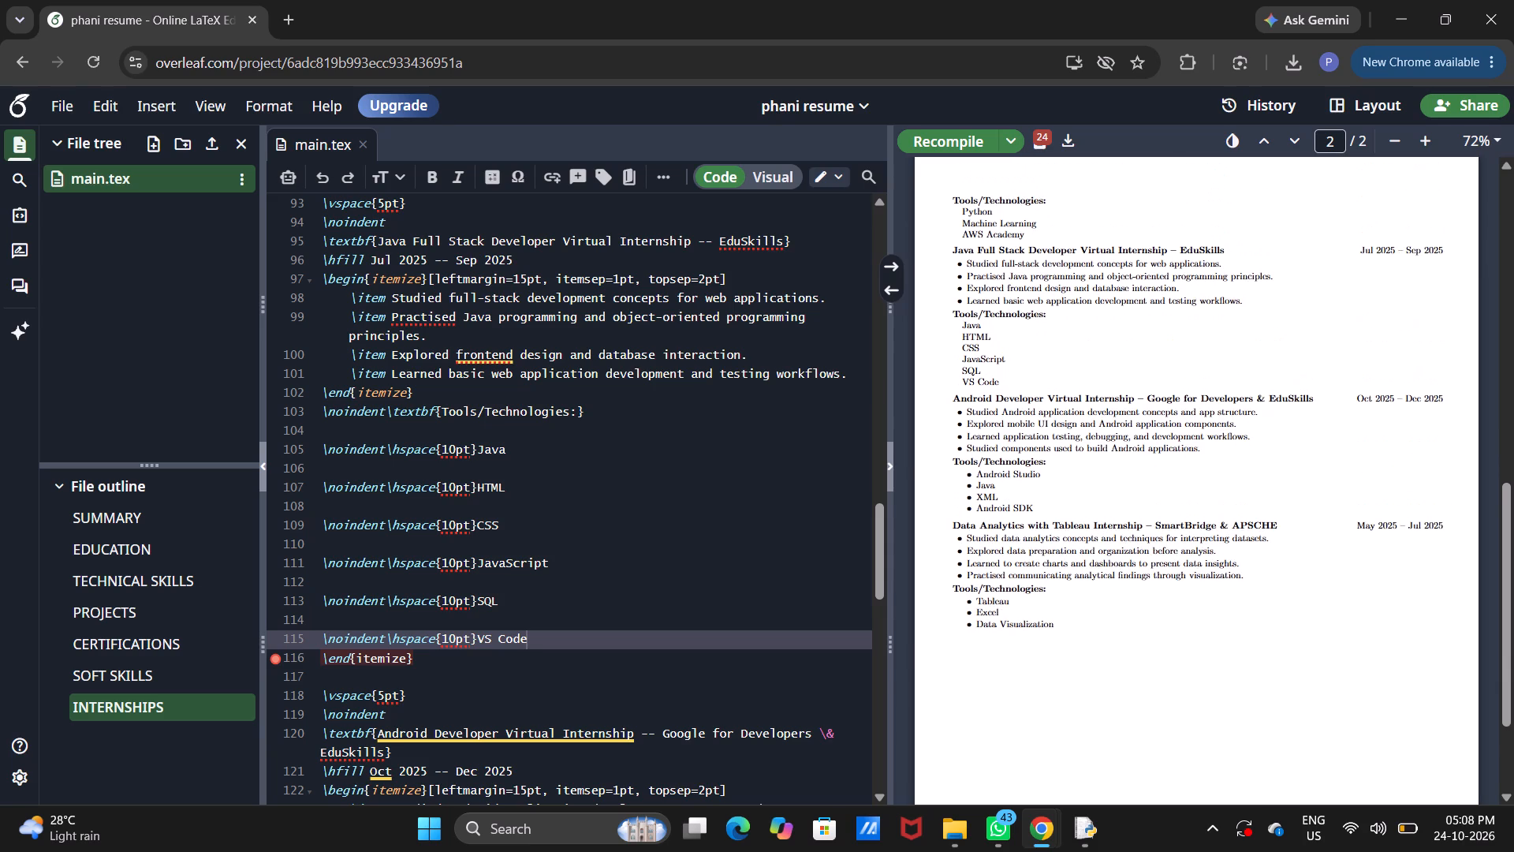
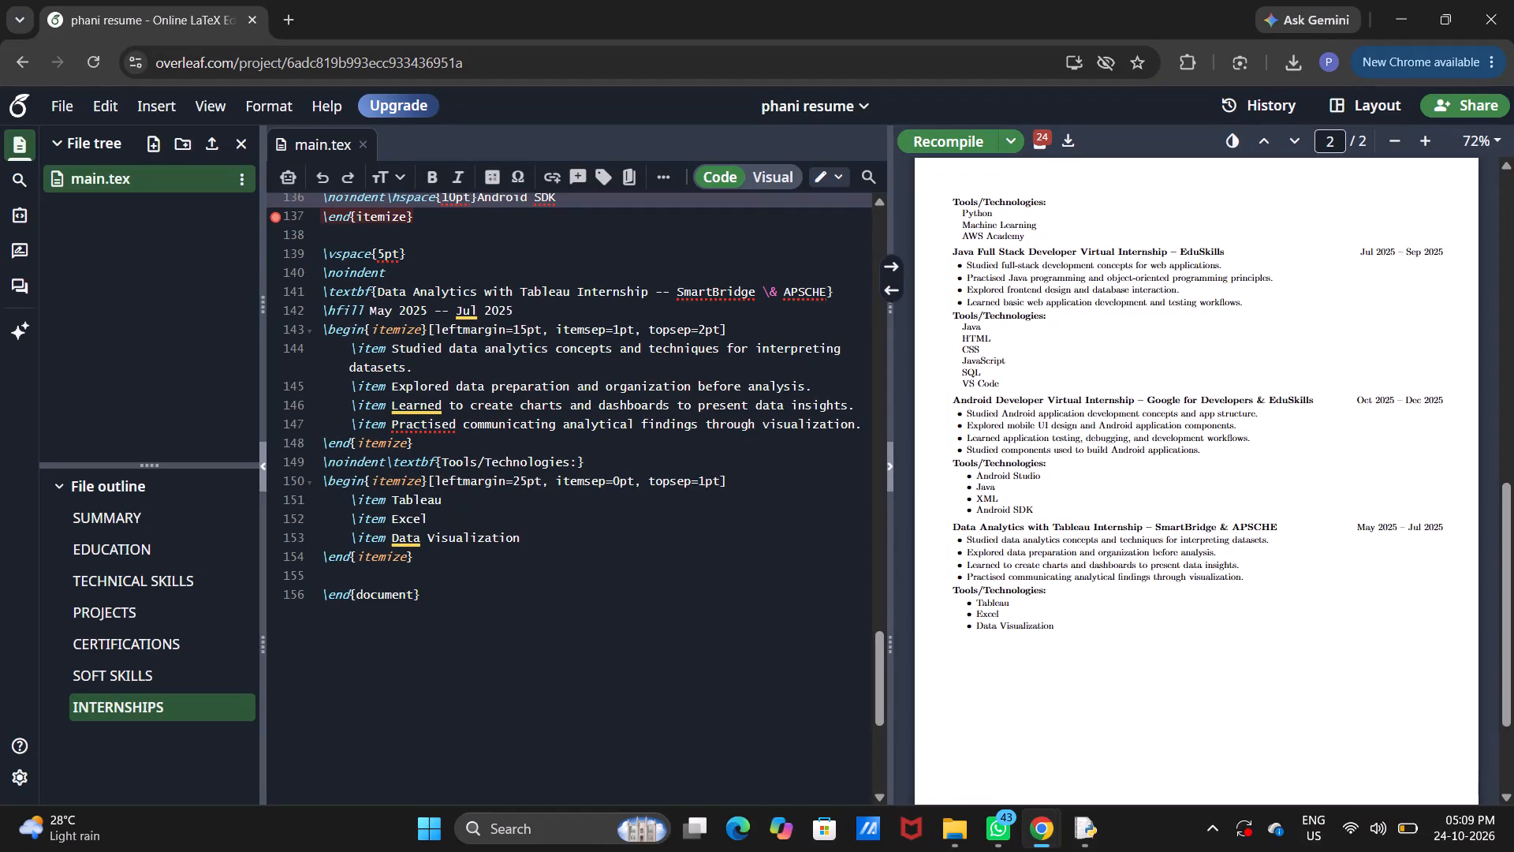
Replace the Data Analytics with Tableau internship's bulleted Tools/Technologies list with 10pt-indented plain lines for Tableau, Excel and Data Visualization, and recompile.
left_click(320, 467)
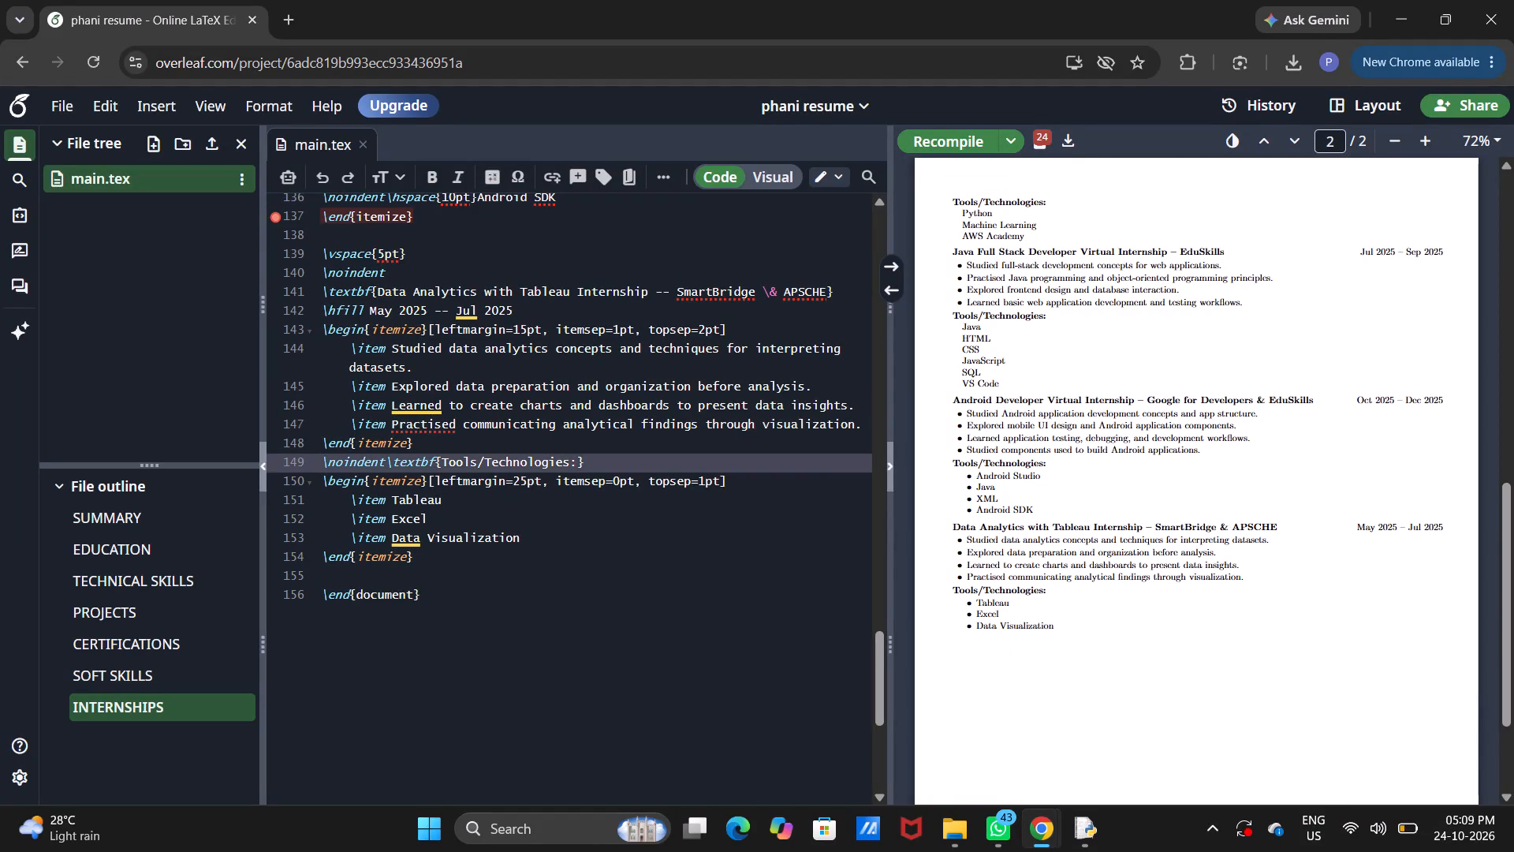
left_click_drag(320, 467, 383, 505)
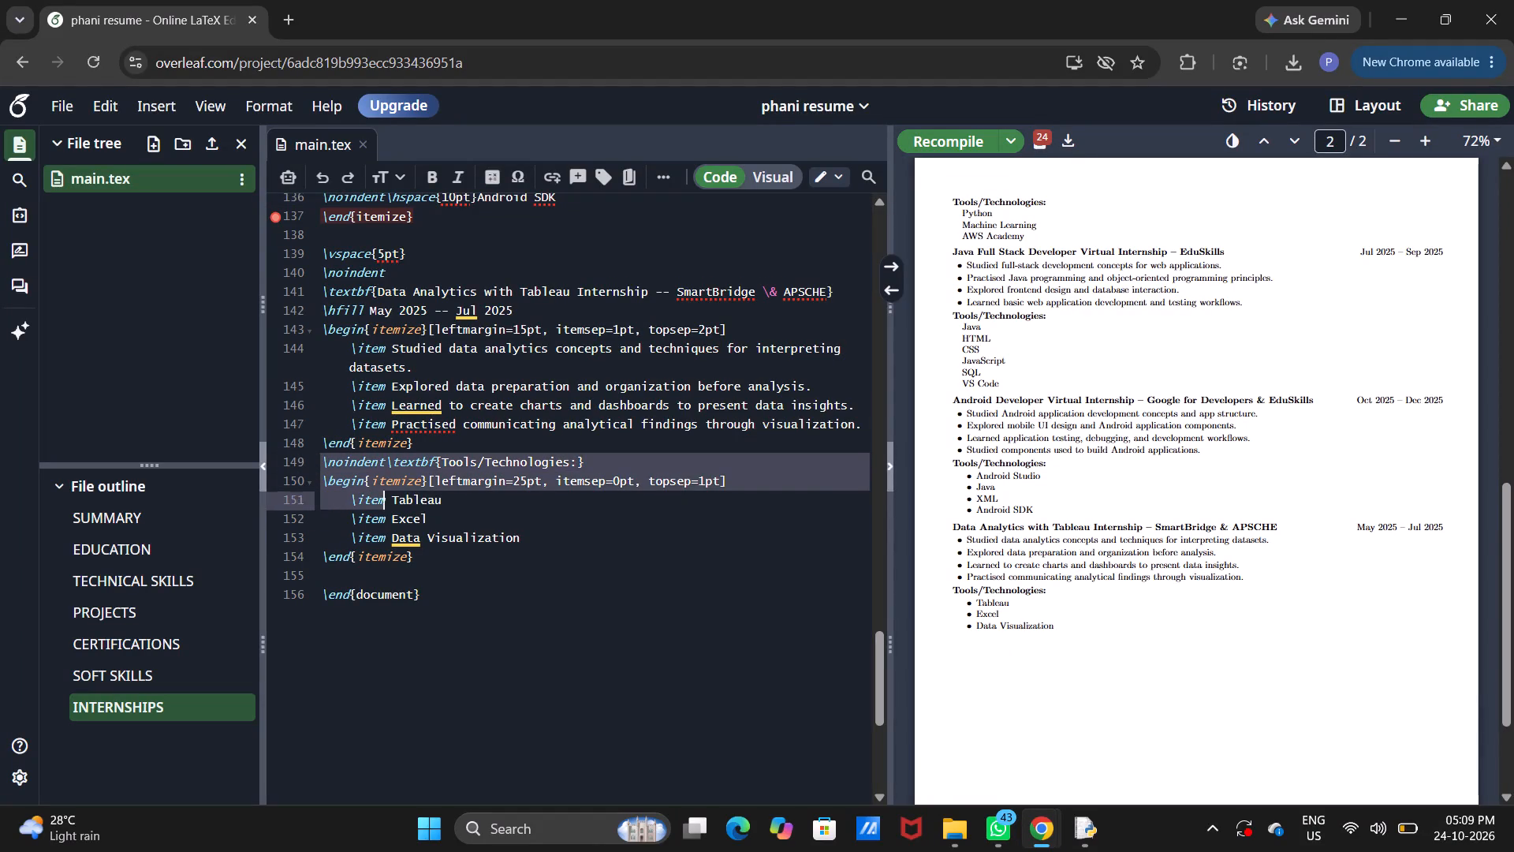
left_click_drag(383, 505, 550, 542)
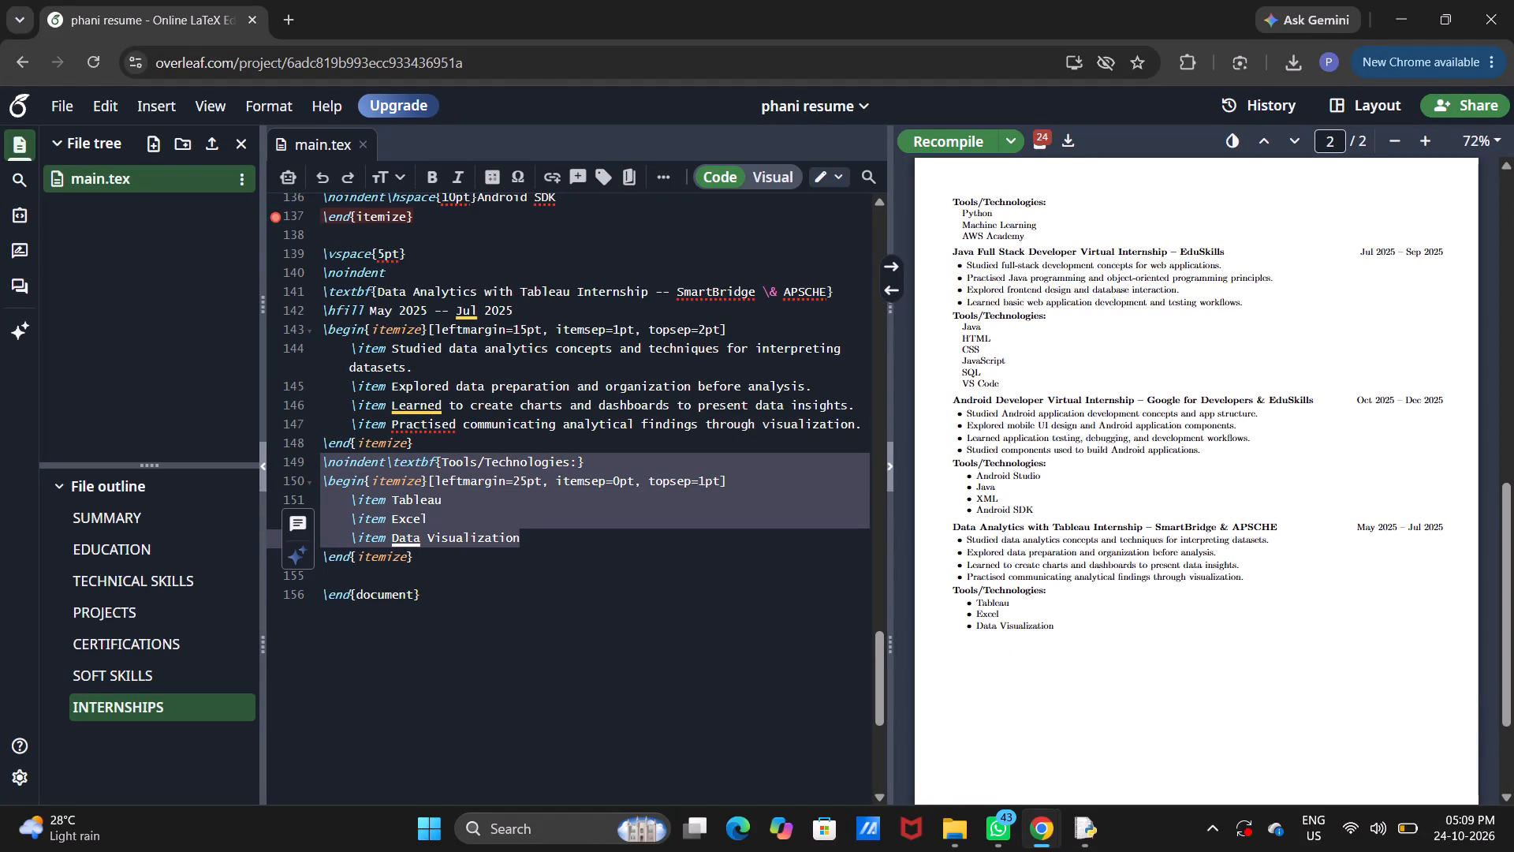
key("BackSpace")
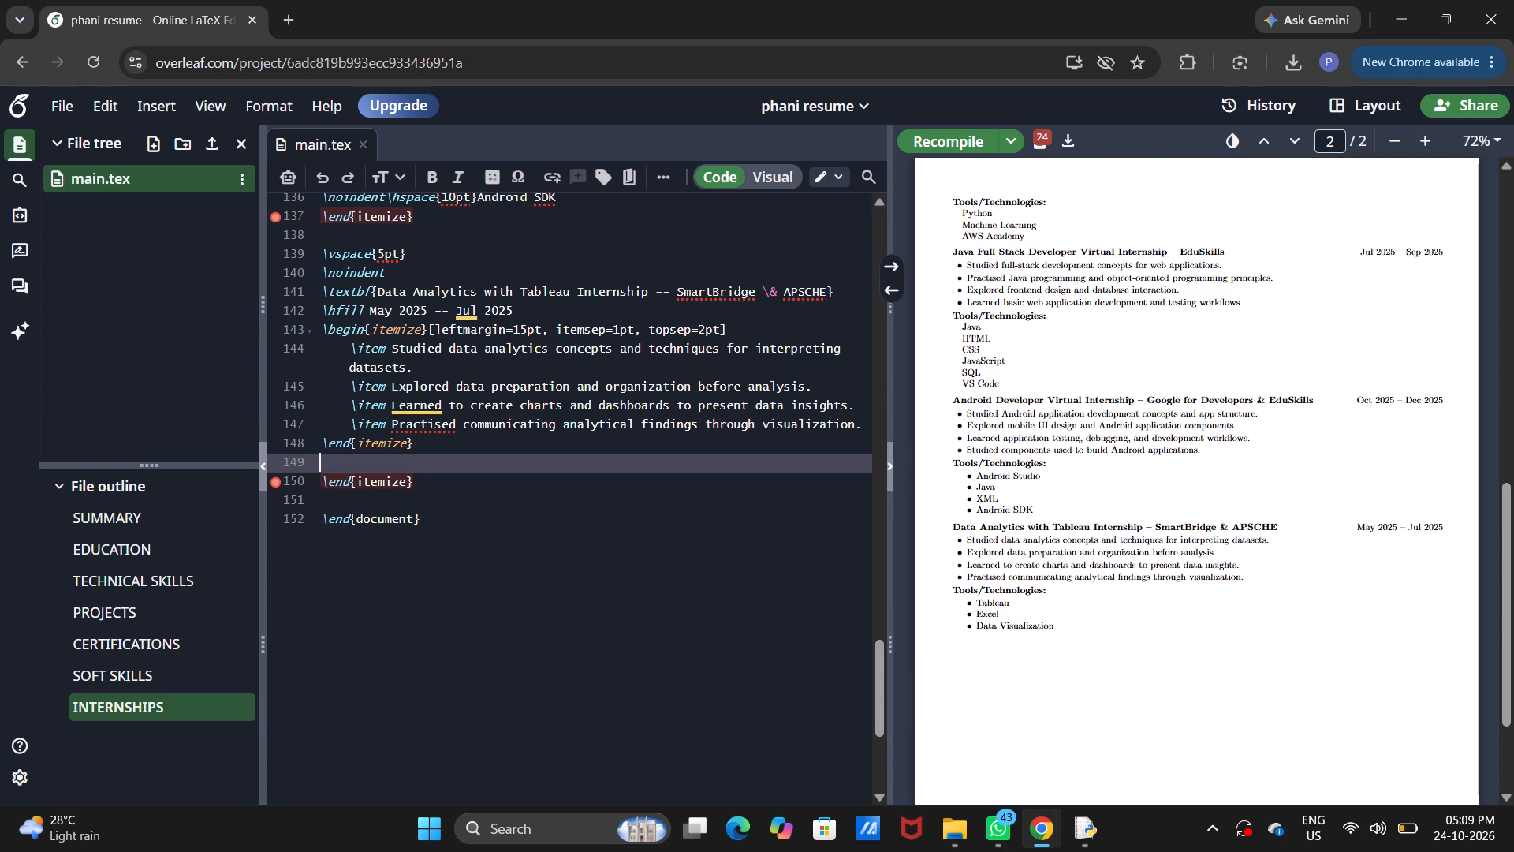
key("ctrl+v")
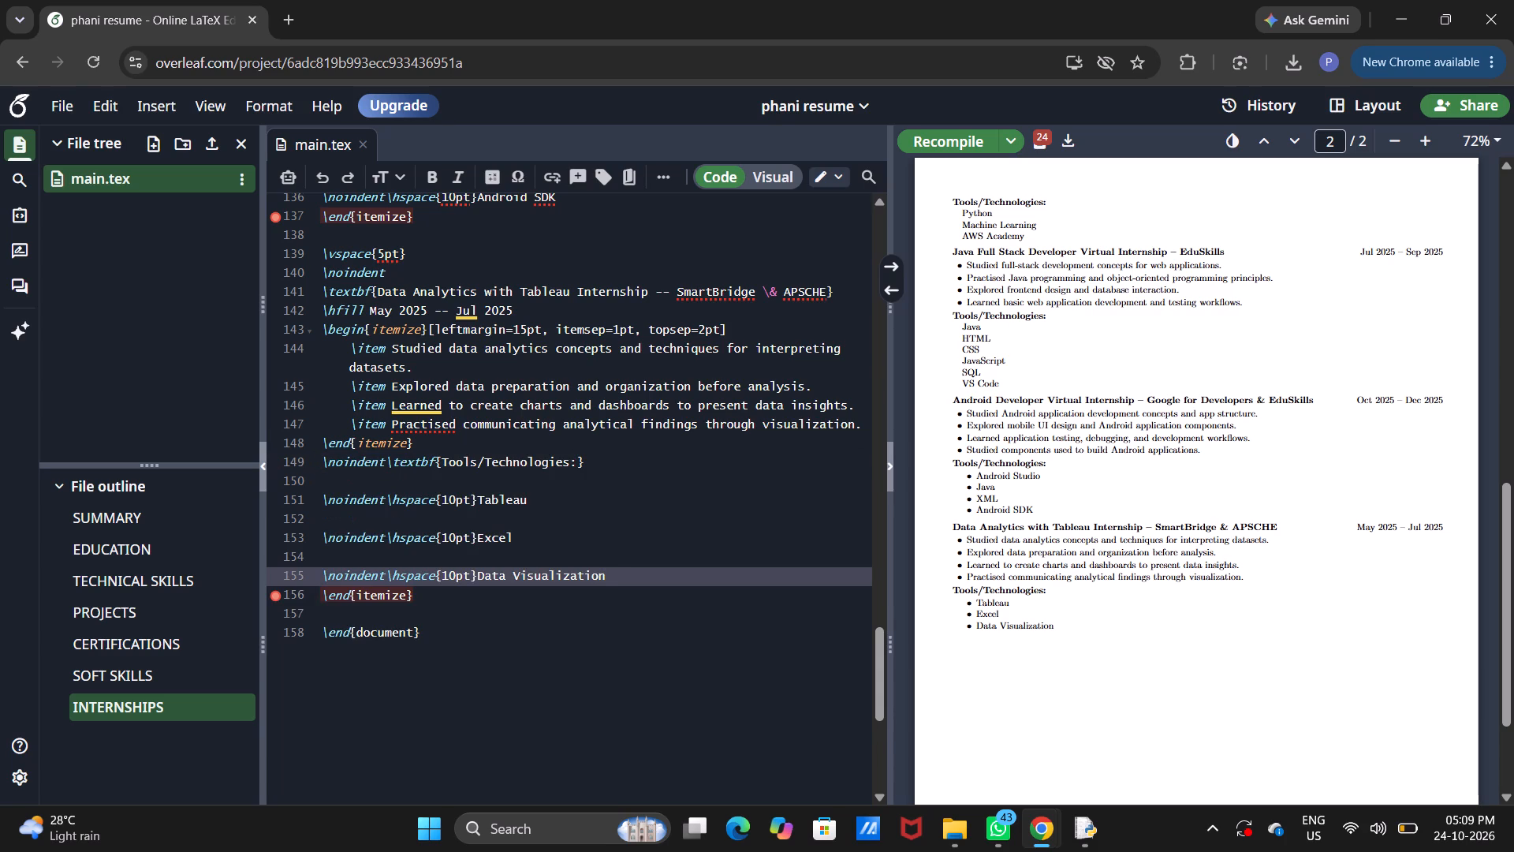
left_click(934, 136)
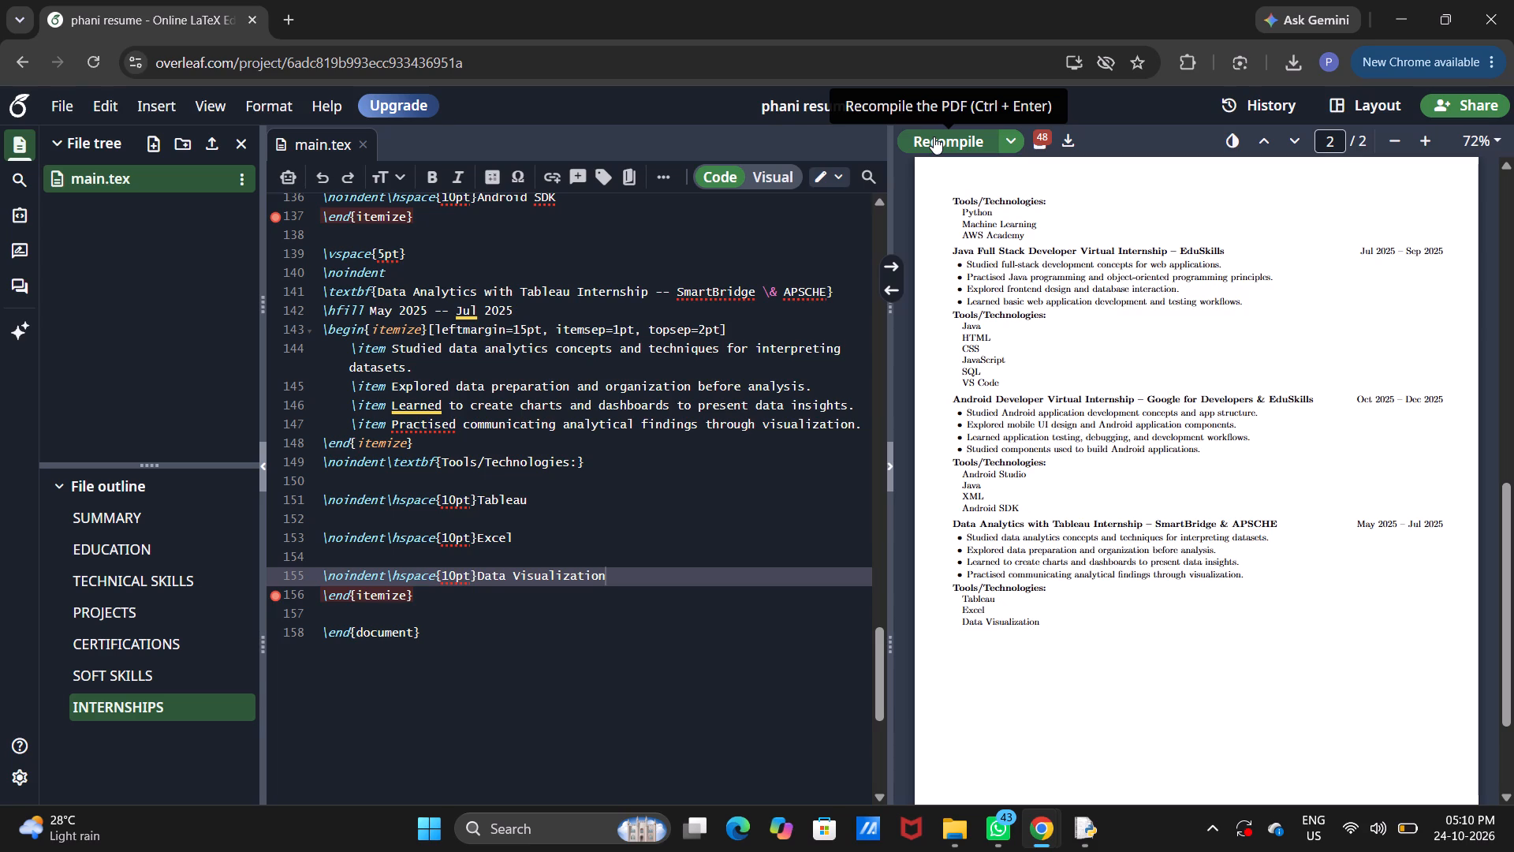
Review both pages of the recompiled resume PDF, checking the internship entries and their Tools/Technologies lists.
scroll(934, 136, "up", 1)
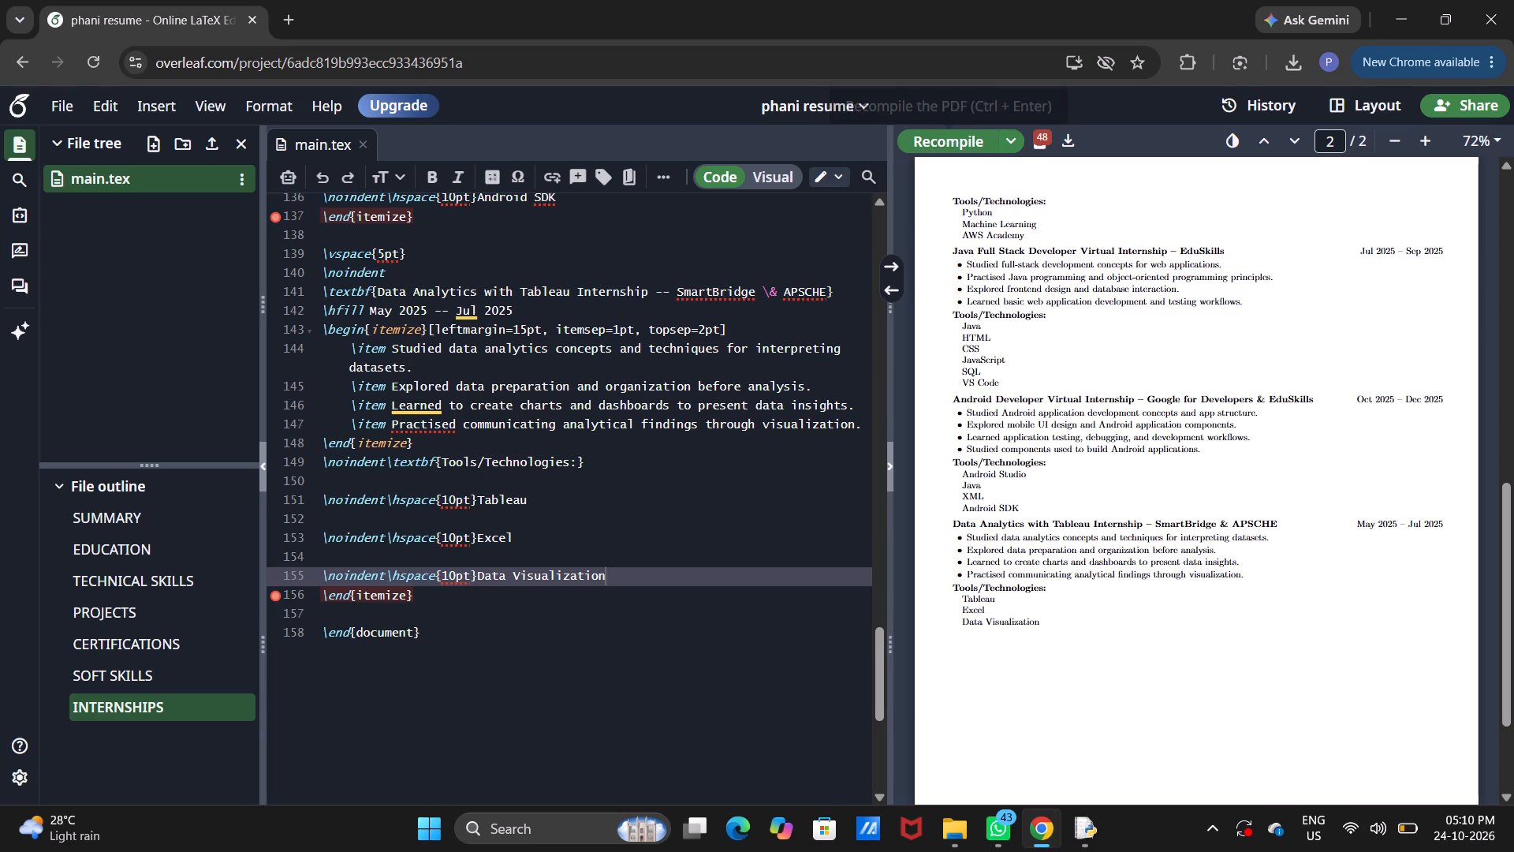
scroll(1204, 394, "up", 5)
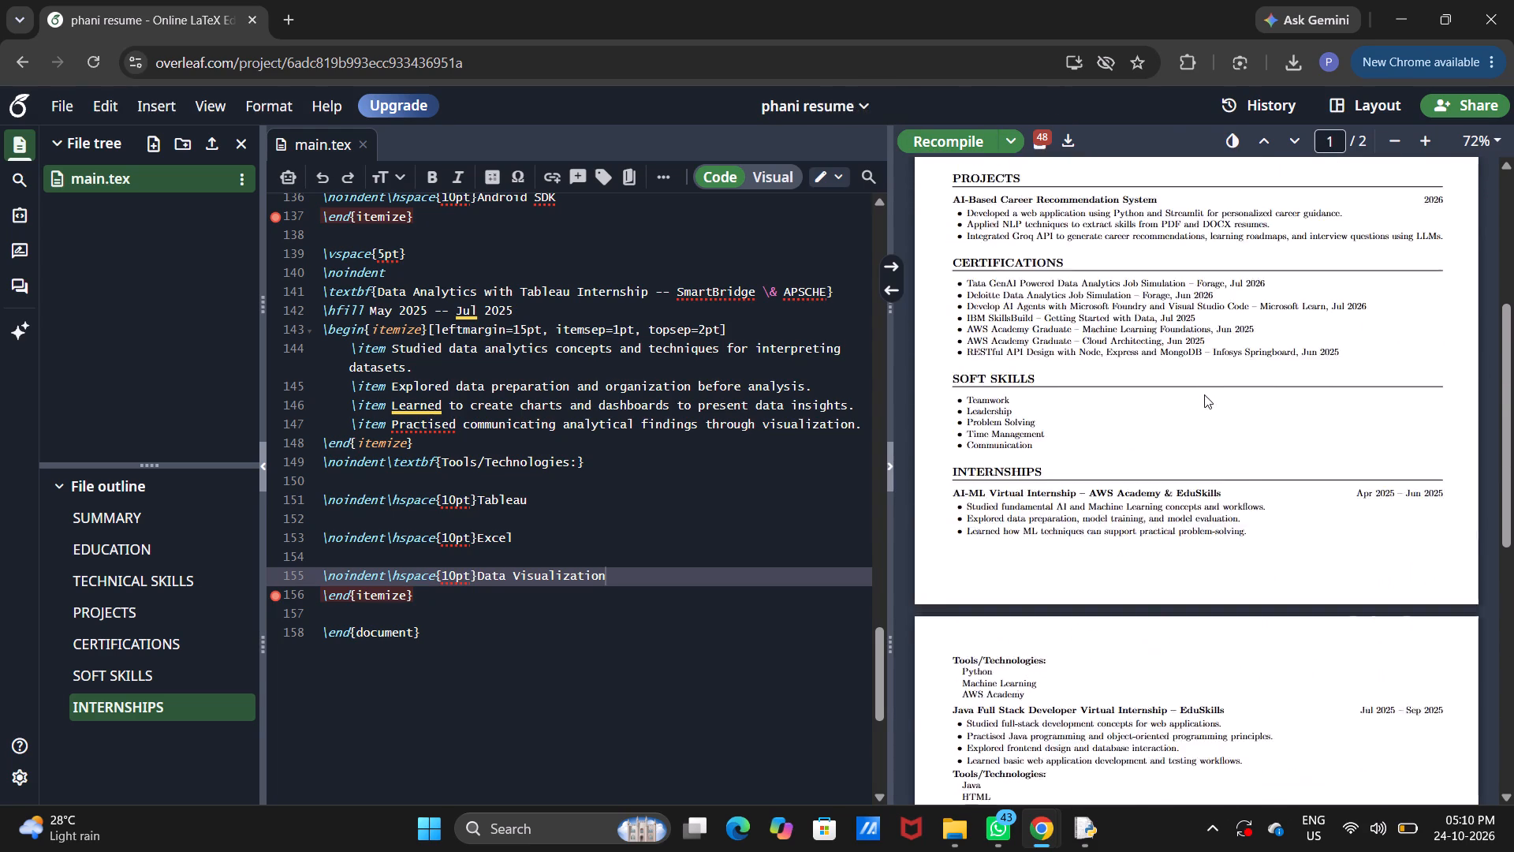
scroll(1204, 394, "up", 3)
scroll(1204, 394, "down", 3)
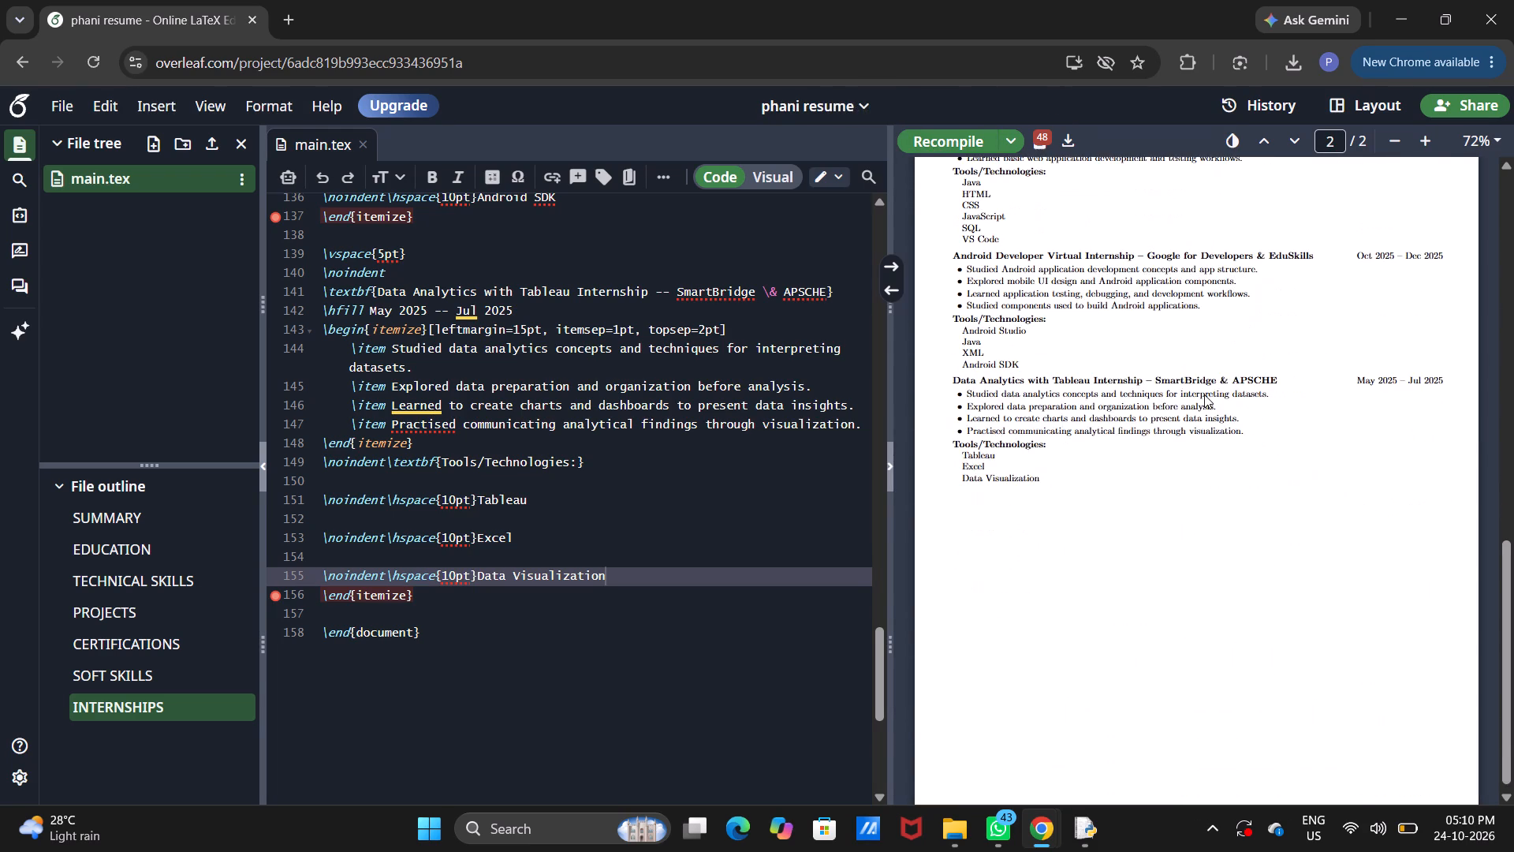
scroll(1204, 394, "up", 7)
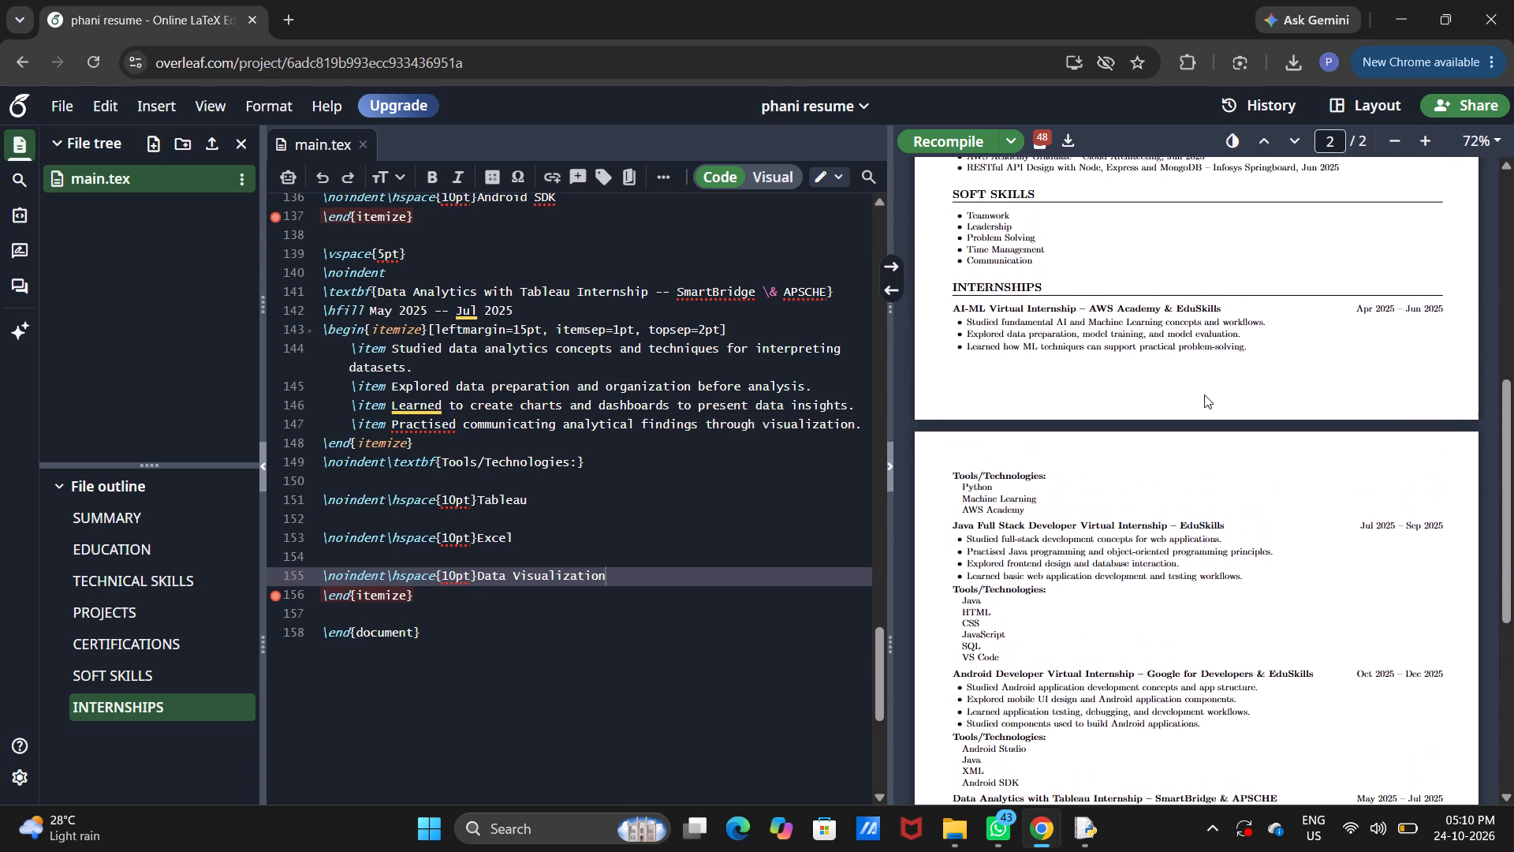
scroll(1204, 394, "down", 1)
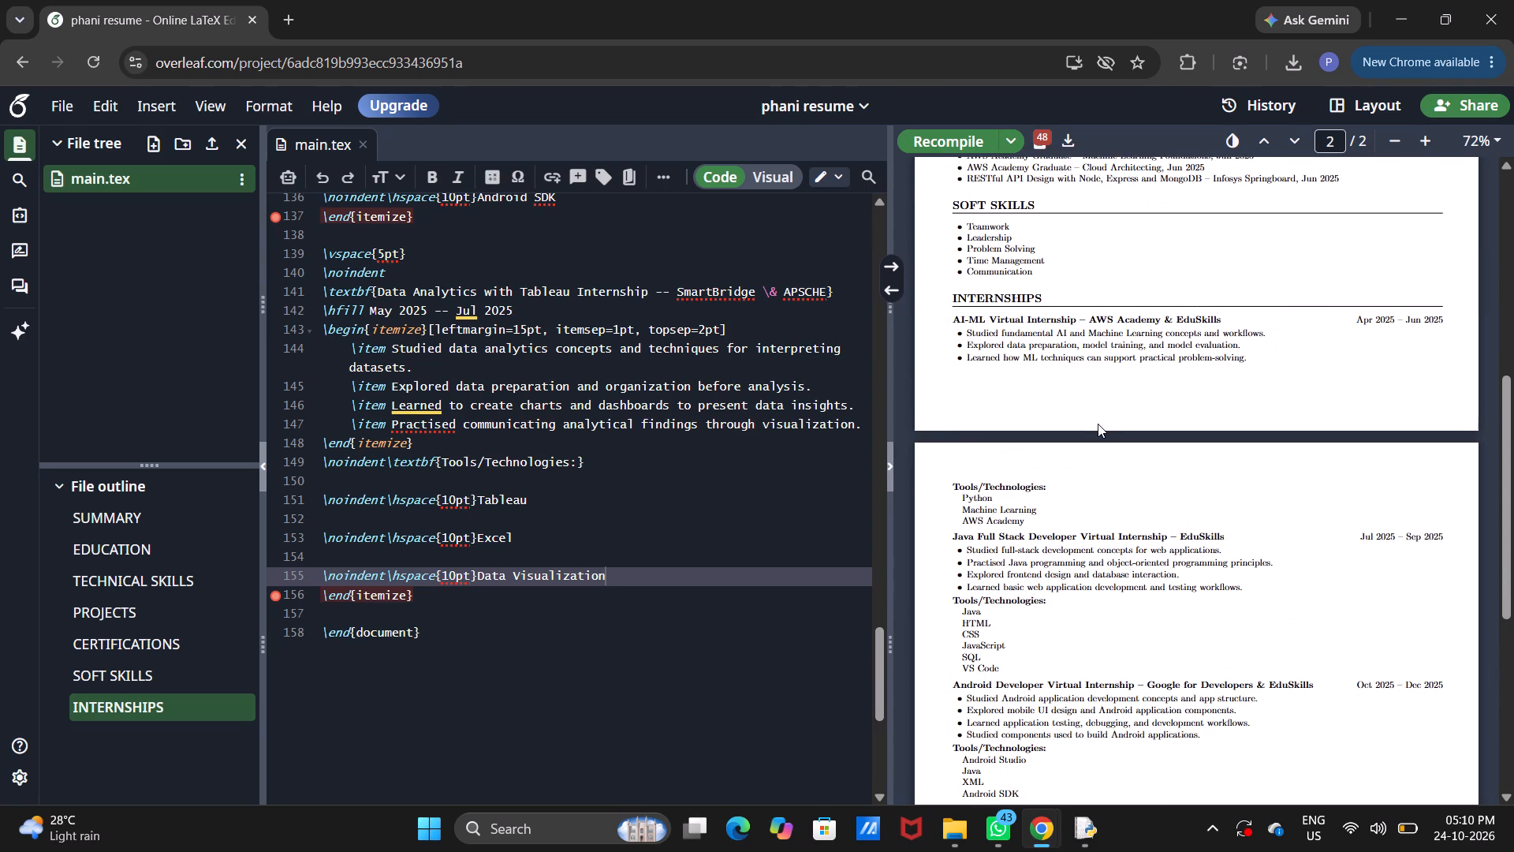
scroll(1098, 424, "down", 1)
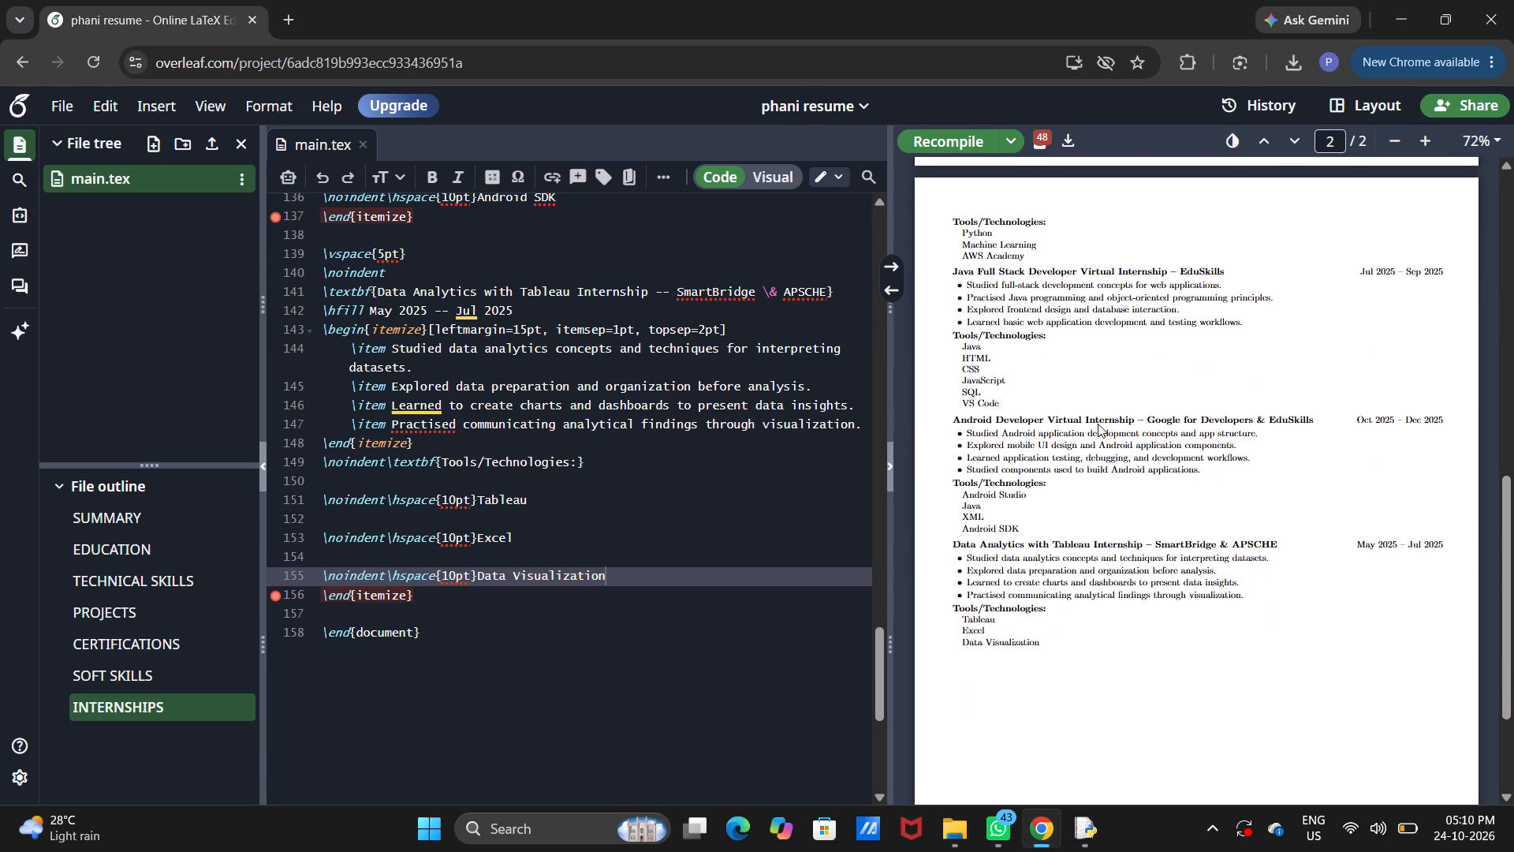
scroll(1098, 424, "down", 2)
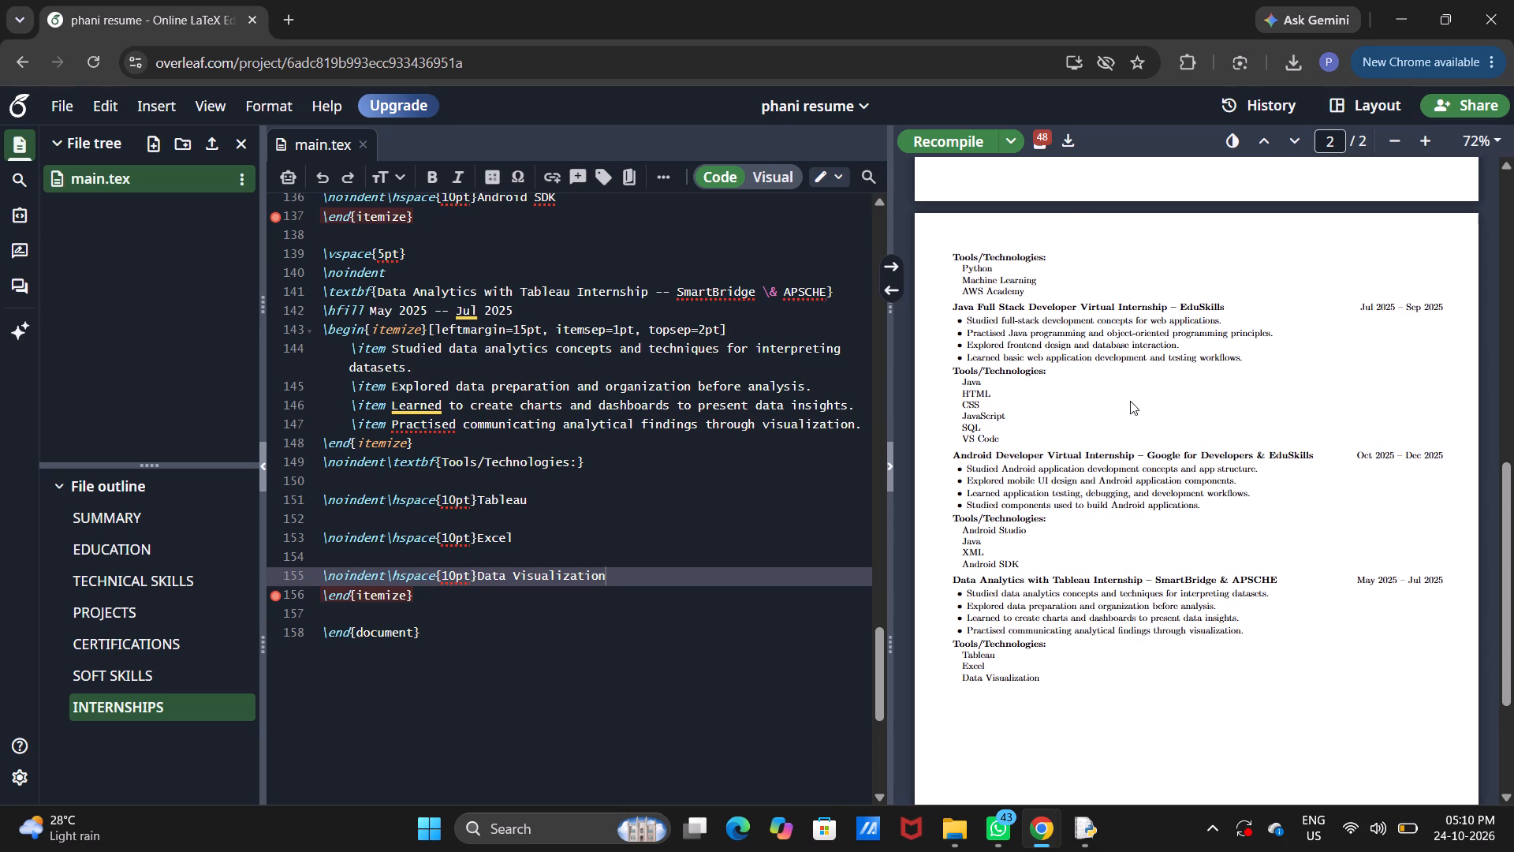
Download the recompiled resume as a PDF.
left_click(1068, 133)
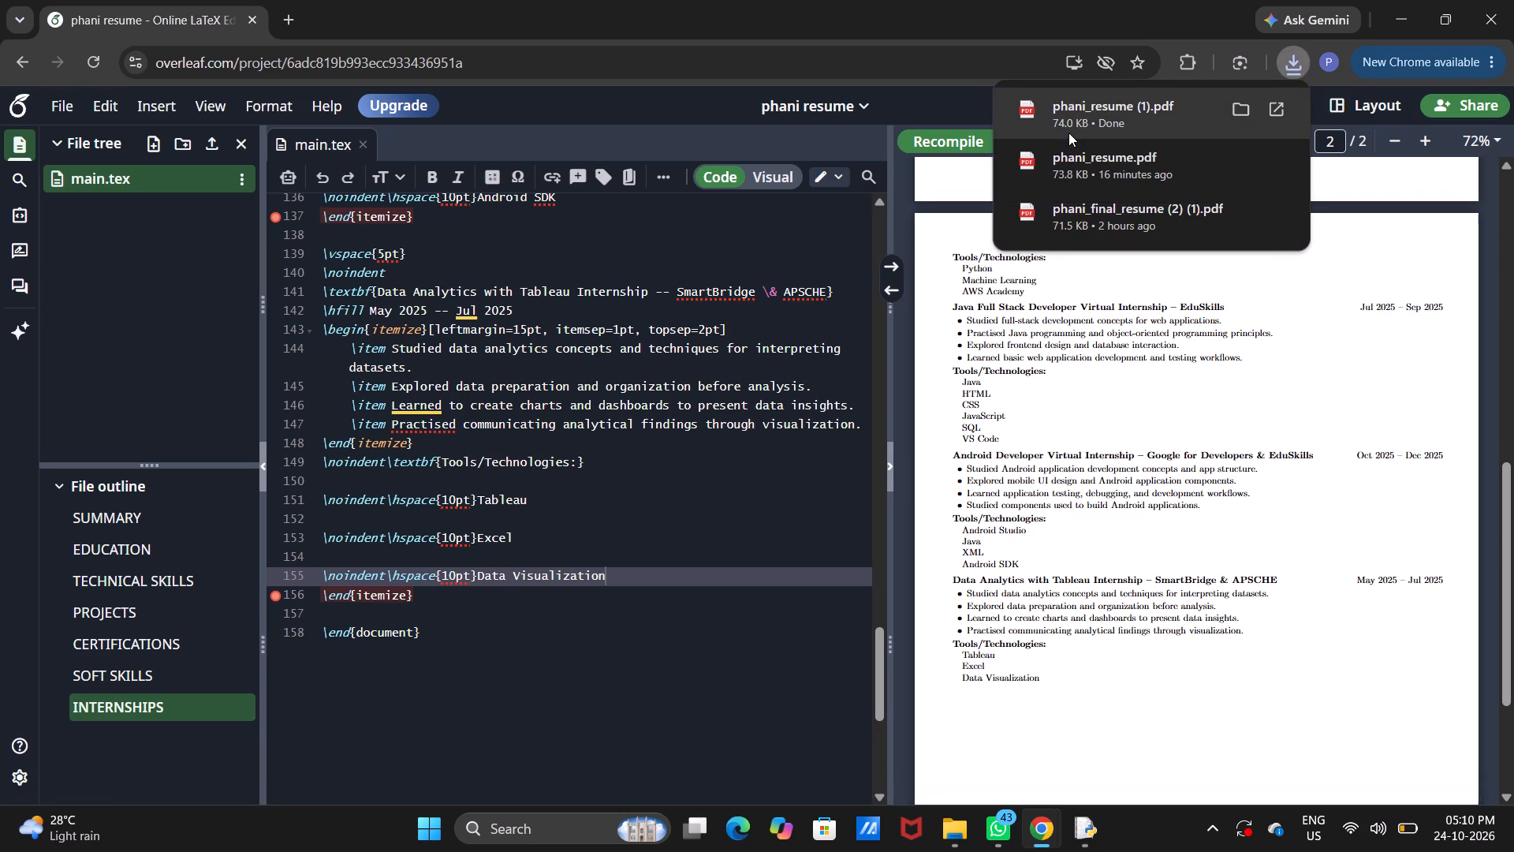
Switch to File Explorer, refresh the Downloads folder and select the newly downloaded phani_resume (1) PDF to bring up its file options.
key("alt+Tab")
key("alt+Tab")
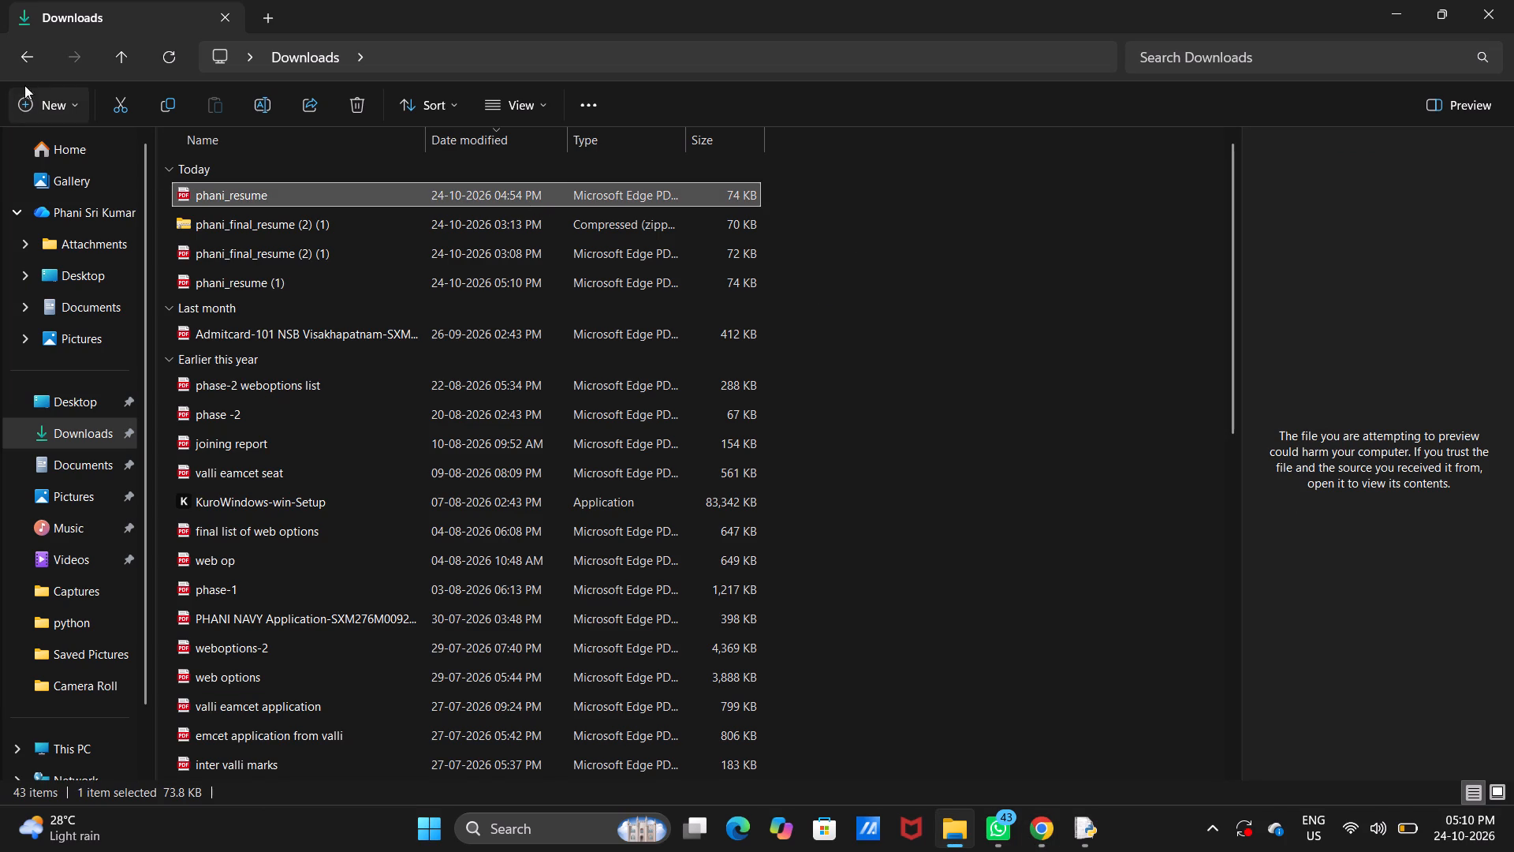
left_click(163, 62)
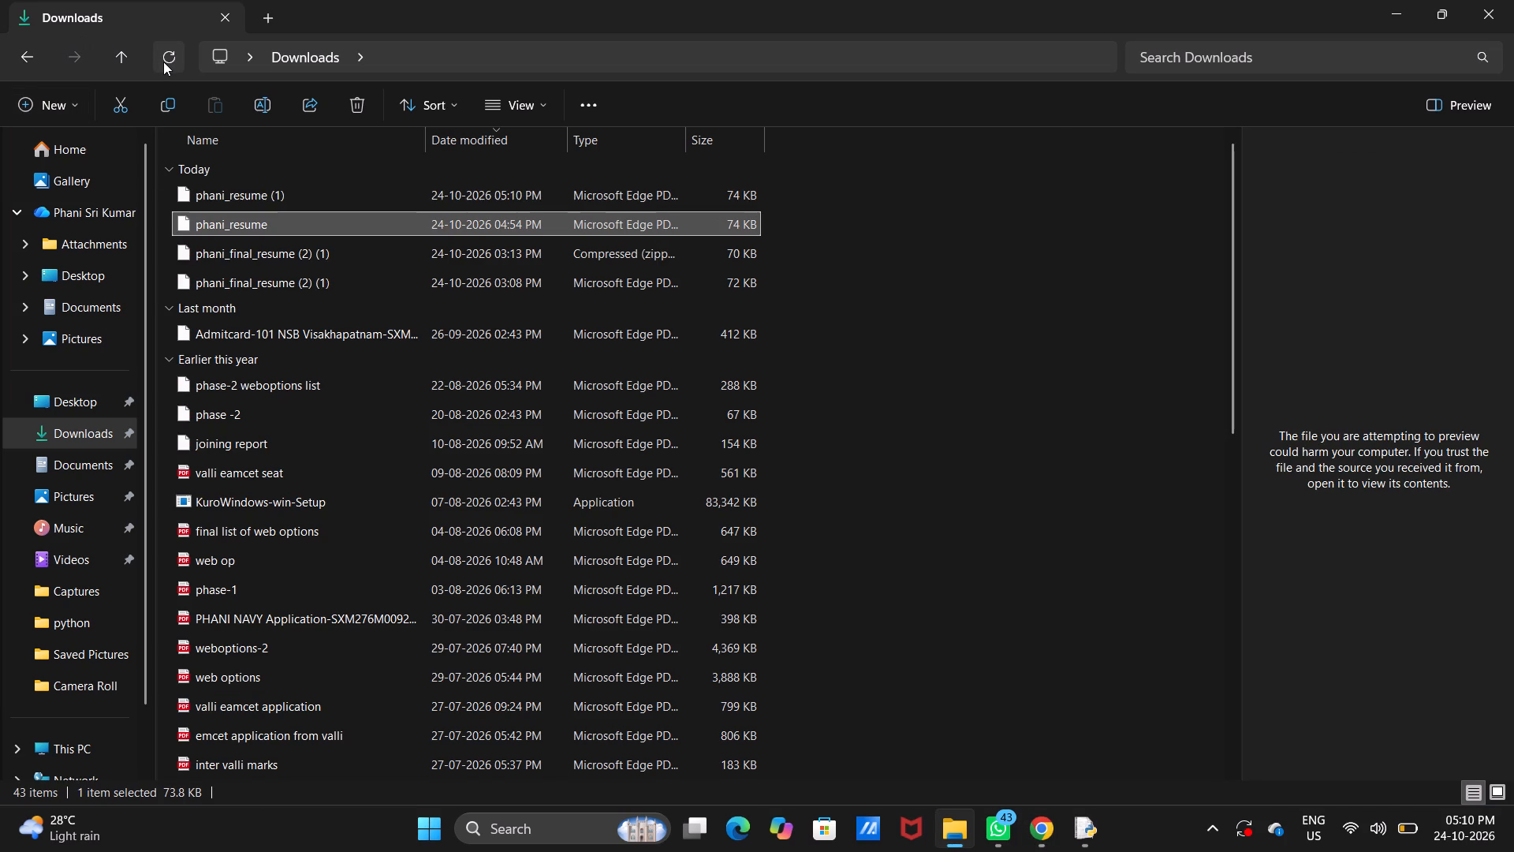
right_click(282, 185)
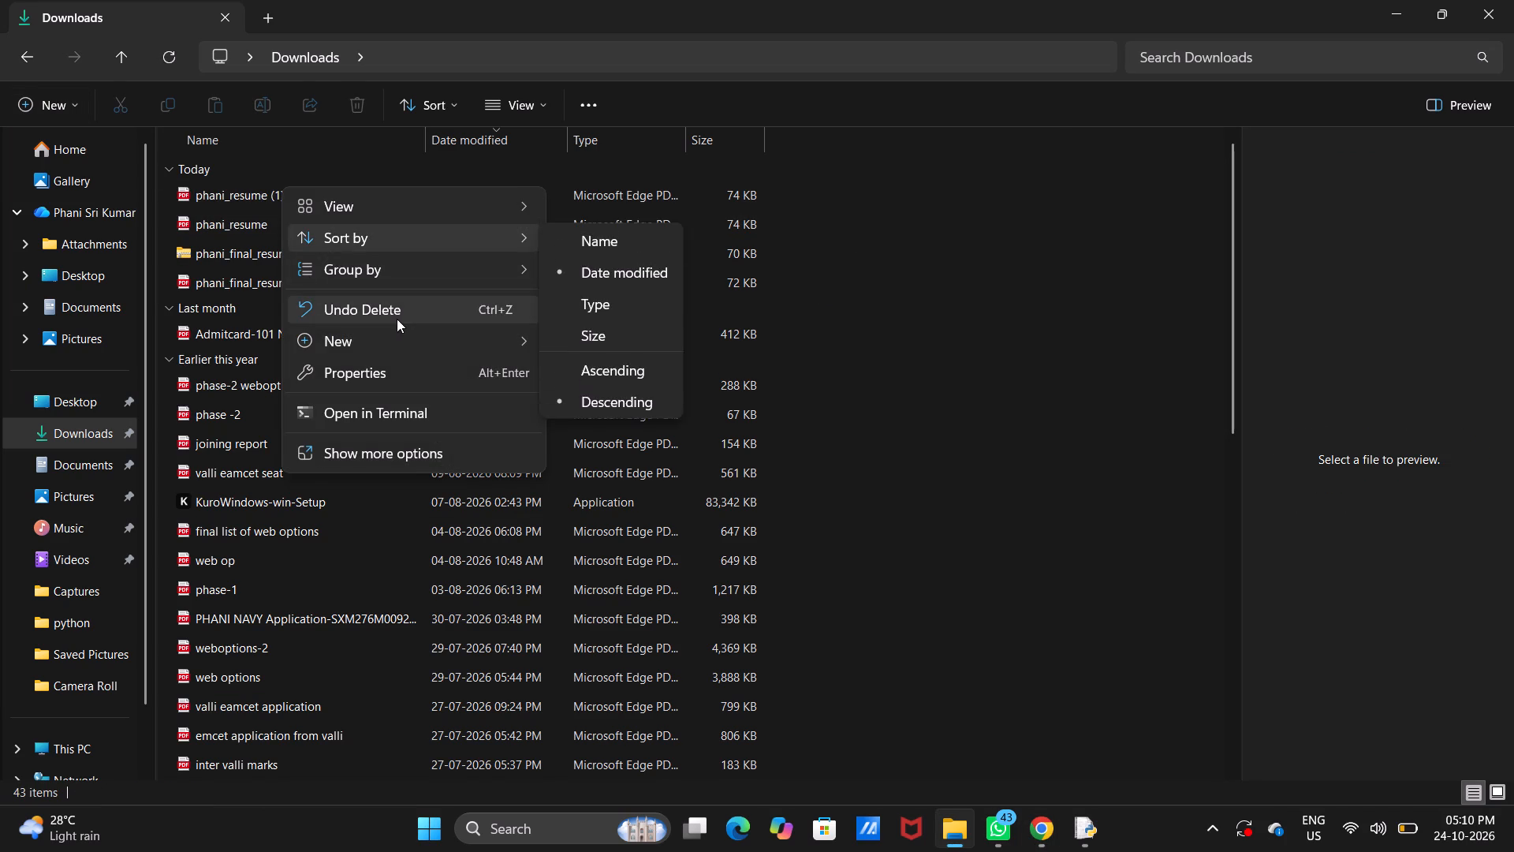
left_click(237, 189)
right_click(237, 189)
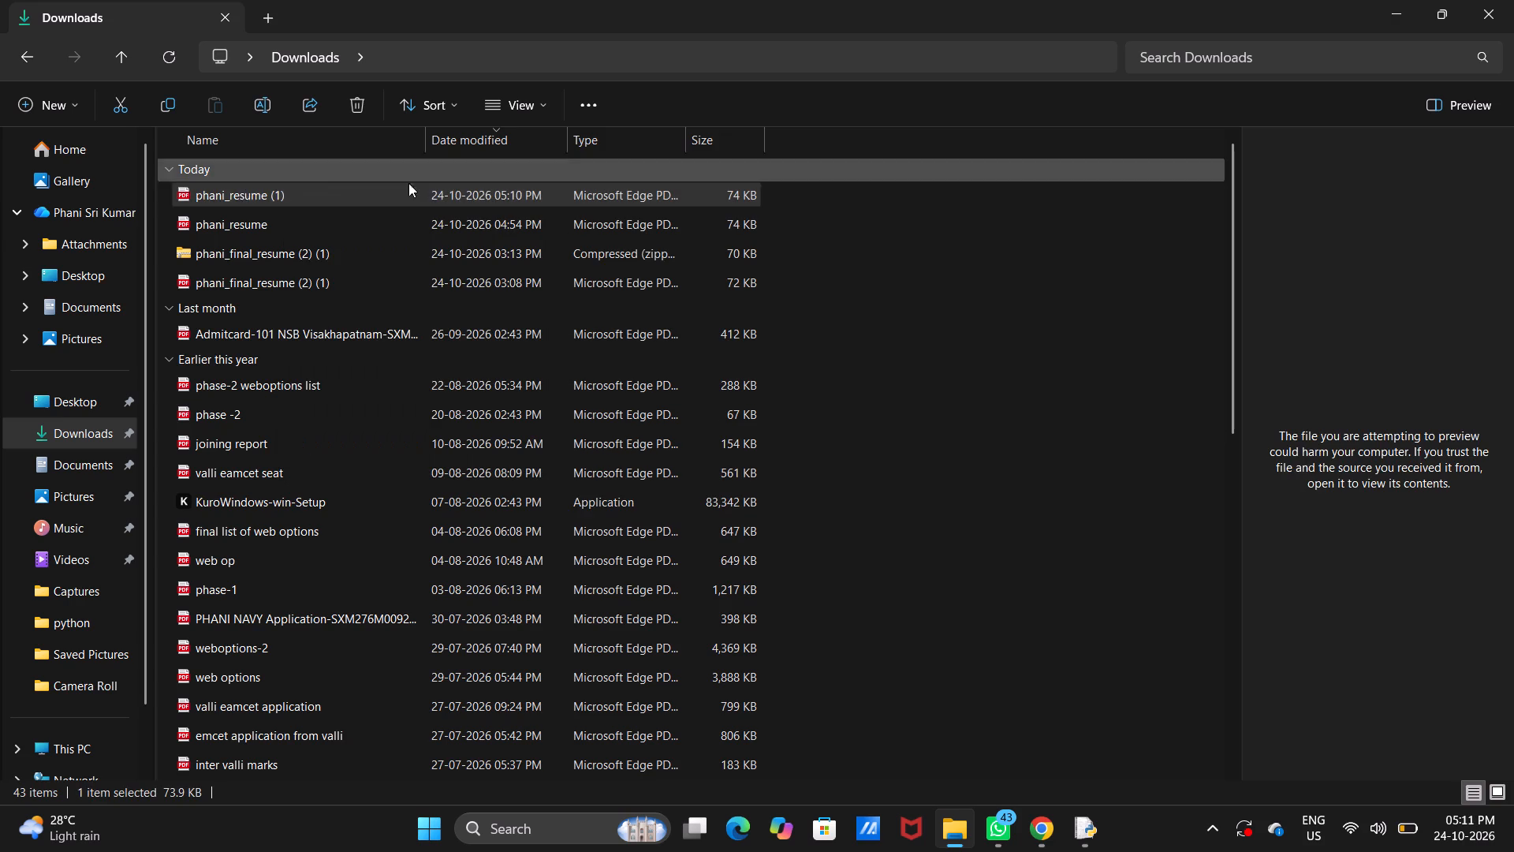
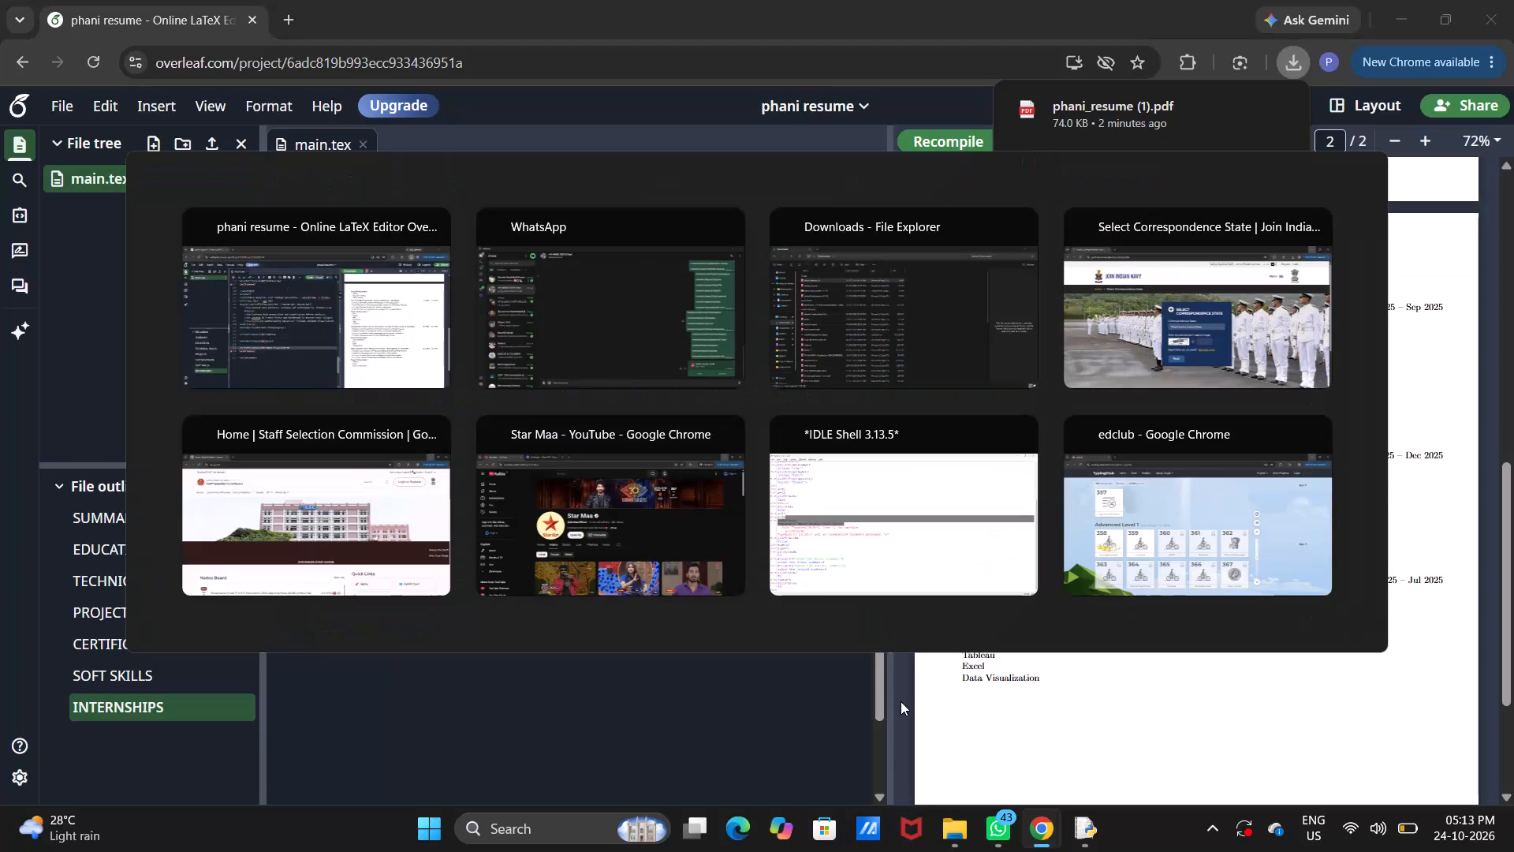
Switch to File Explorer, delete the older phani_resume and phani_final_resume (2) (1) PDFs from Downloads, and close the window.
key("alt+Tab")
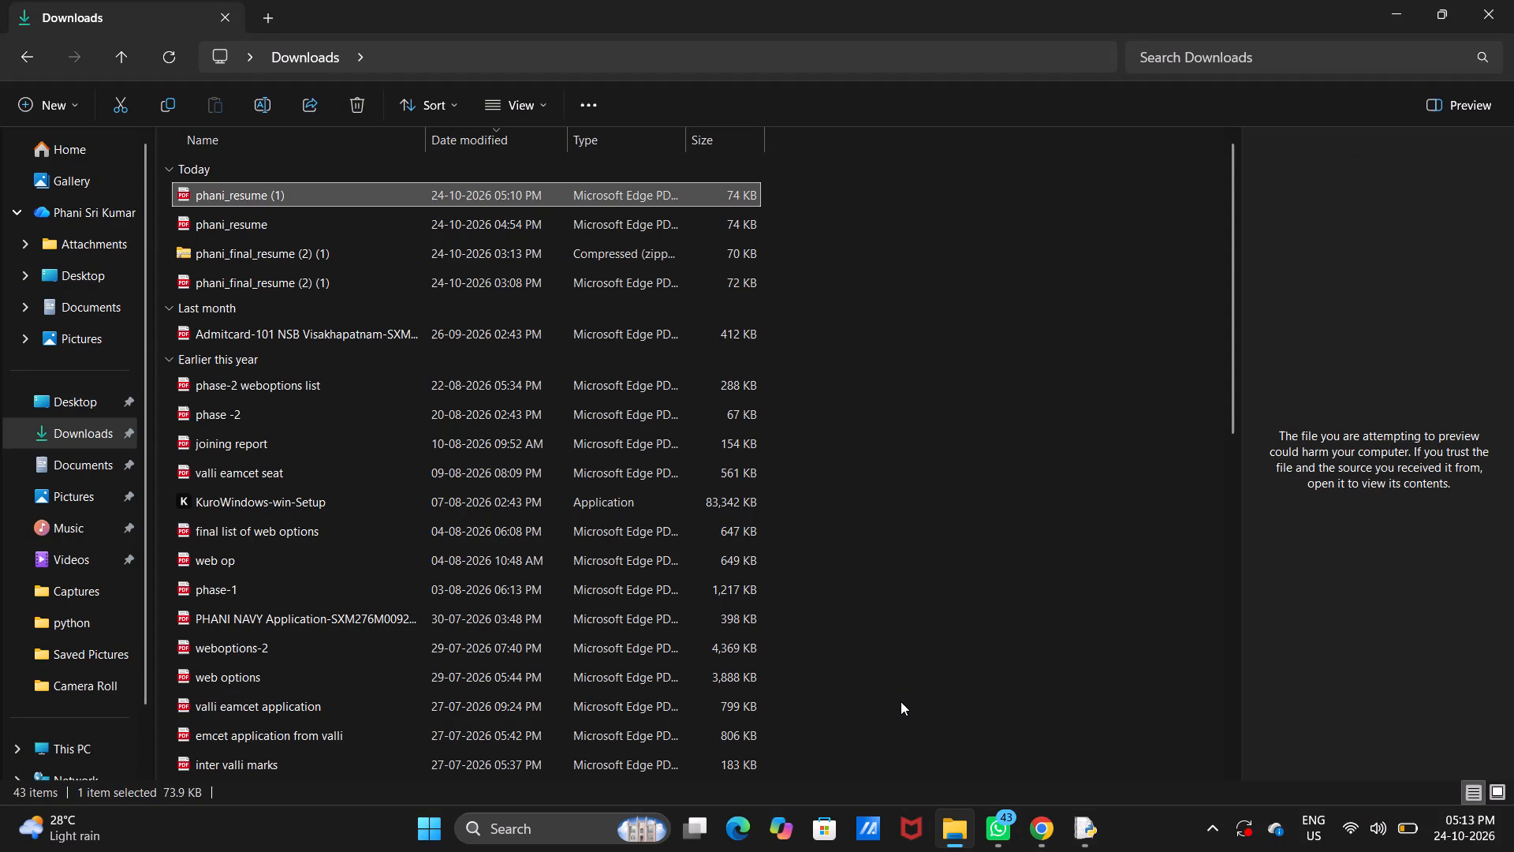
left_click(401, 226)
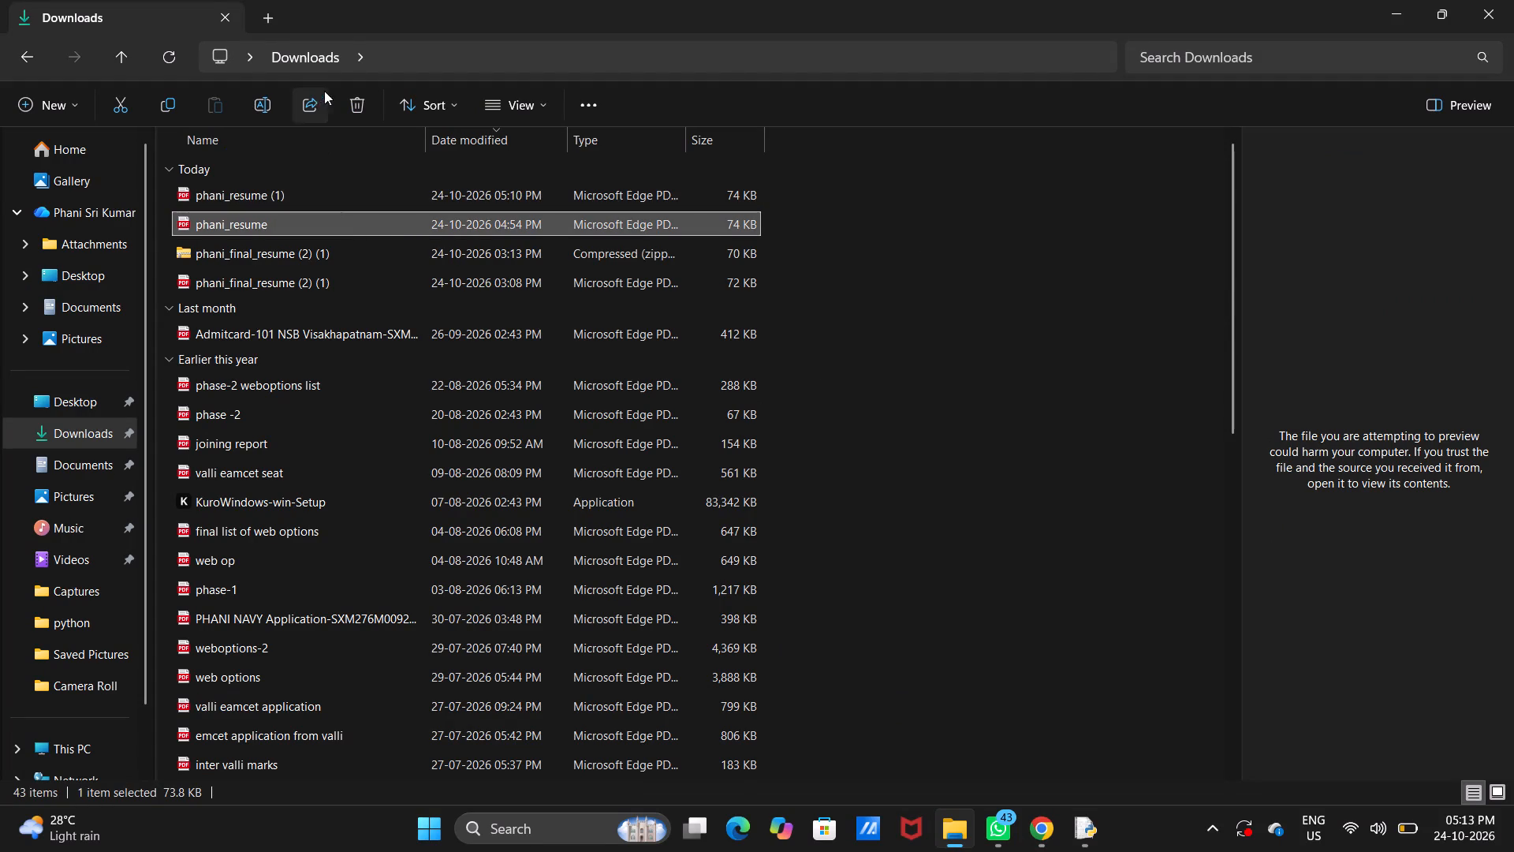
left_click(349, 102)
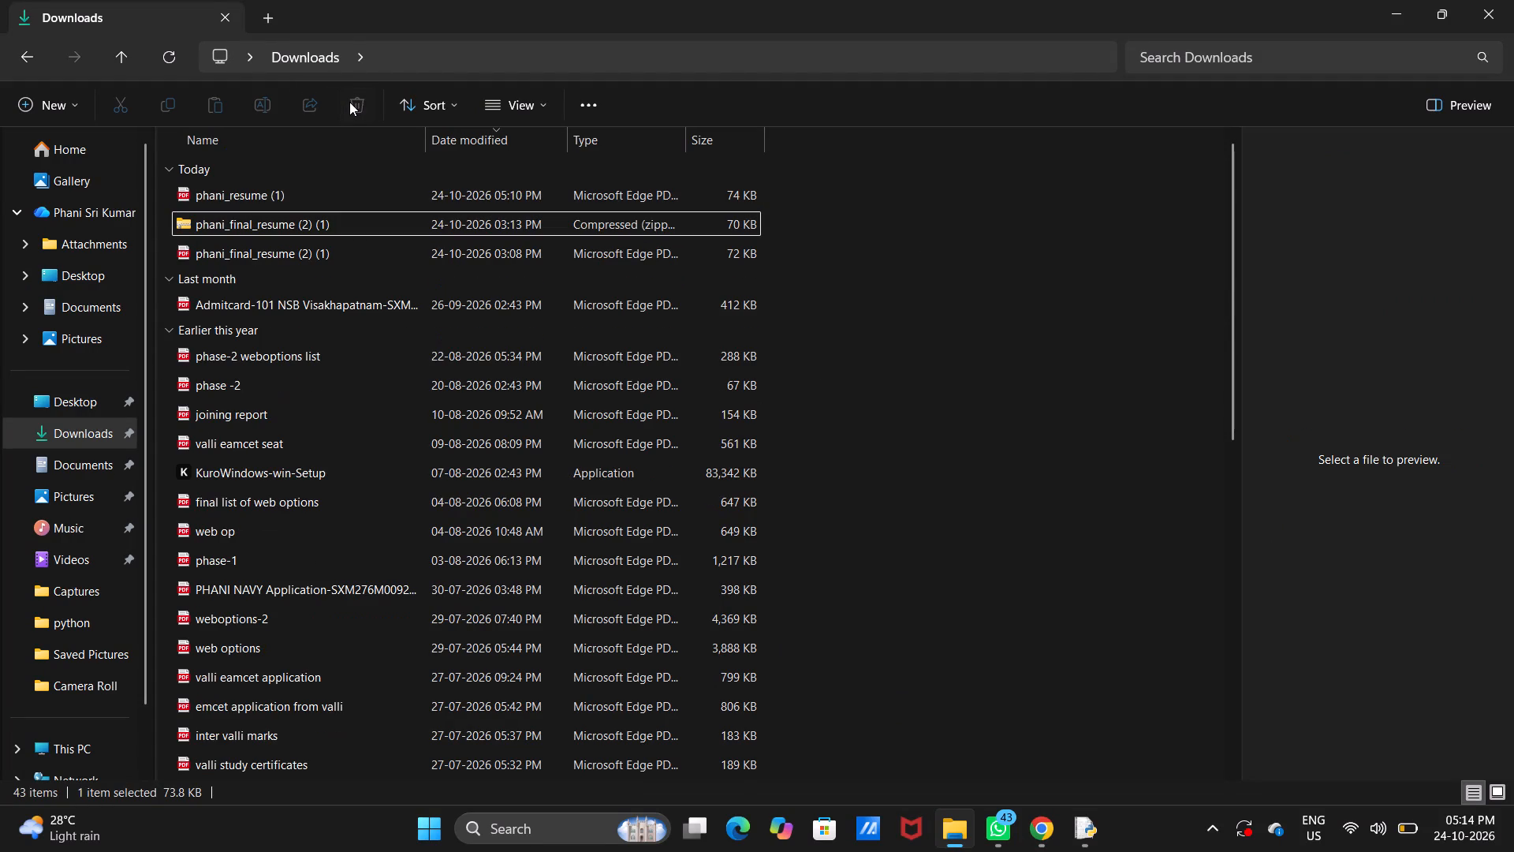
left_click(304, 251)
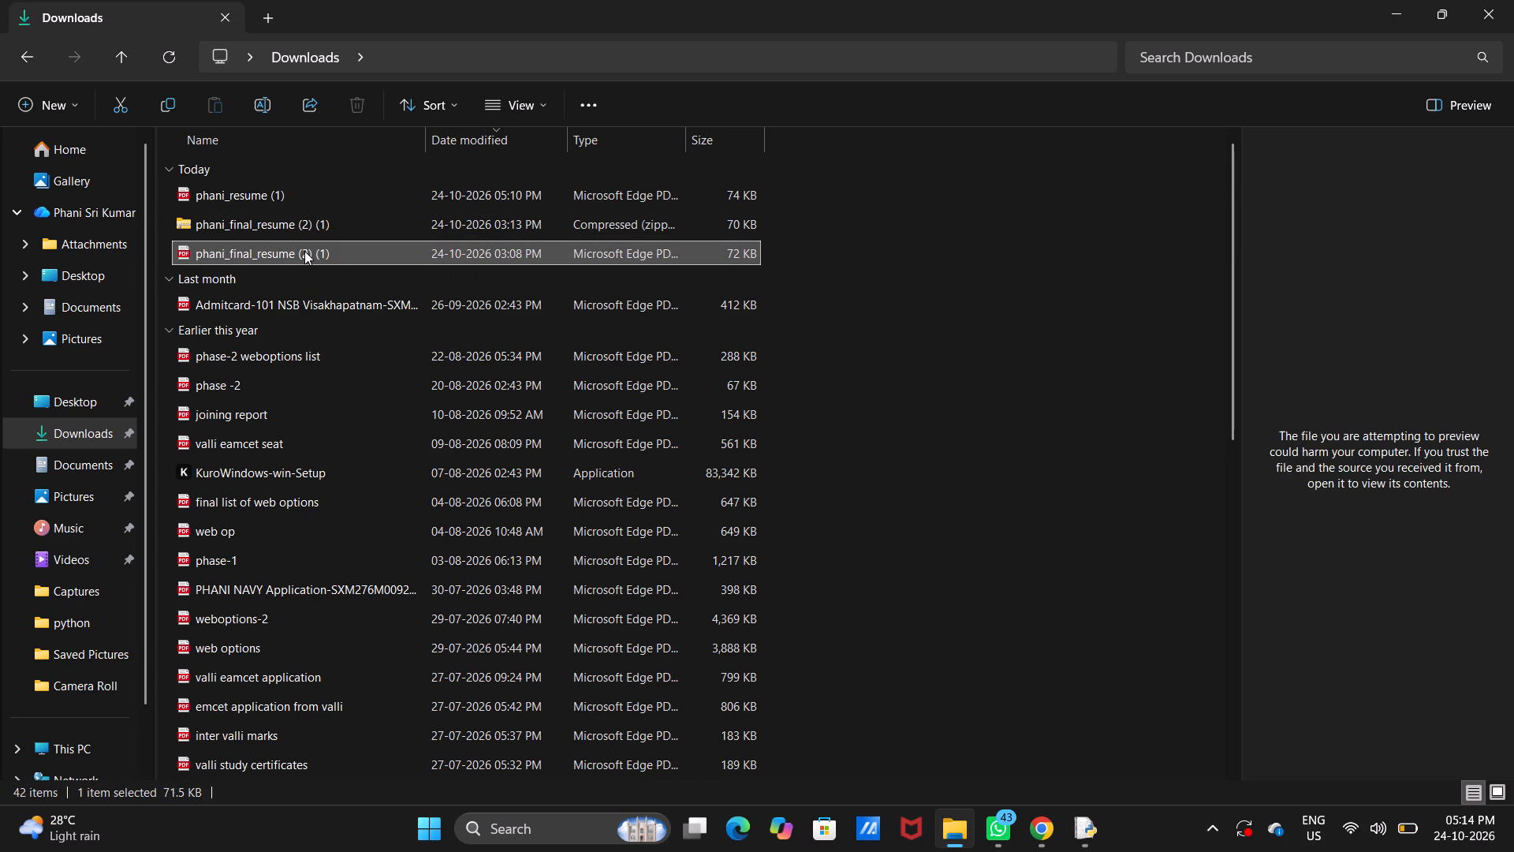
left_click(364, 109)
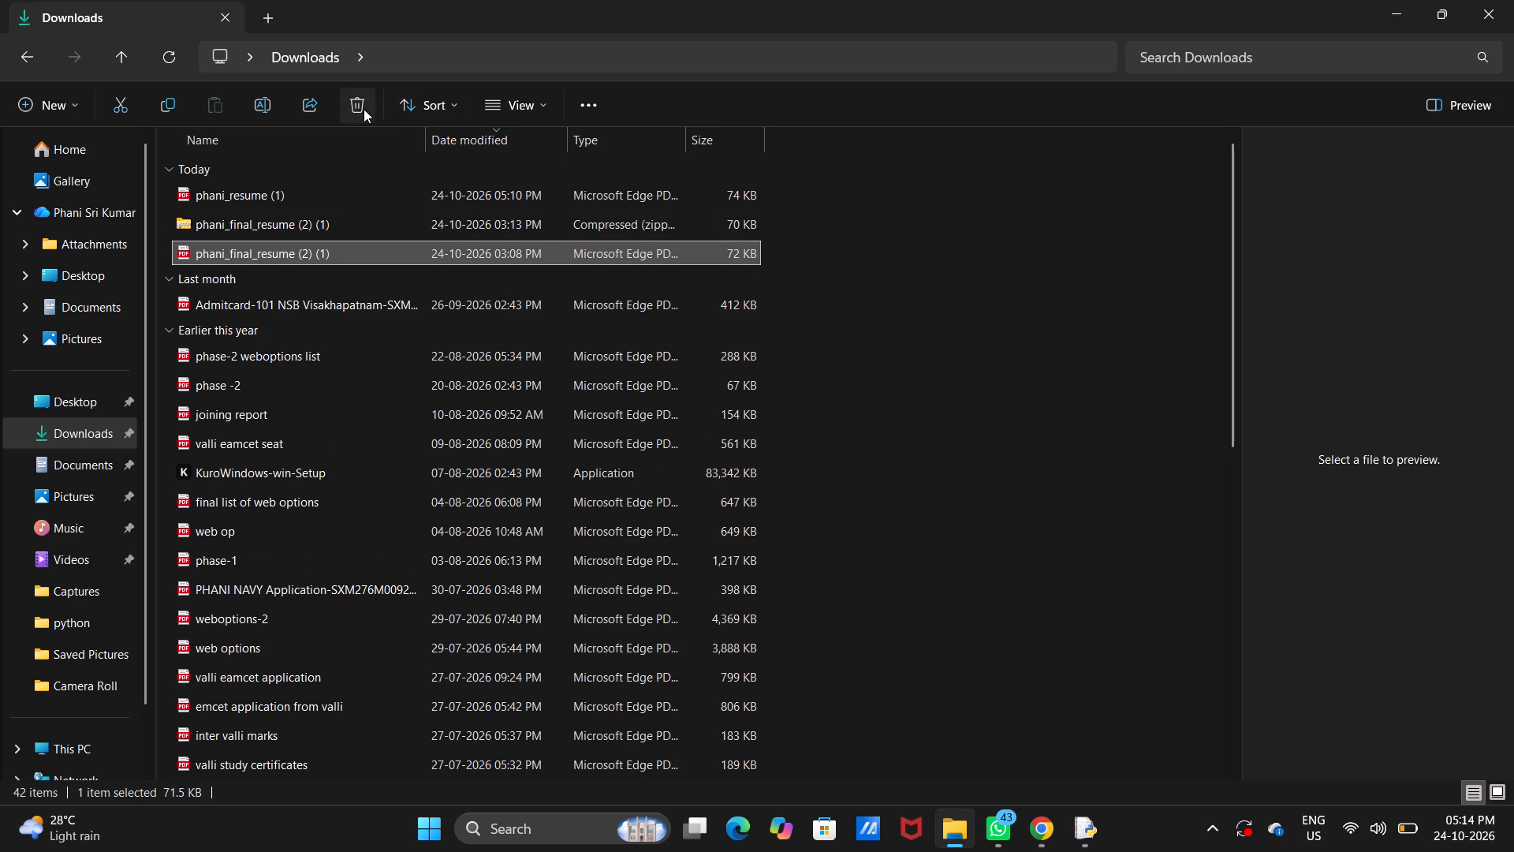
left_click(1511, 0)
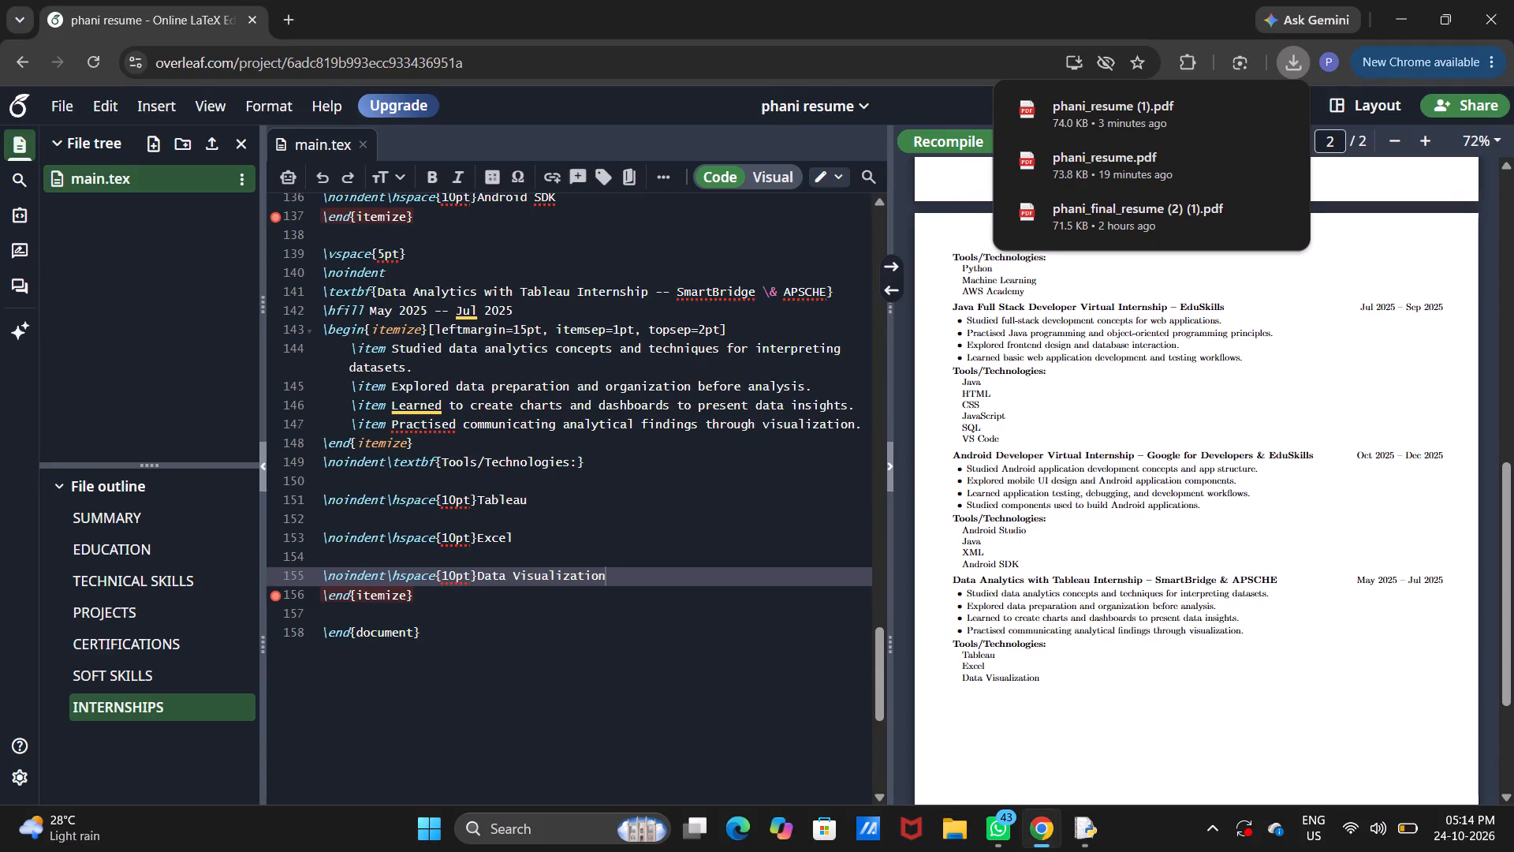
Look back through main.tex up to its preamble and return to the Overleaf project list.
scroll(497, 682, "up", 4)
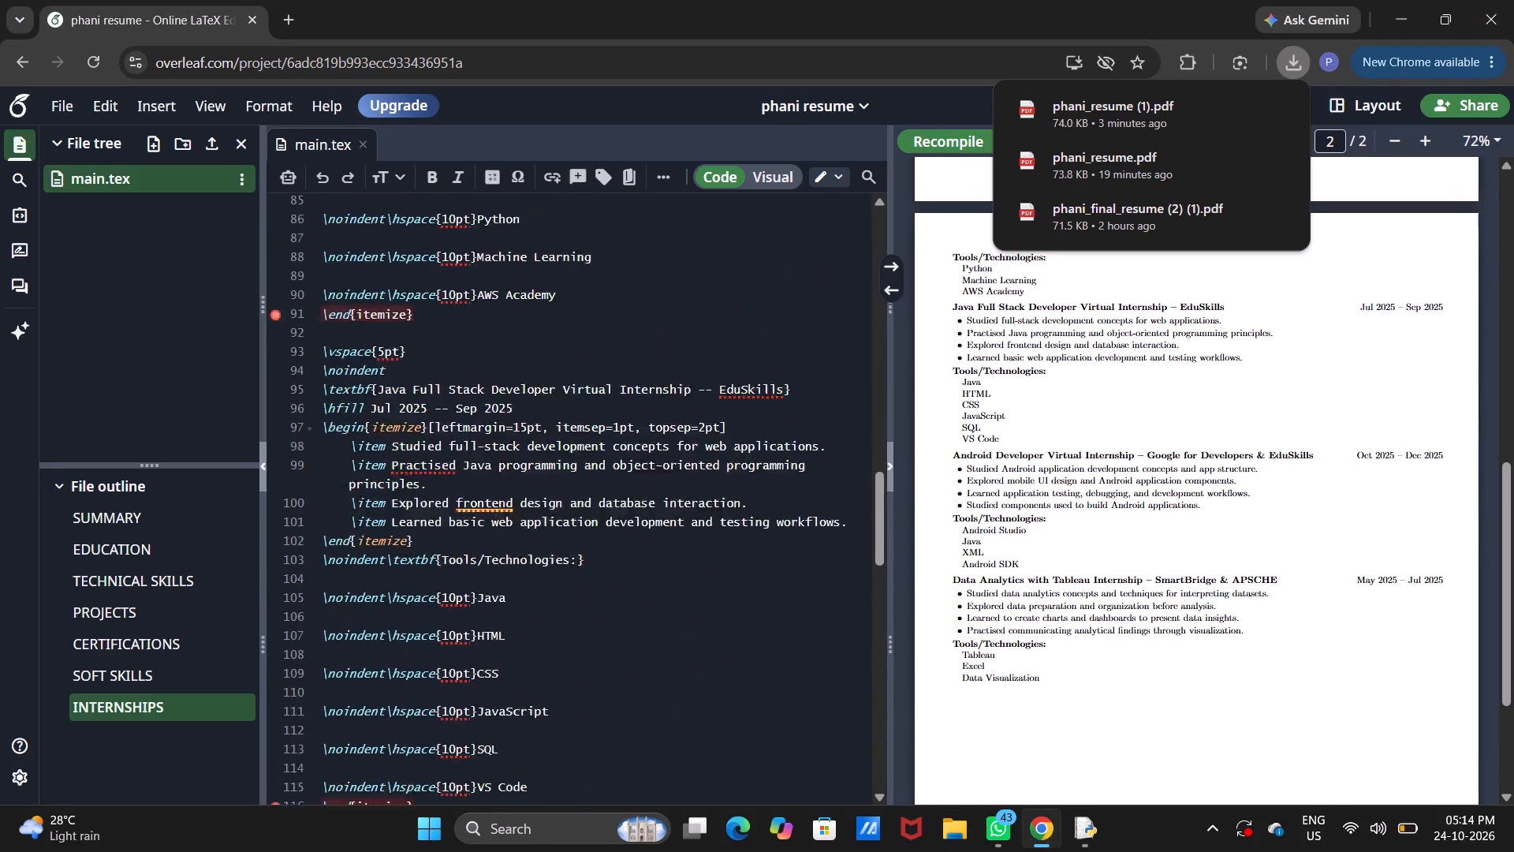
scroll(497, 682, "up", 15)
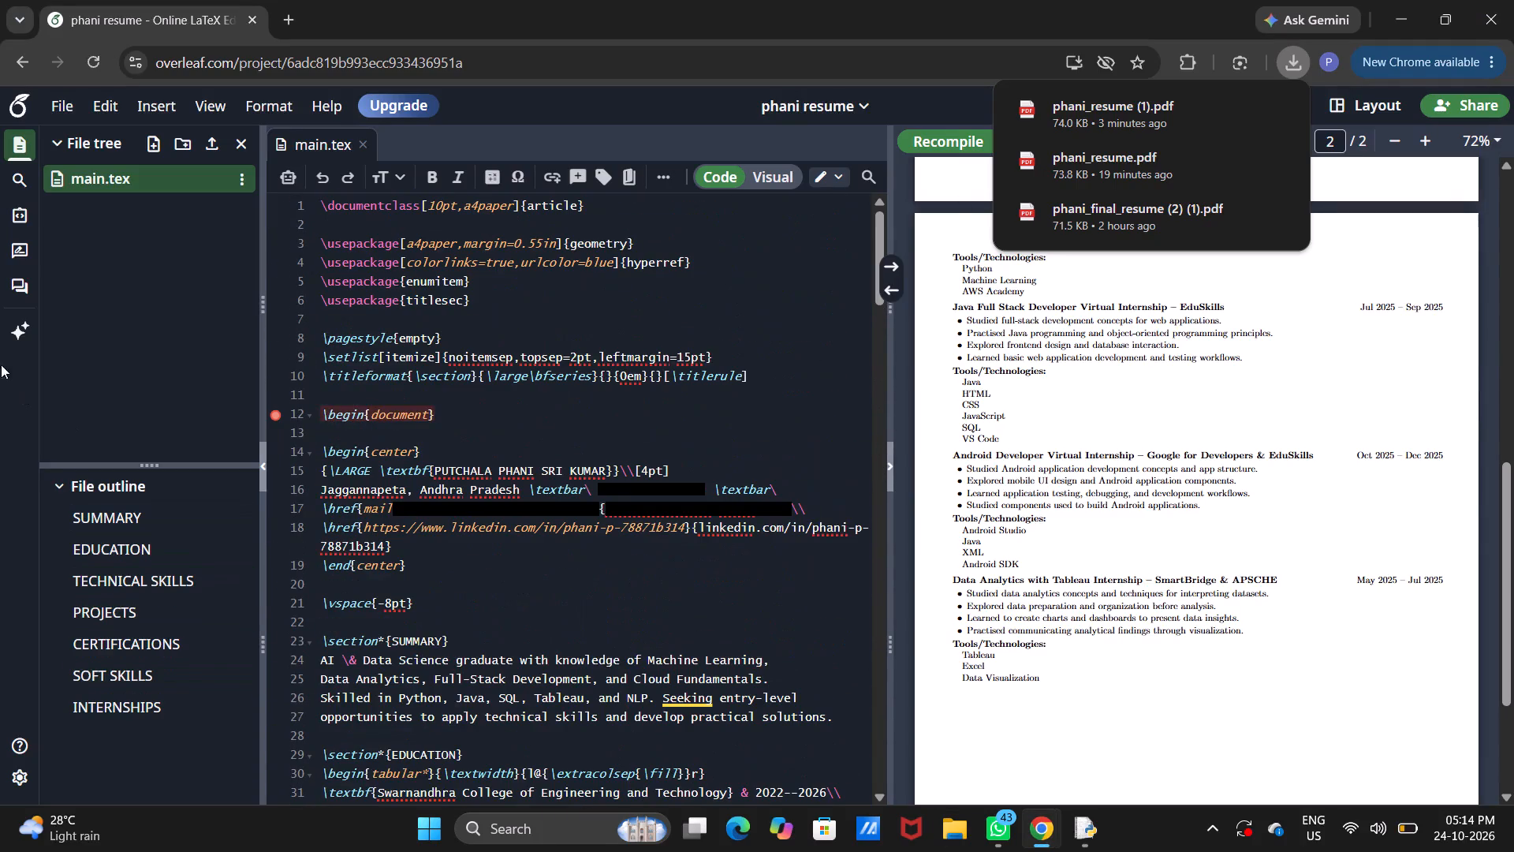
left_click(22, 65)
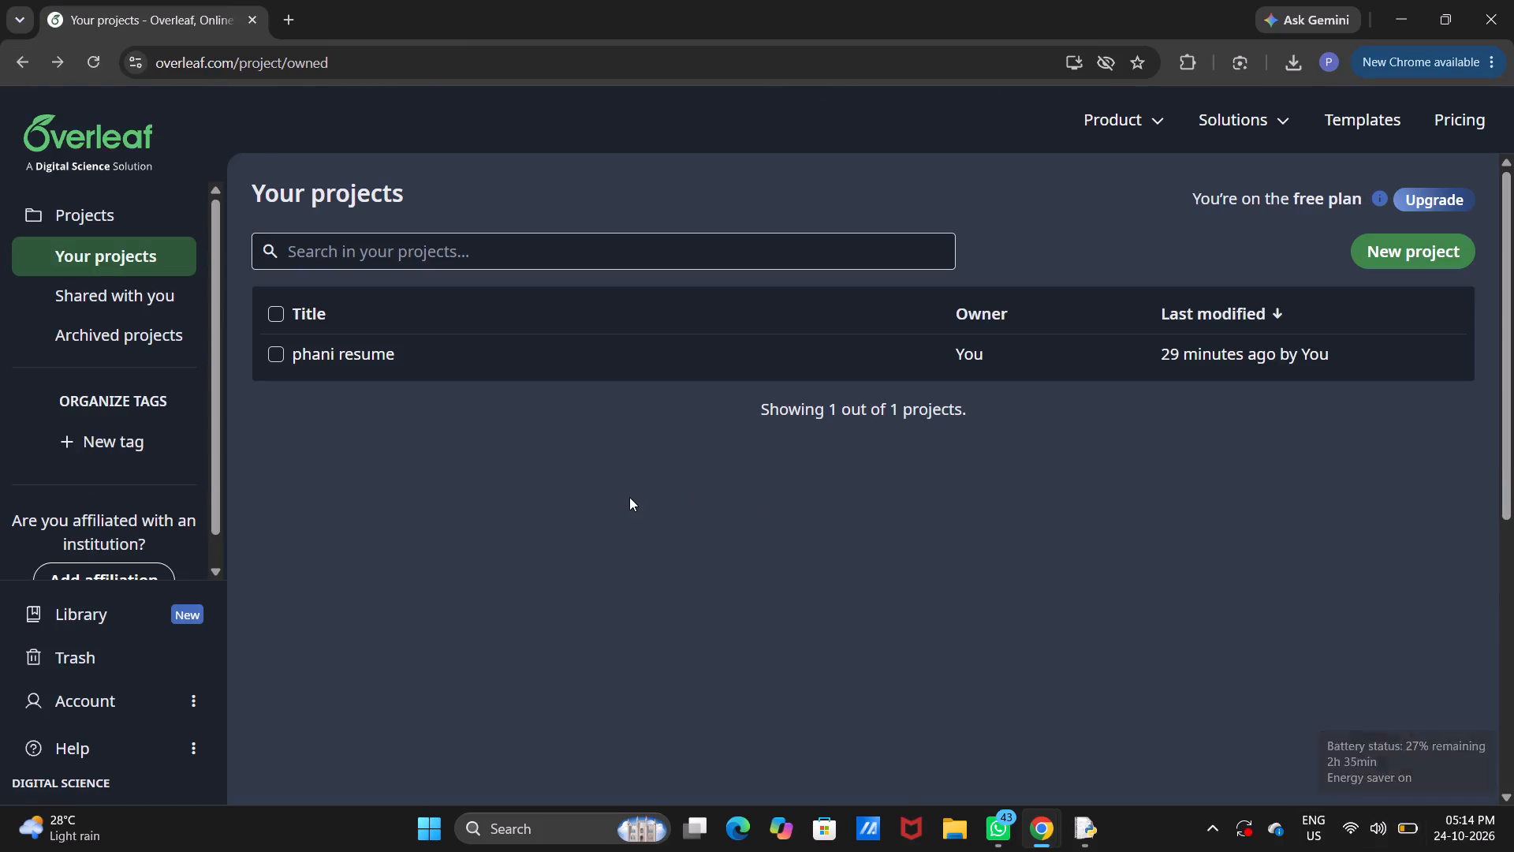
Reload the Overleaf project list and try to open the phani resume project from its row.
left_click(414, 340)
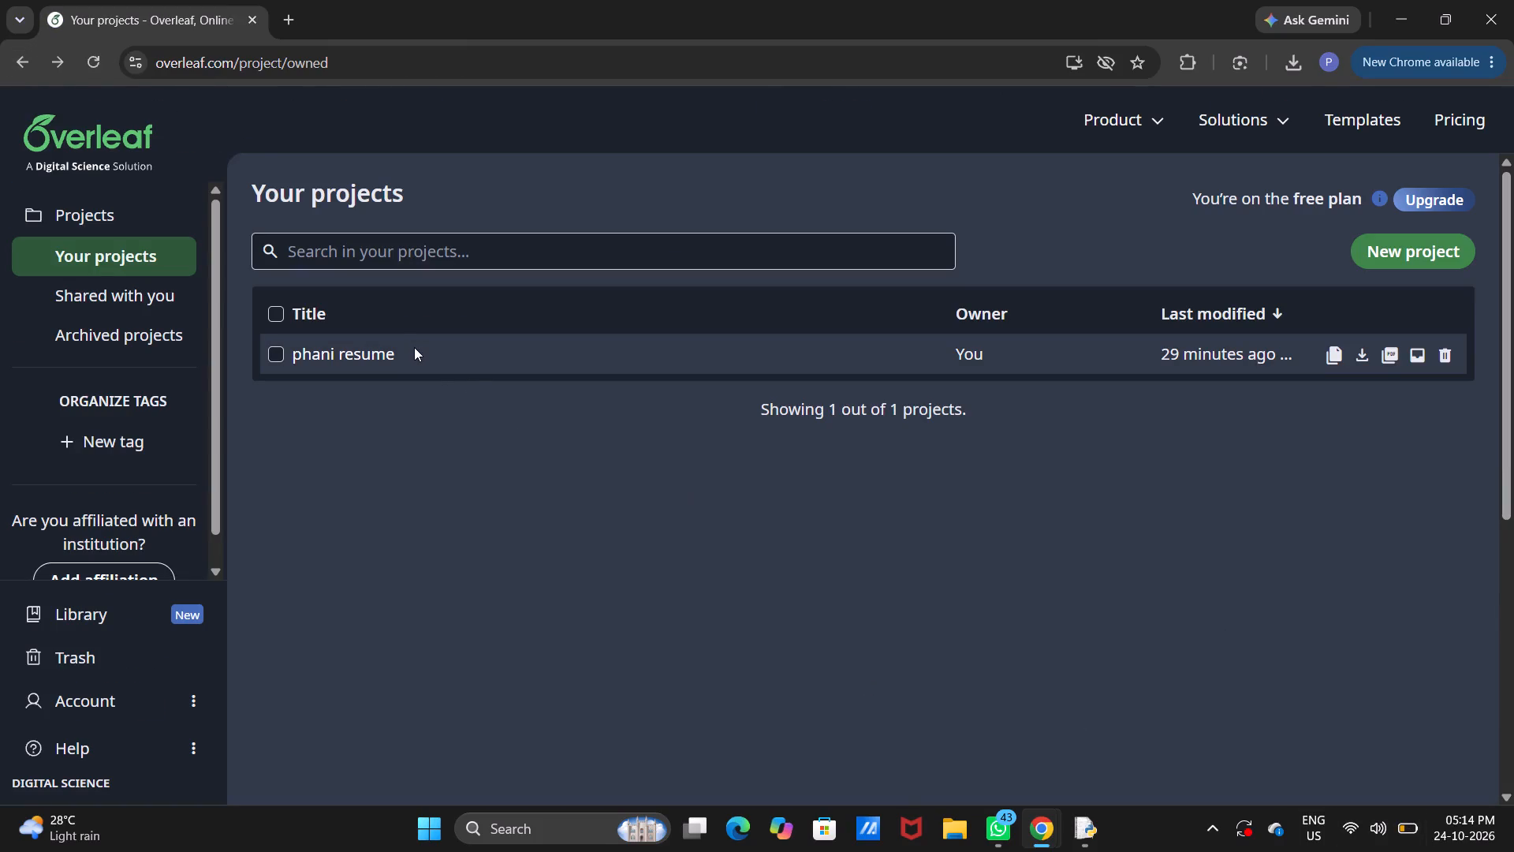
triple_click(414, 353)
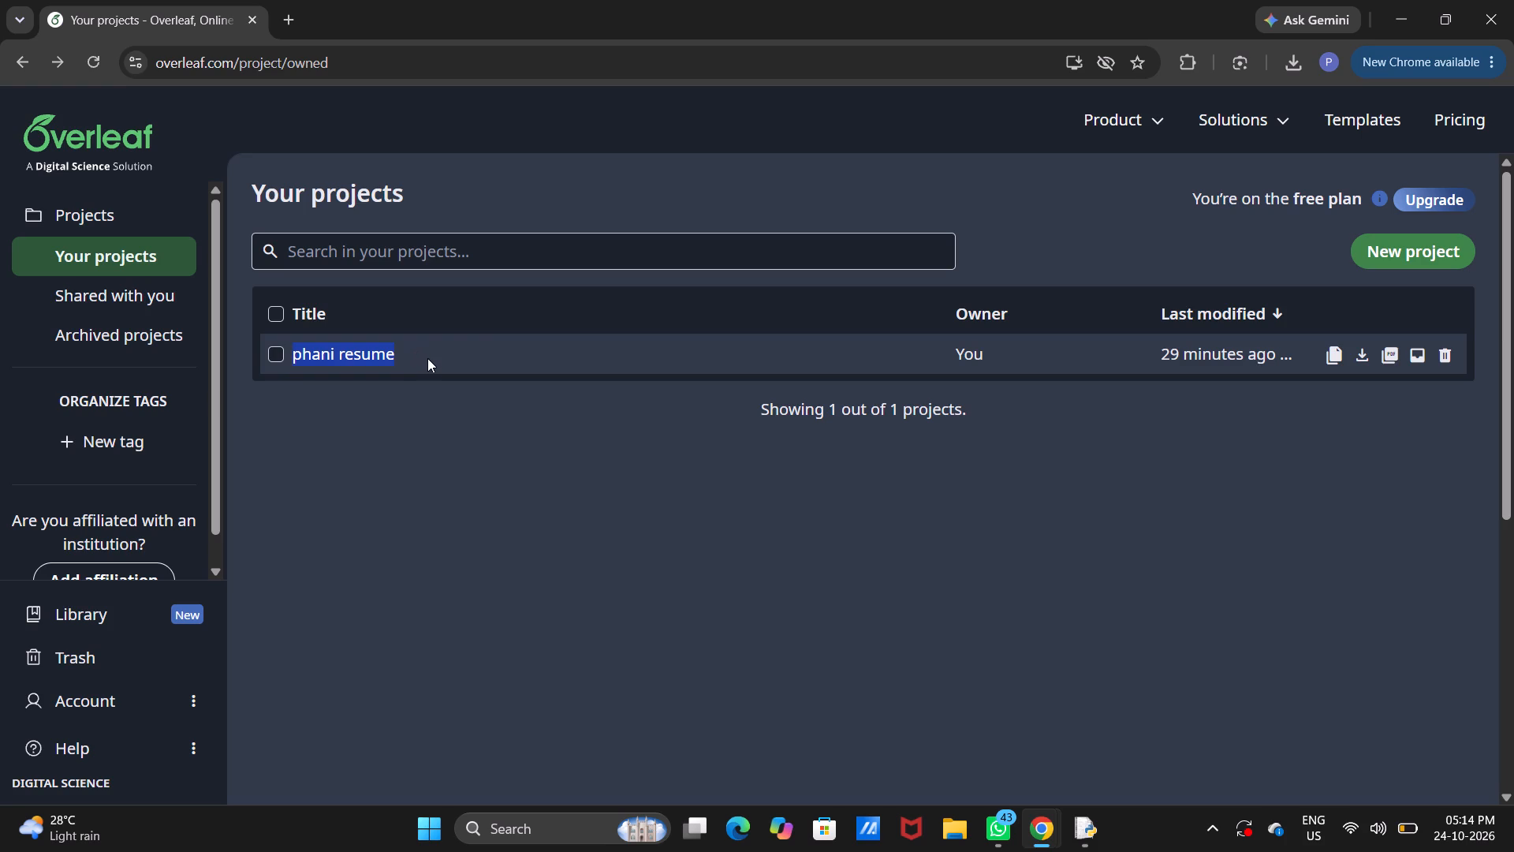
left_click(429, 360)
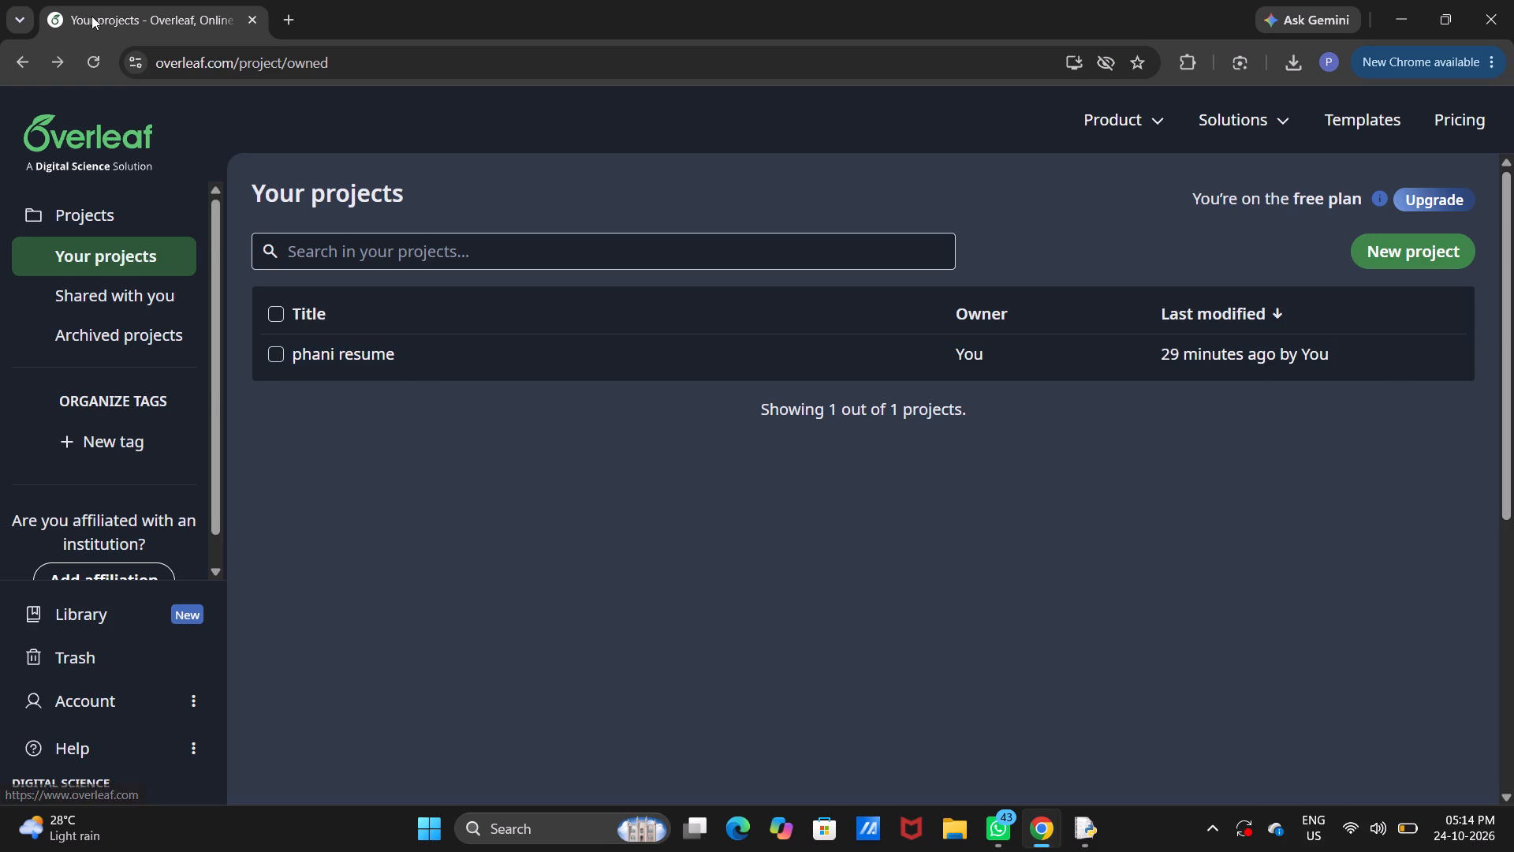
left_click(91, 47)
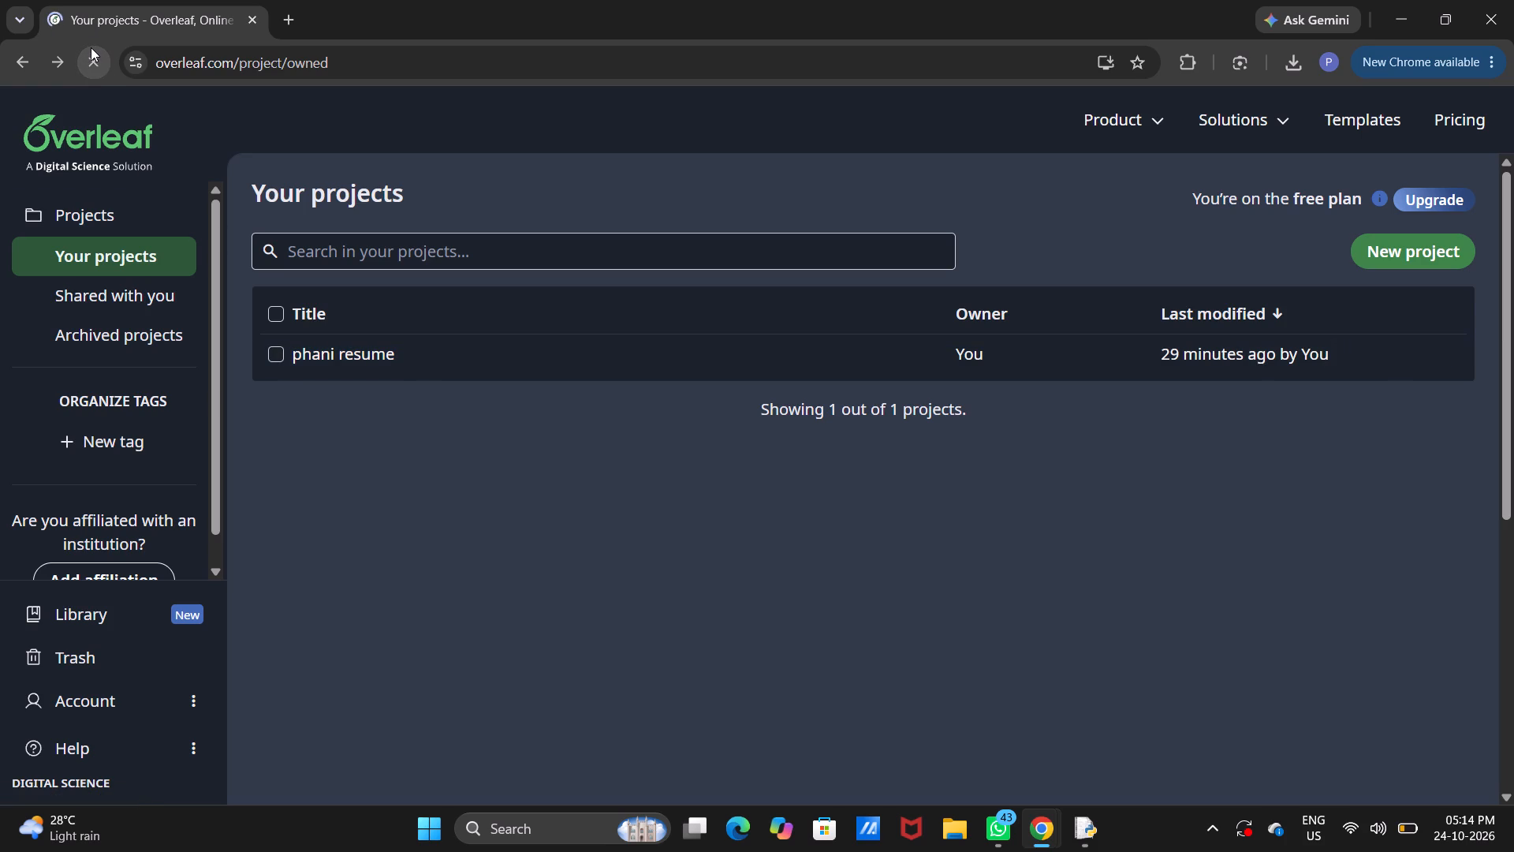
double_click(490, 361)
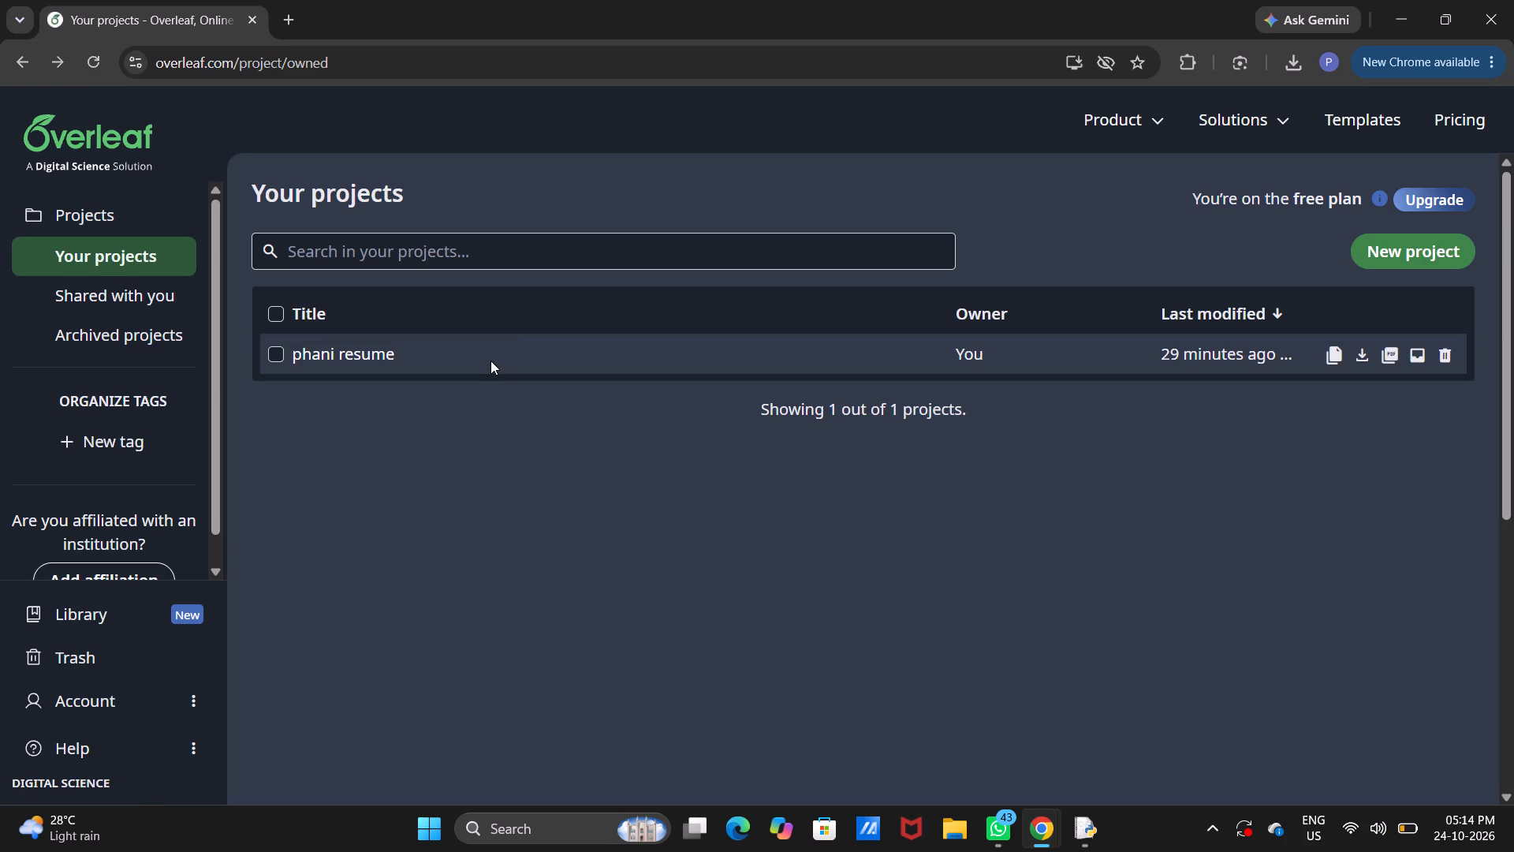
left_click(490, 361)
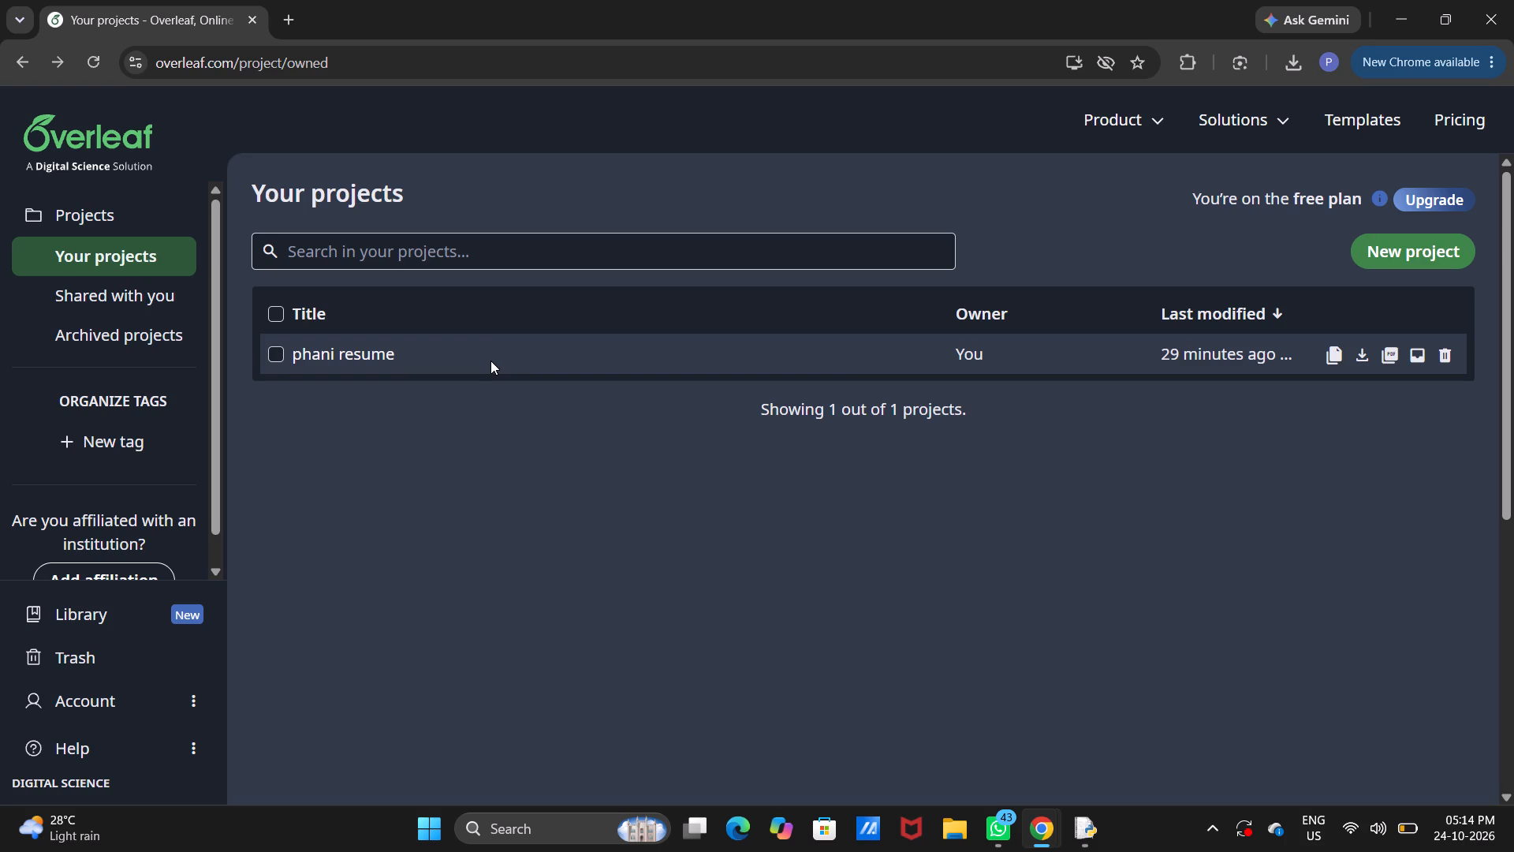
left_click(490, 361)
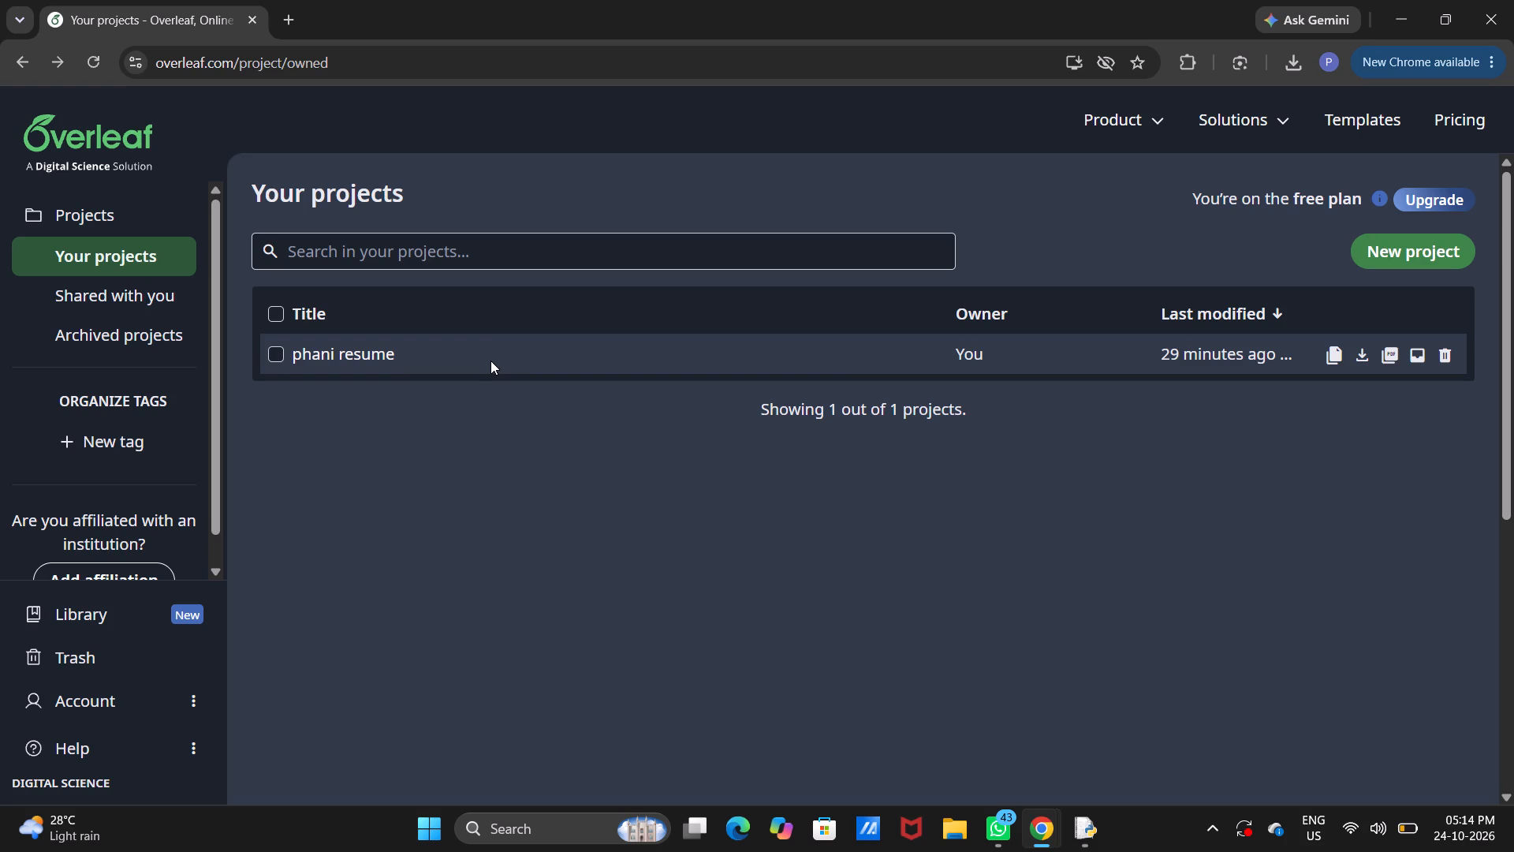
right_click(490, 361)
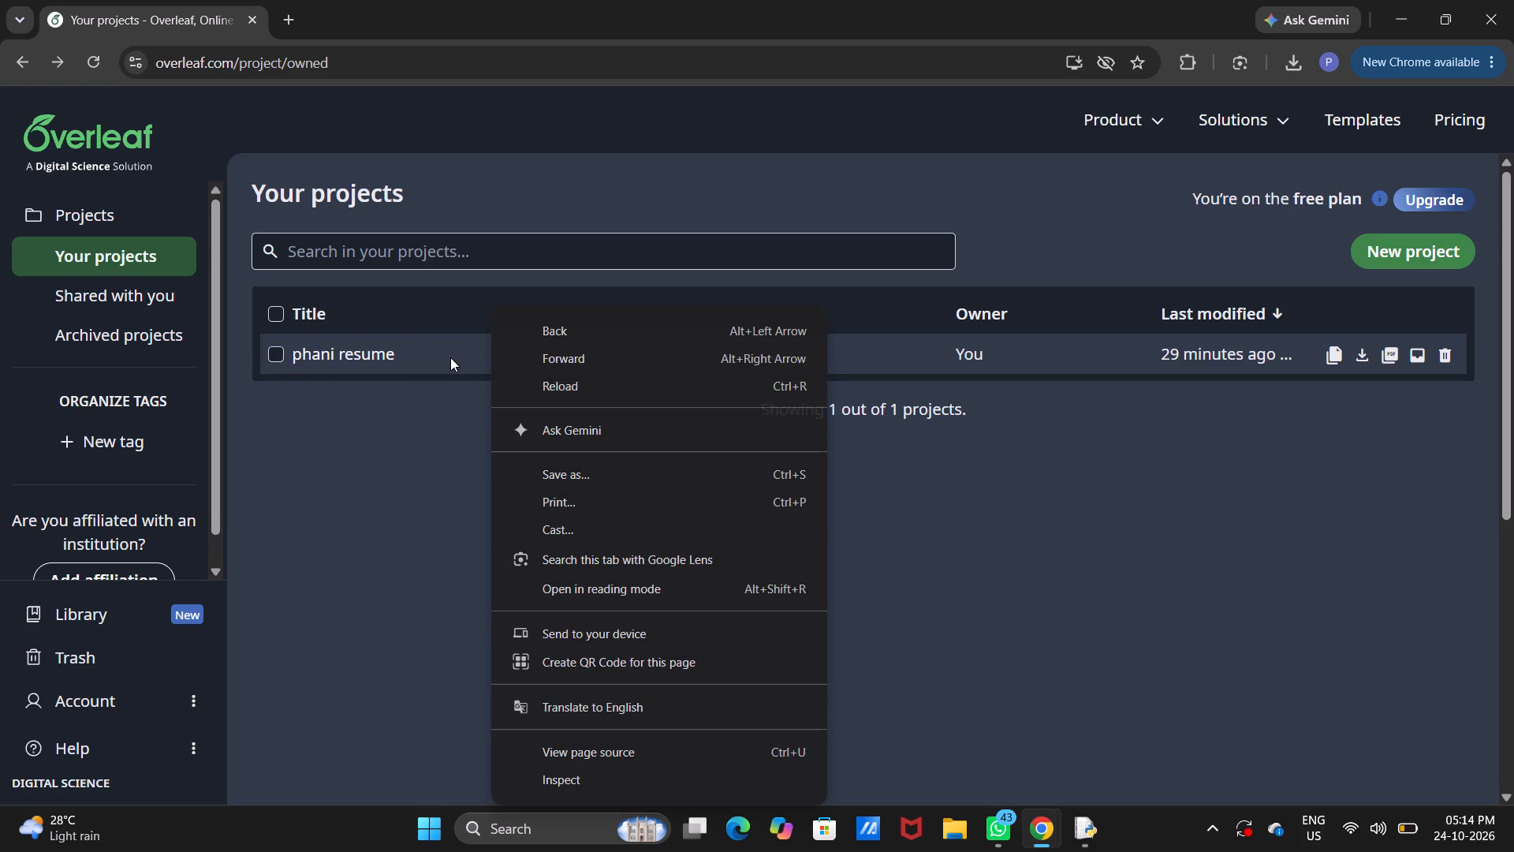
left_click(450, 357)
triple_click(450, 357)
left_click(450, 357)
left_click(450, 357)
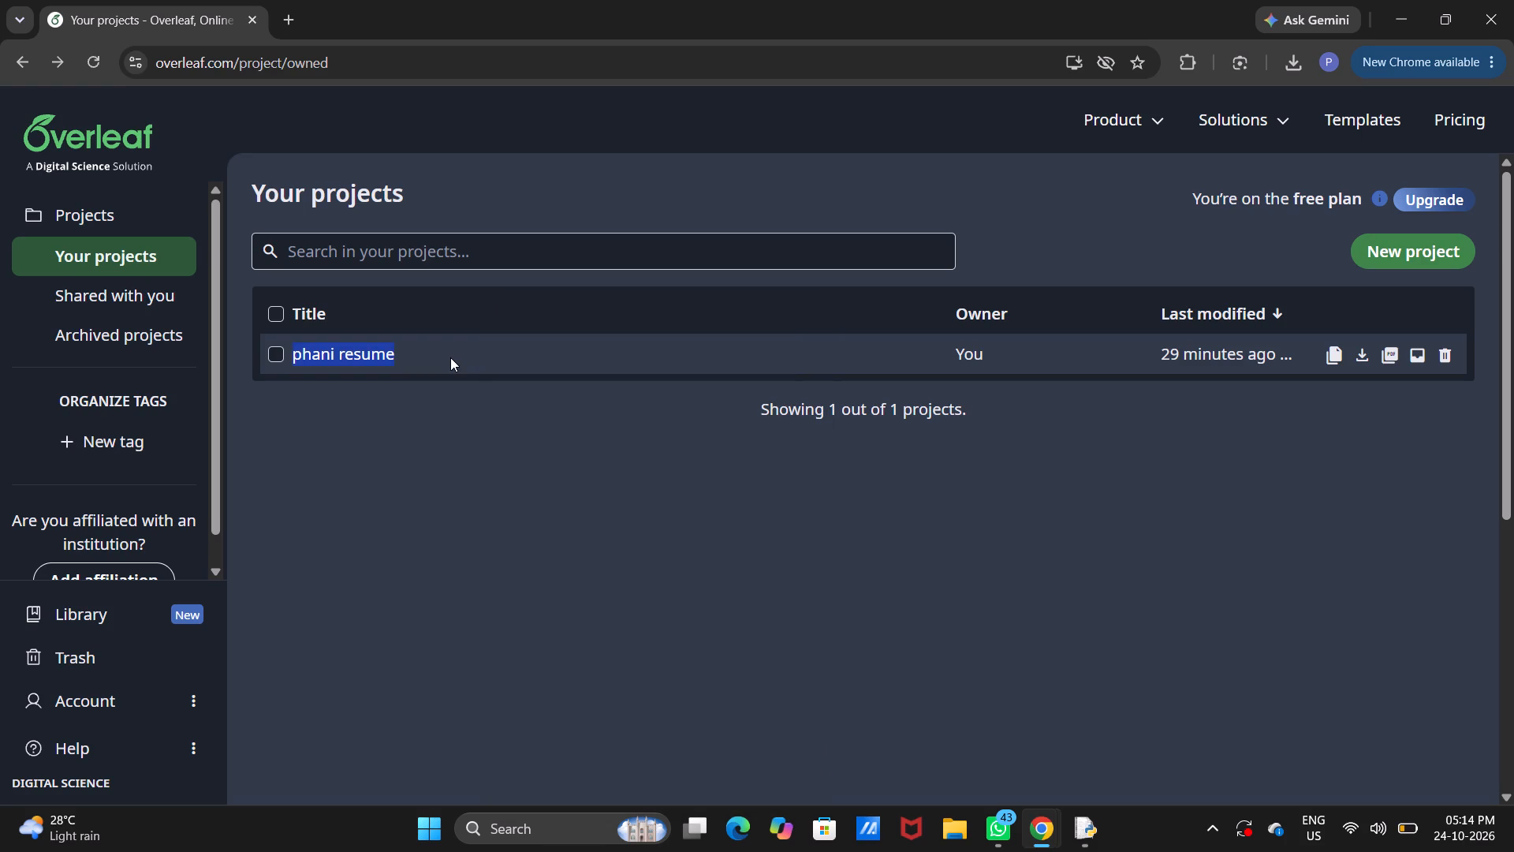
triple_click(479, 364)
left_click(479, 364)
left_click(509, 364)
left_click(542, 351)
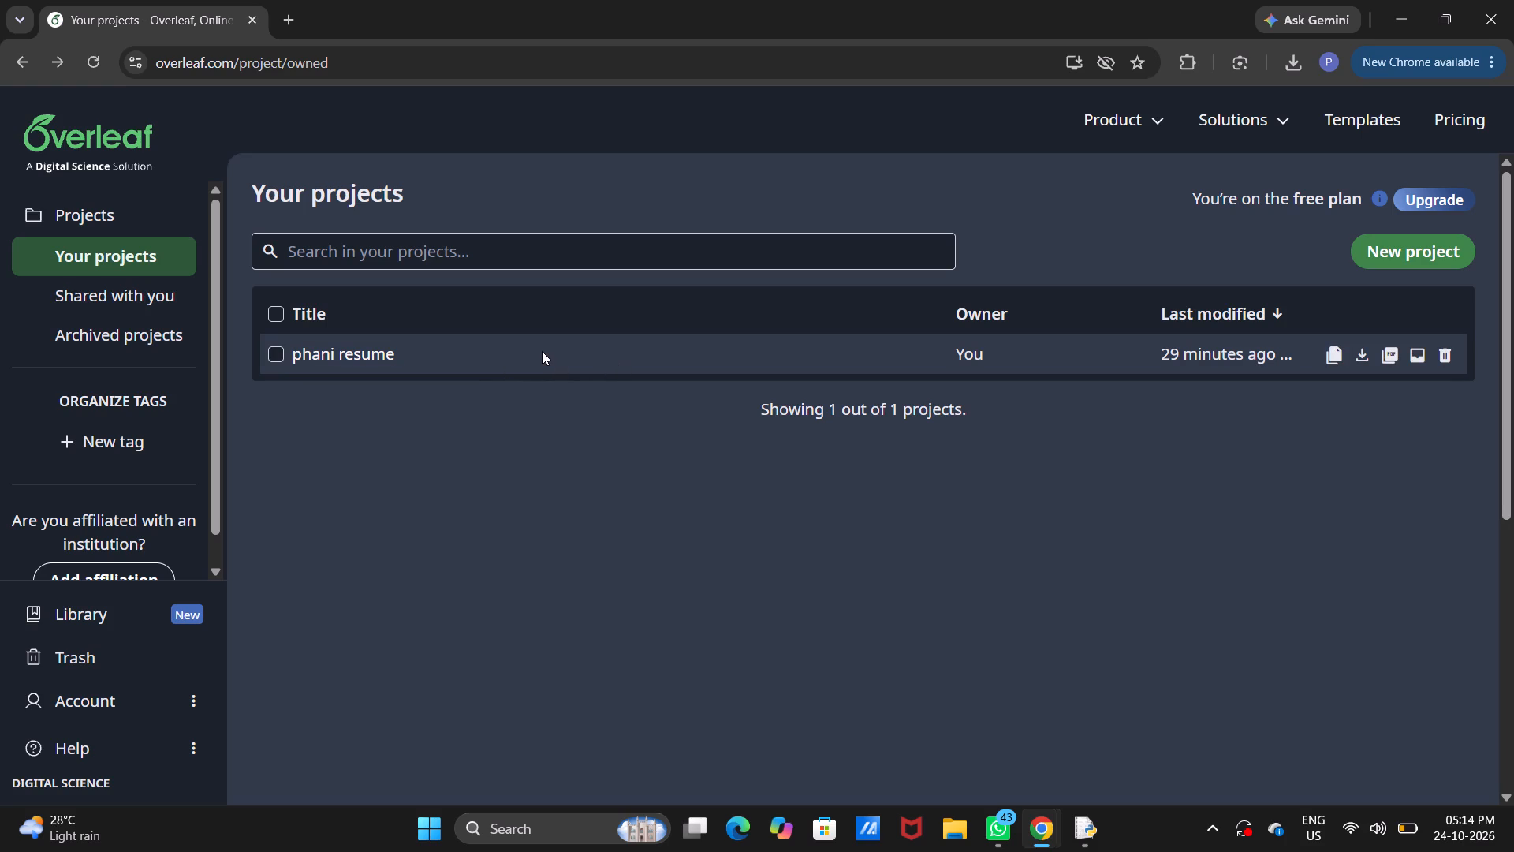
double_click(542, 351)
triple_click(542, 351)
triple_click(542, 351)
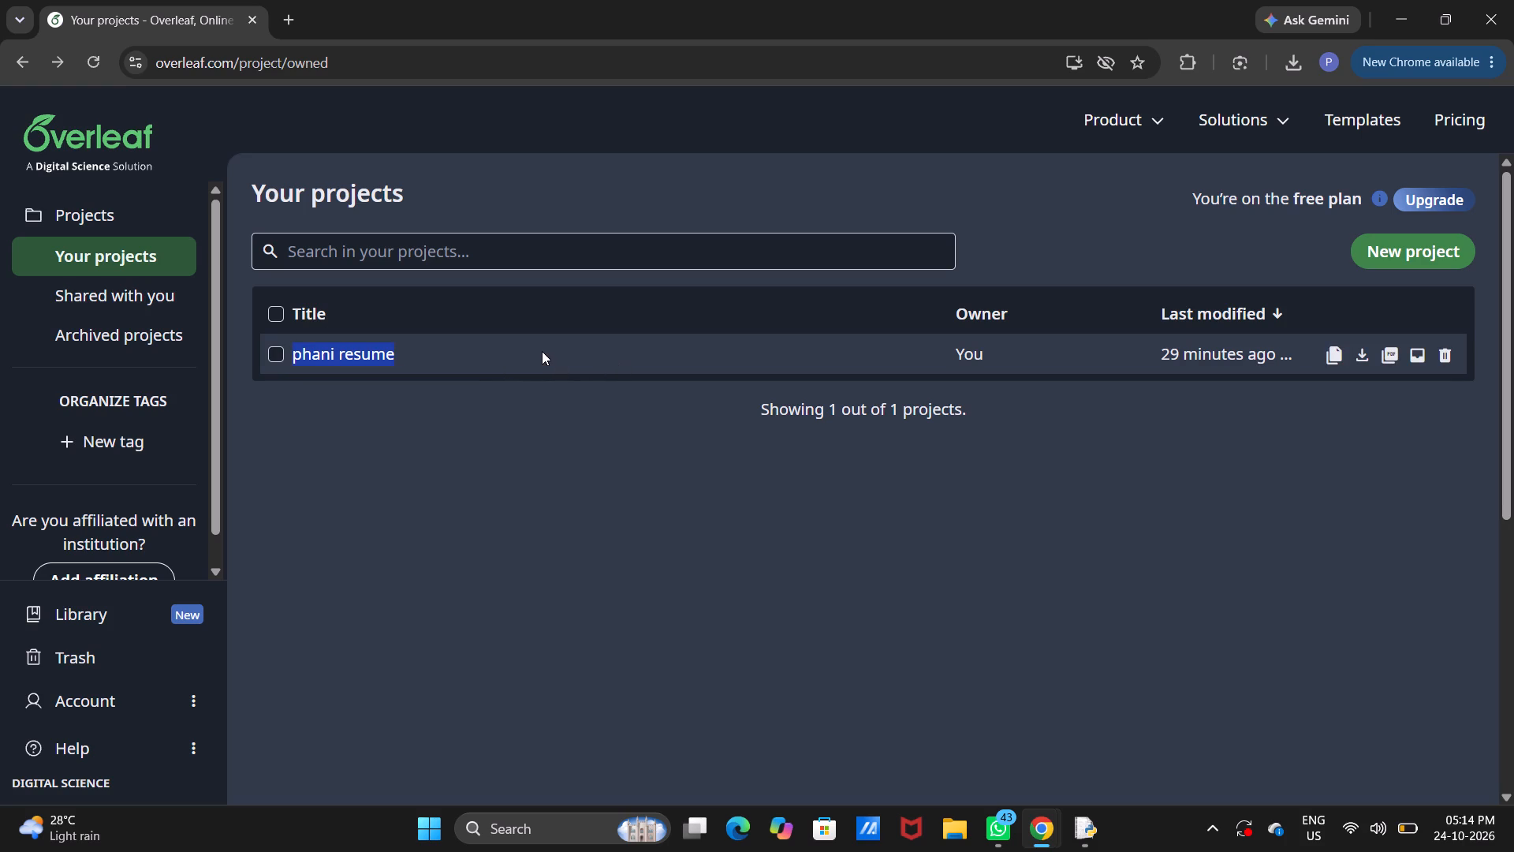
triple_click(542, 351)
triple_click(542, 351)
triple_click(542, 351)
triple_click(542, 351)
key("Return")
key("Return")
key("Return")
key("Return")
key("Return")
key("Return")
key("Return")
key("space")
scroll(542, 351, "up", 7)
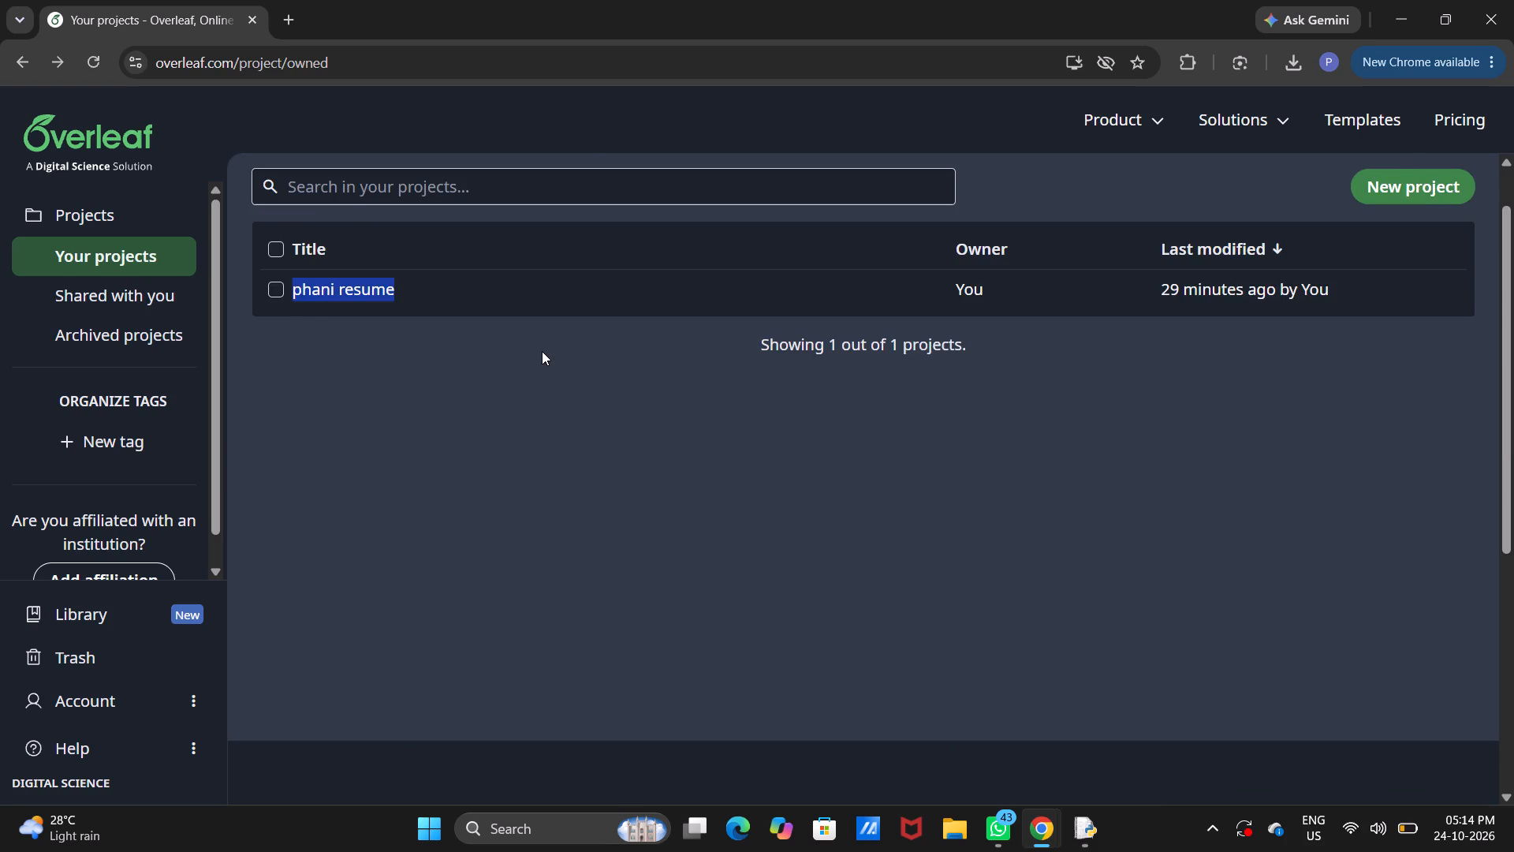
Reload the list of owned projects again and try to open the phani resume project from its row.
left_click(91, 71)
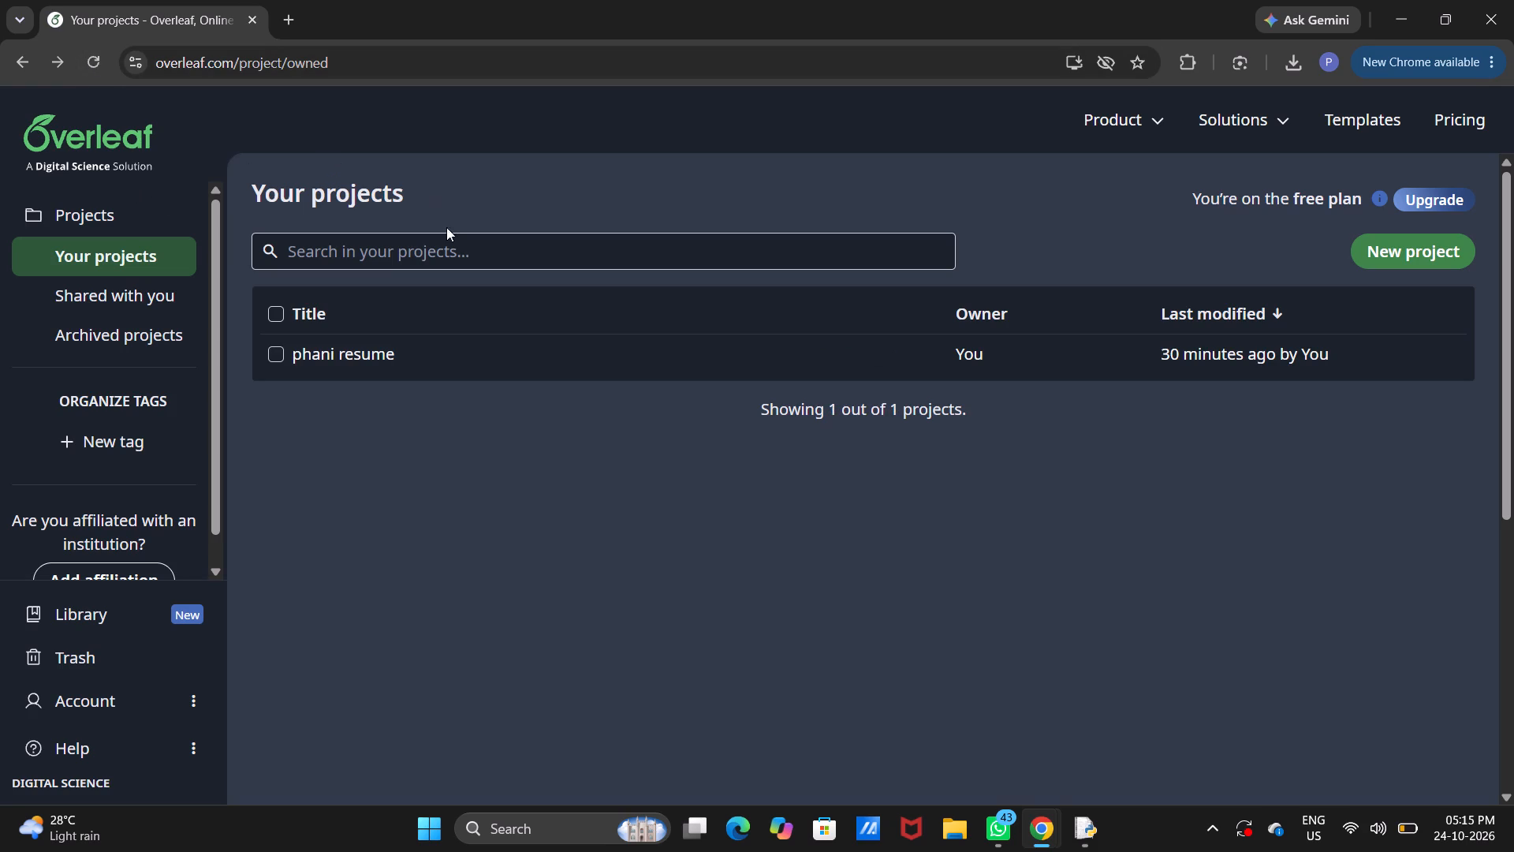
left_click(511, 357)
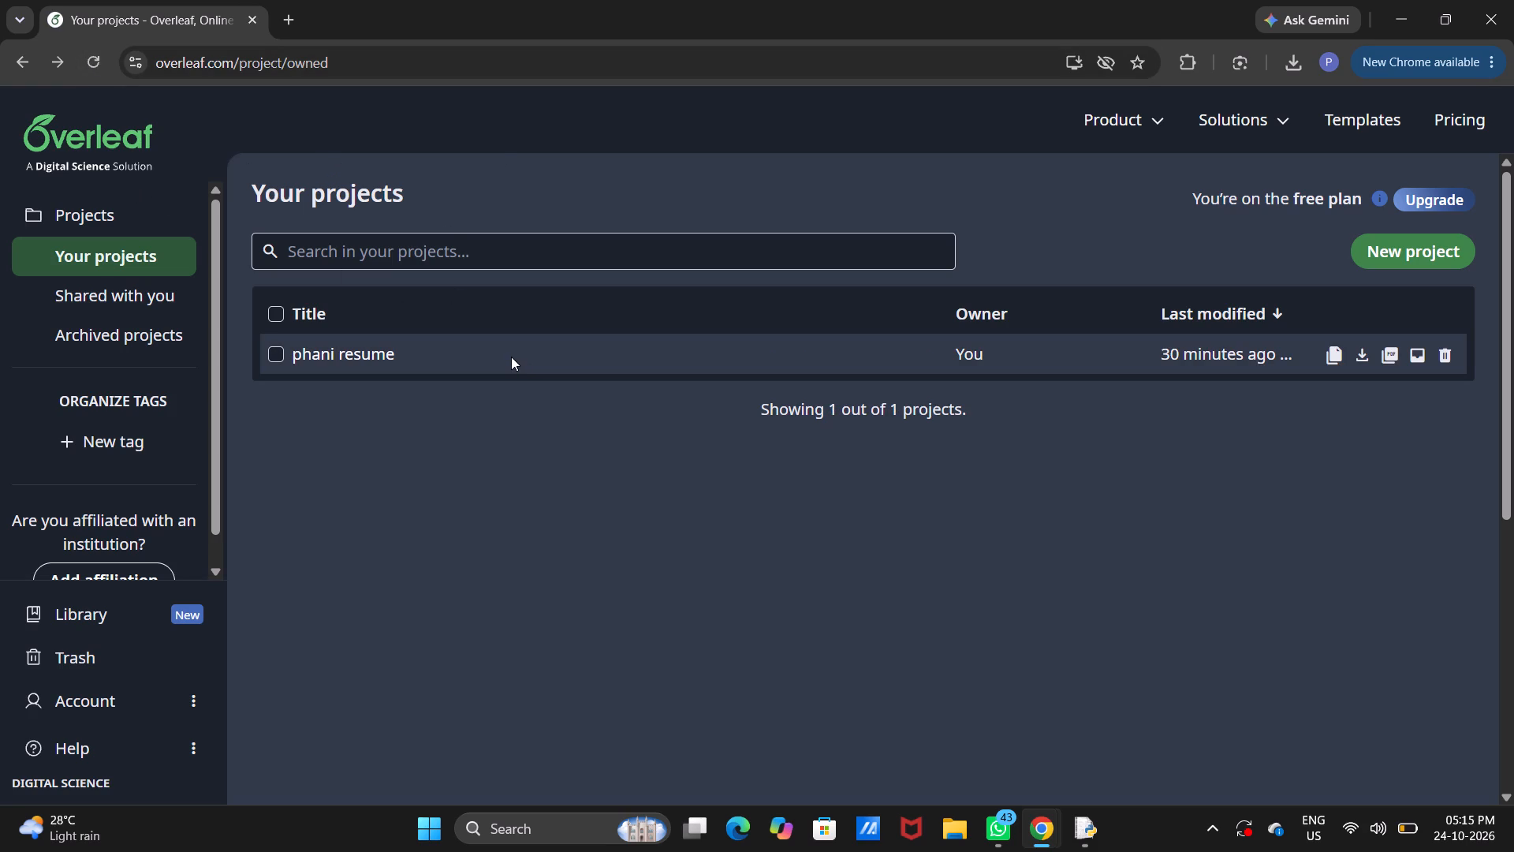
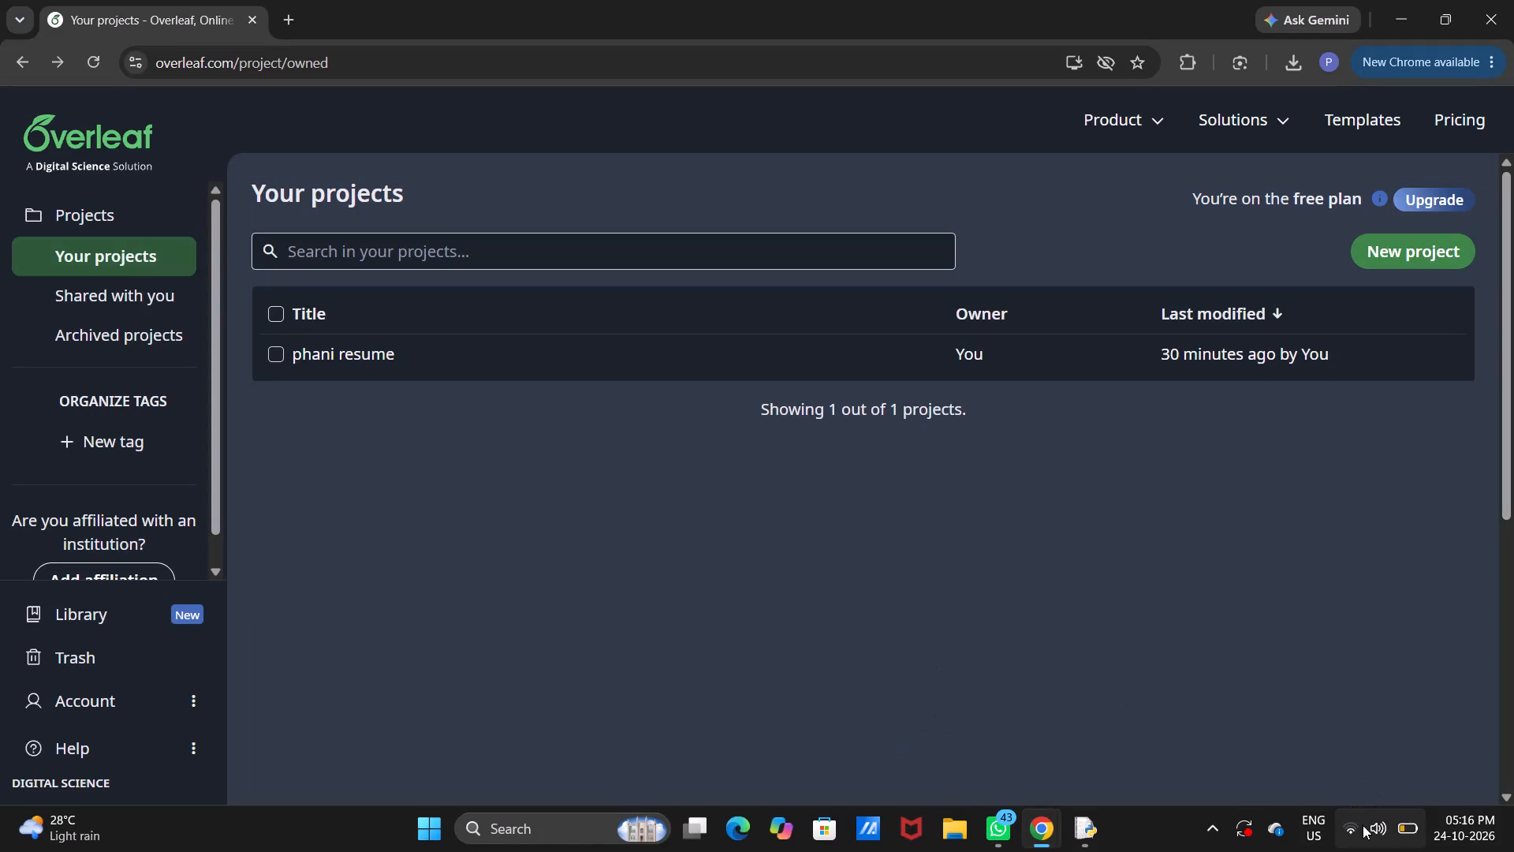
Check the available Wi-Fi networks and reload the Overleaf project list.
left_click(1357, 828)
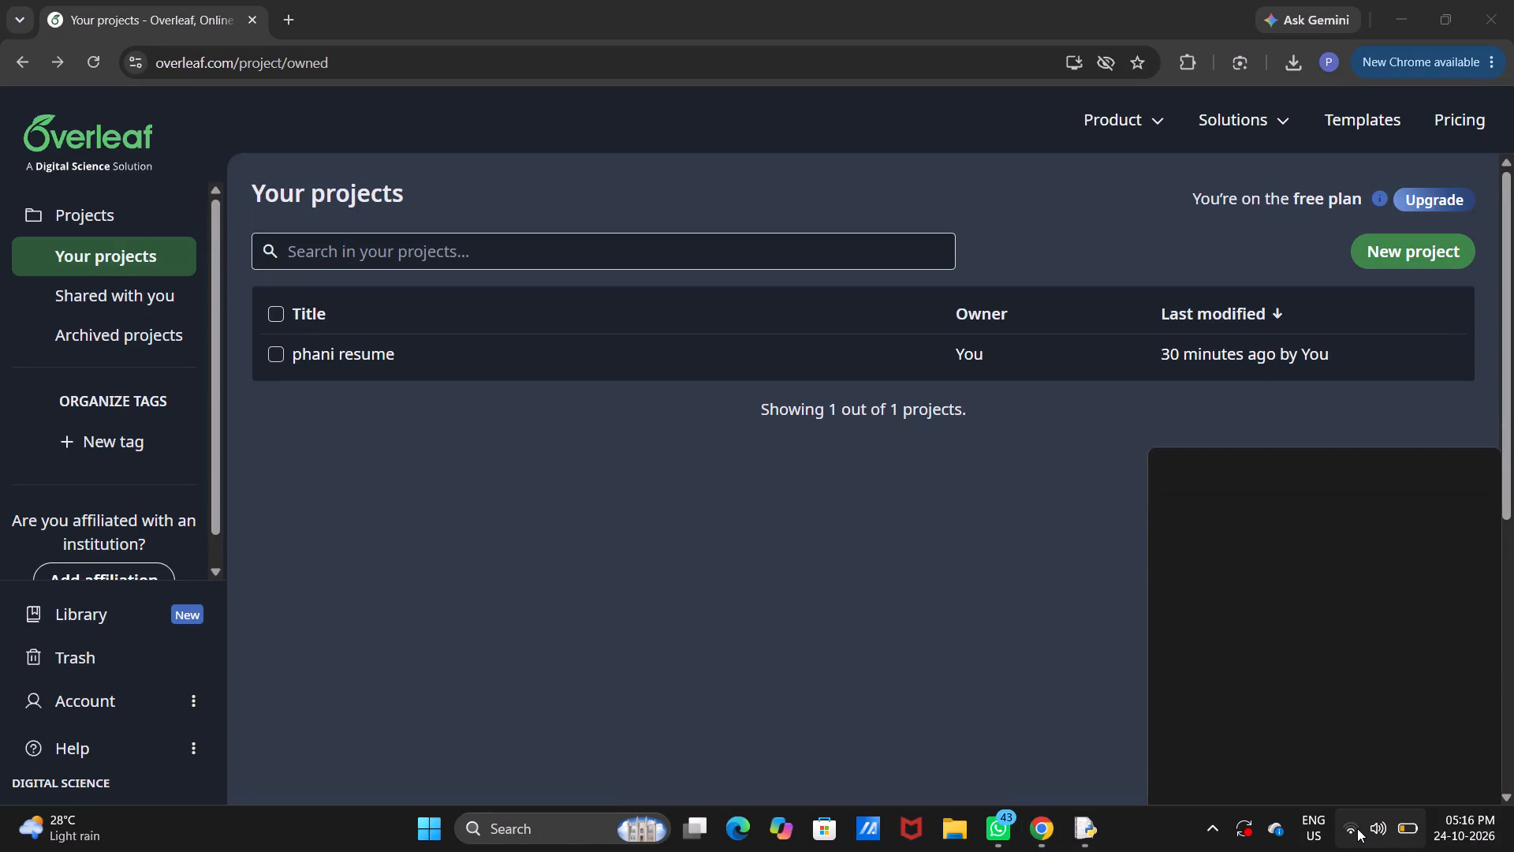
left_click(1251, 443)
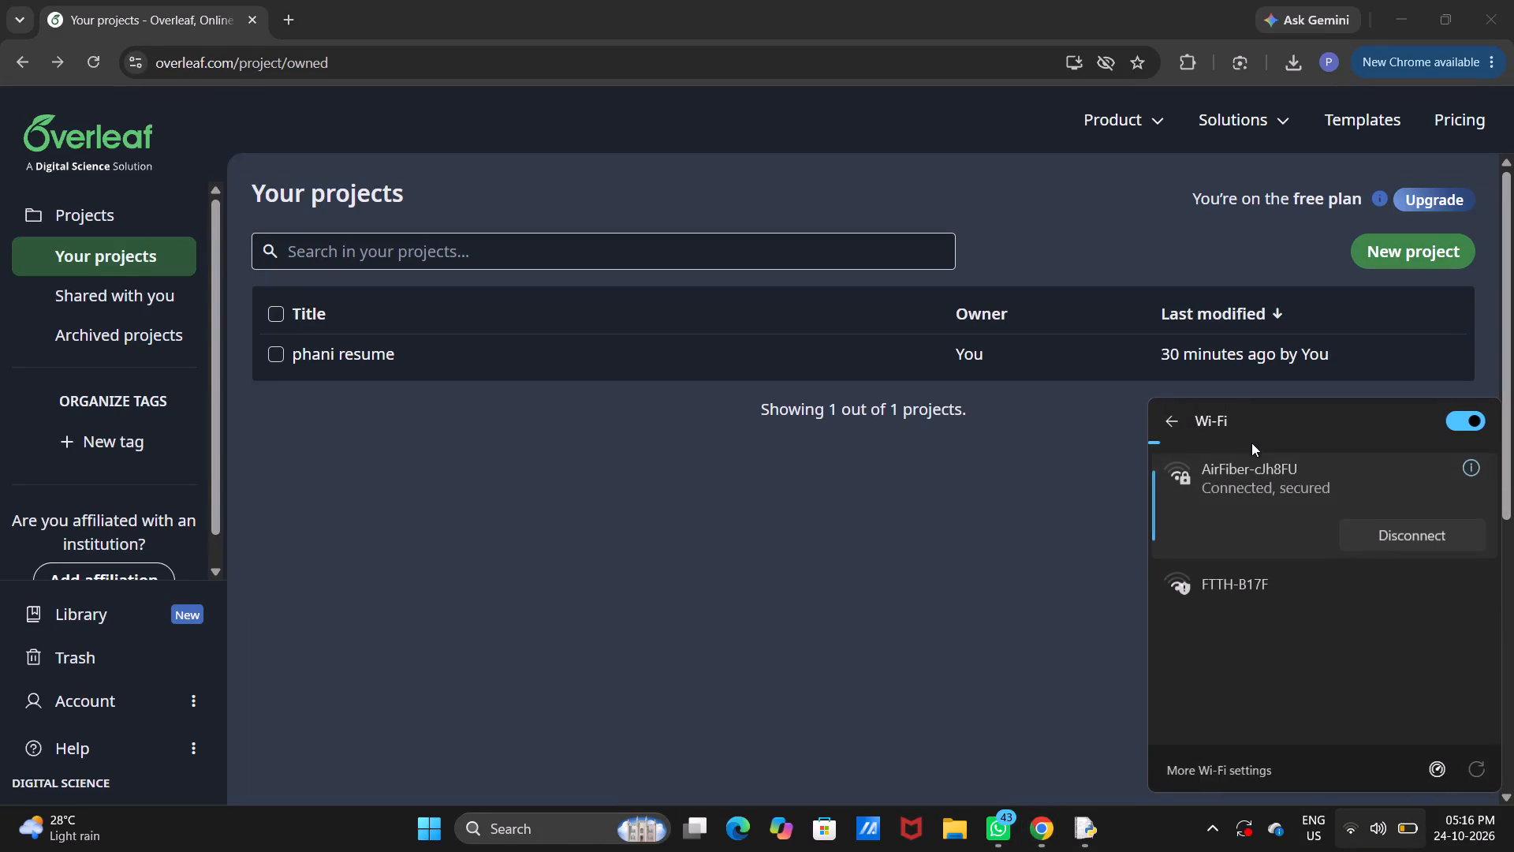
left_click(601, 362)
left_click(601, 362)
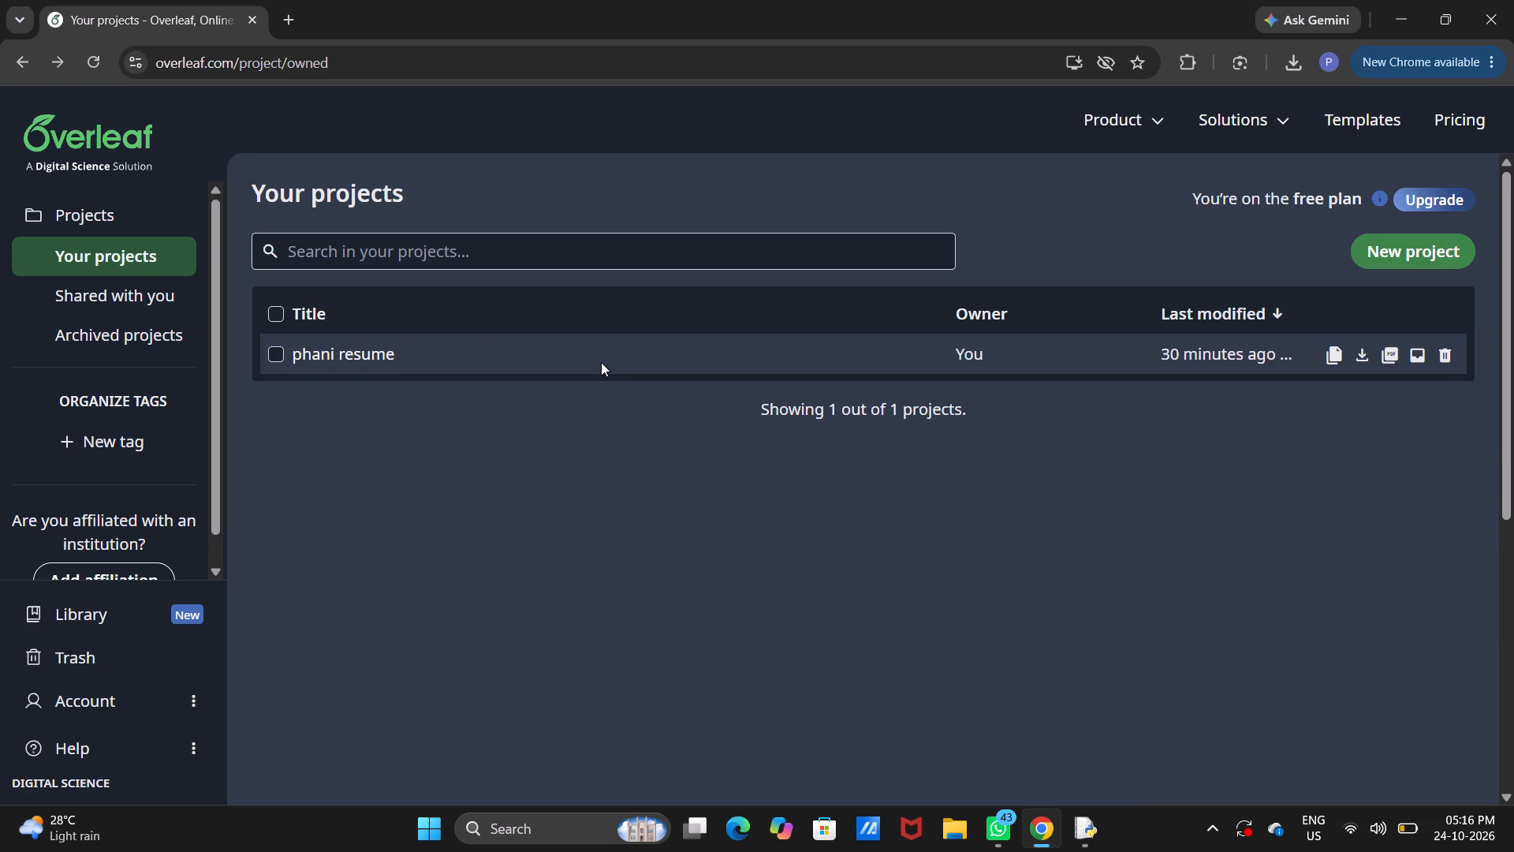
left_click(1348, 829)
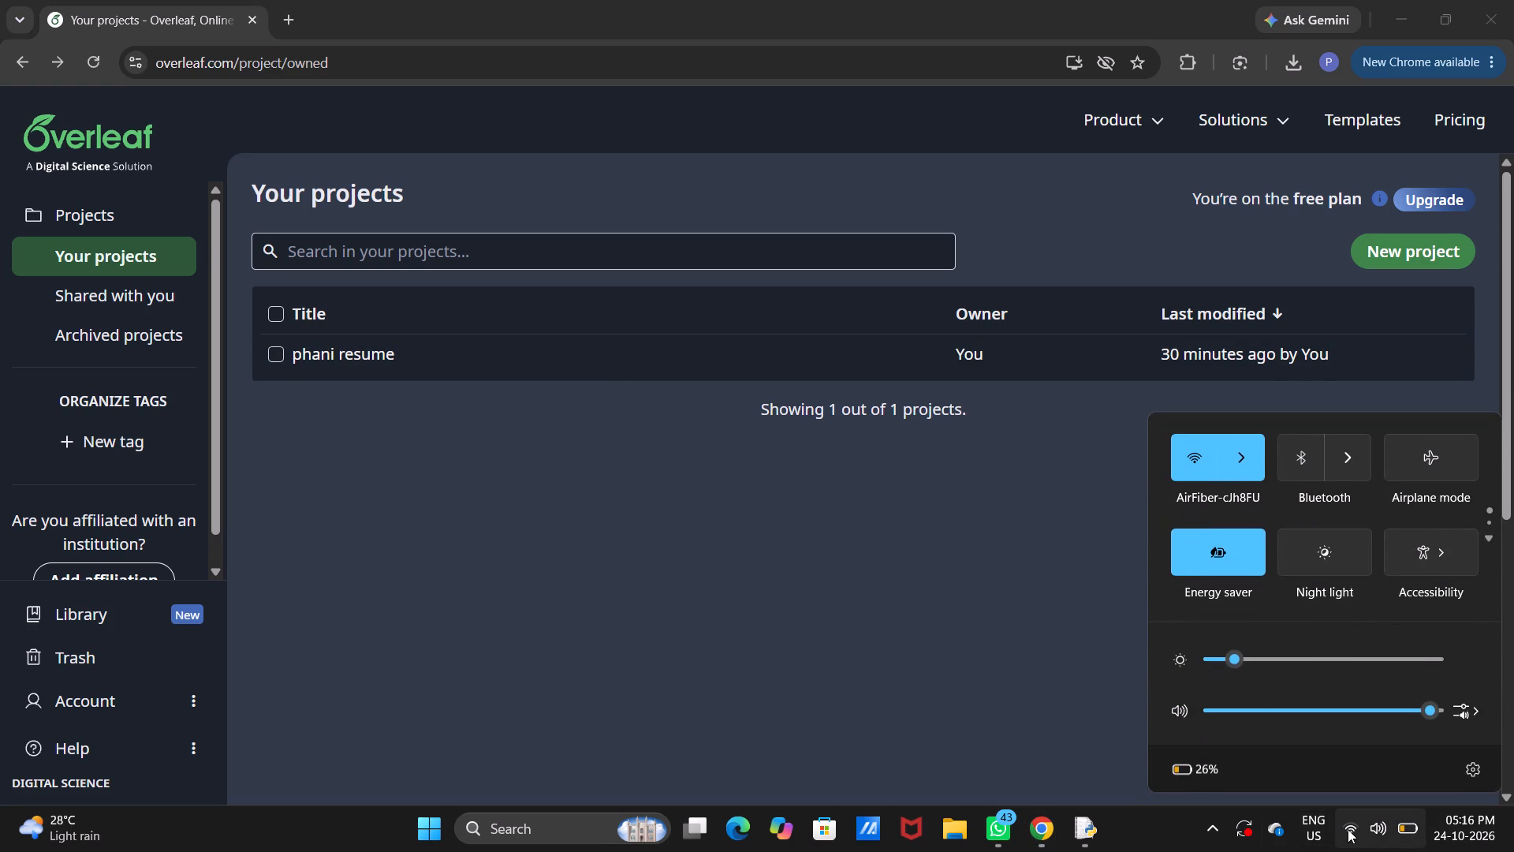
left_click(1244, 458)
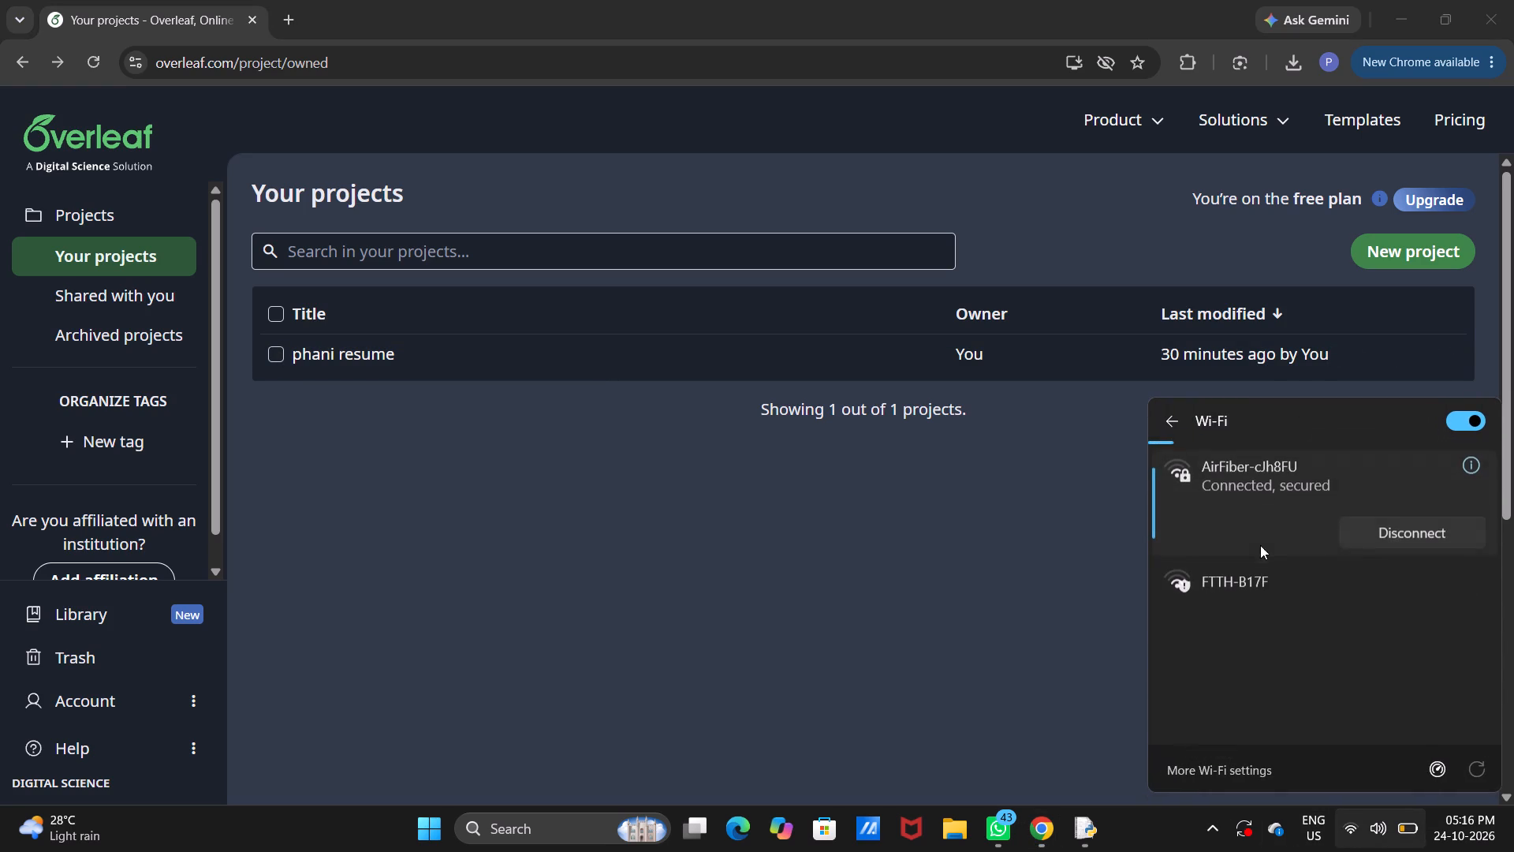
left_click(96, 72)
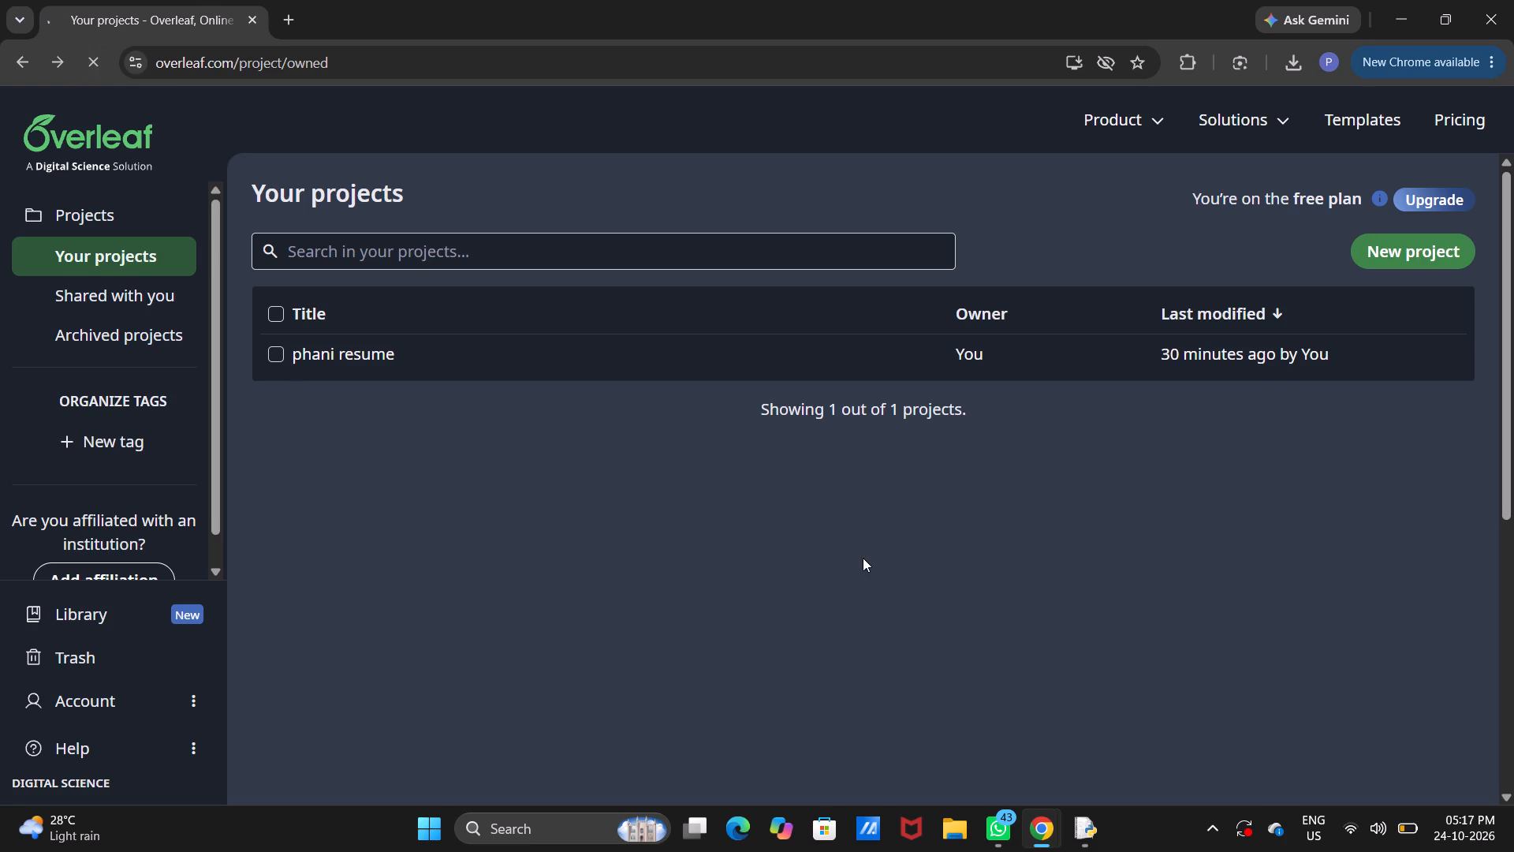
Connect the computer to the OPPO K13 5G Wi-Fi network and reload the Overleaf project list.
left_click(1344, 837)
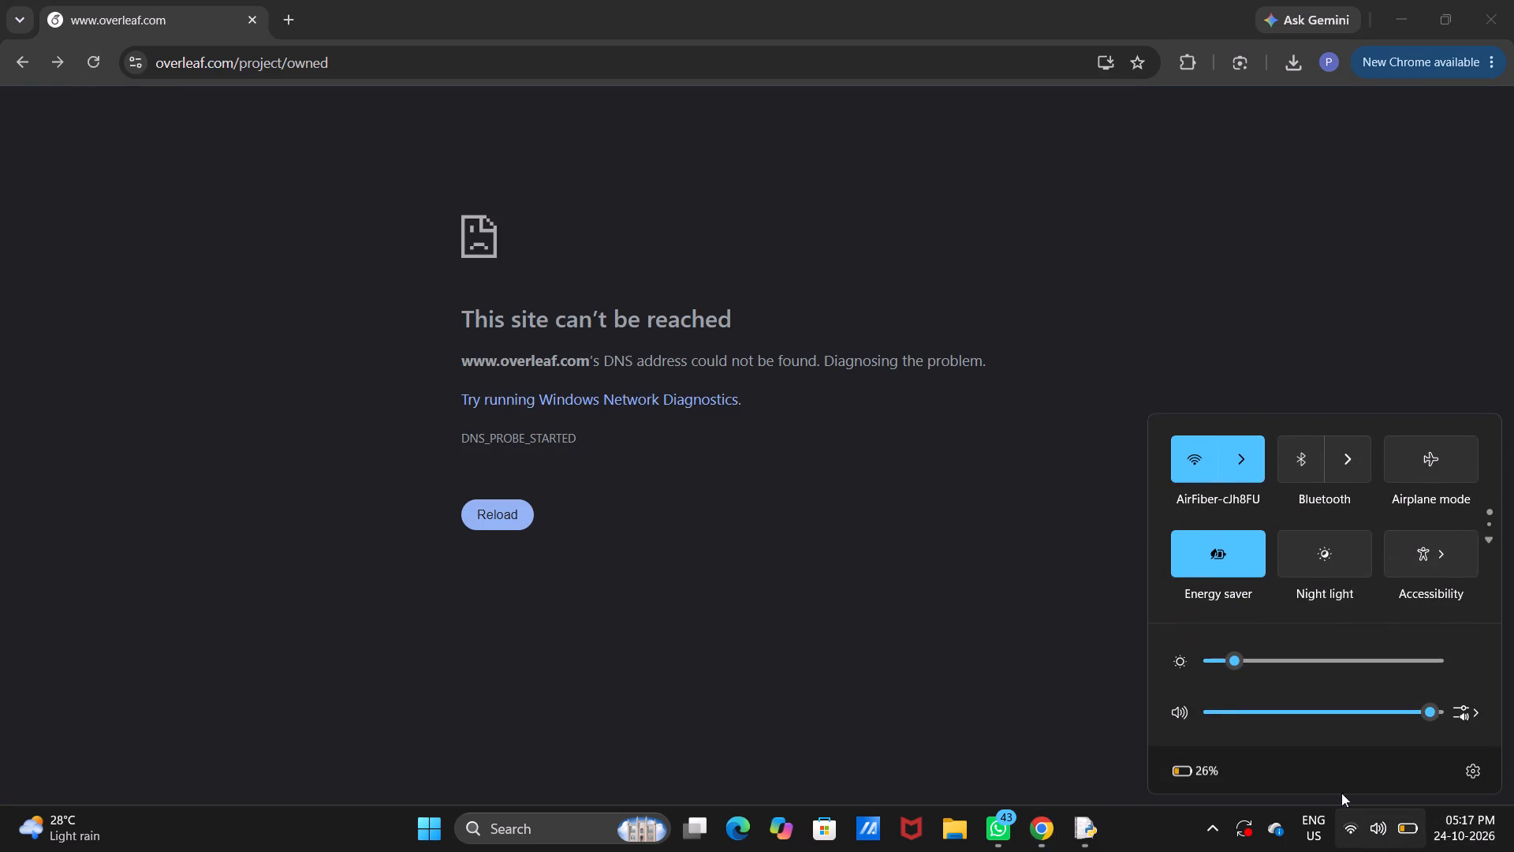
left_click(1251, 460)
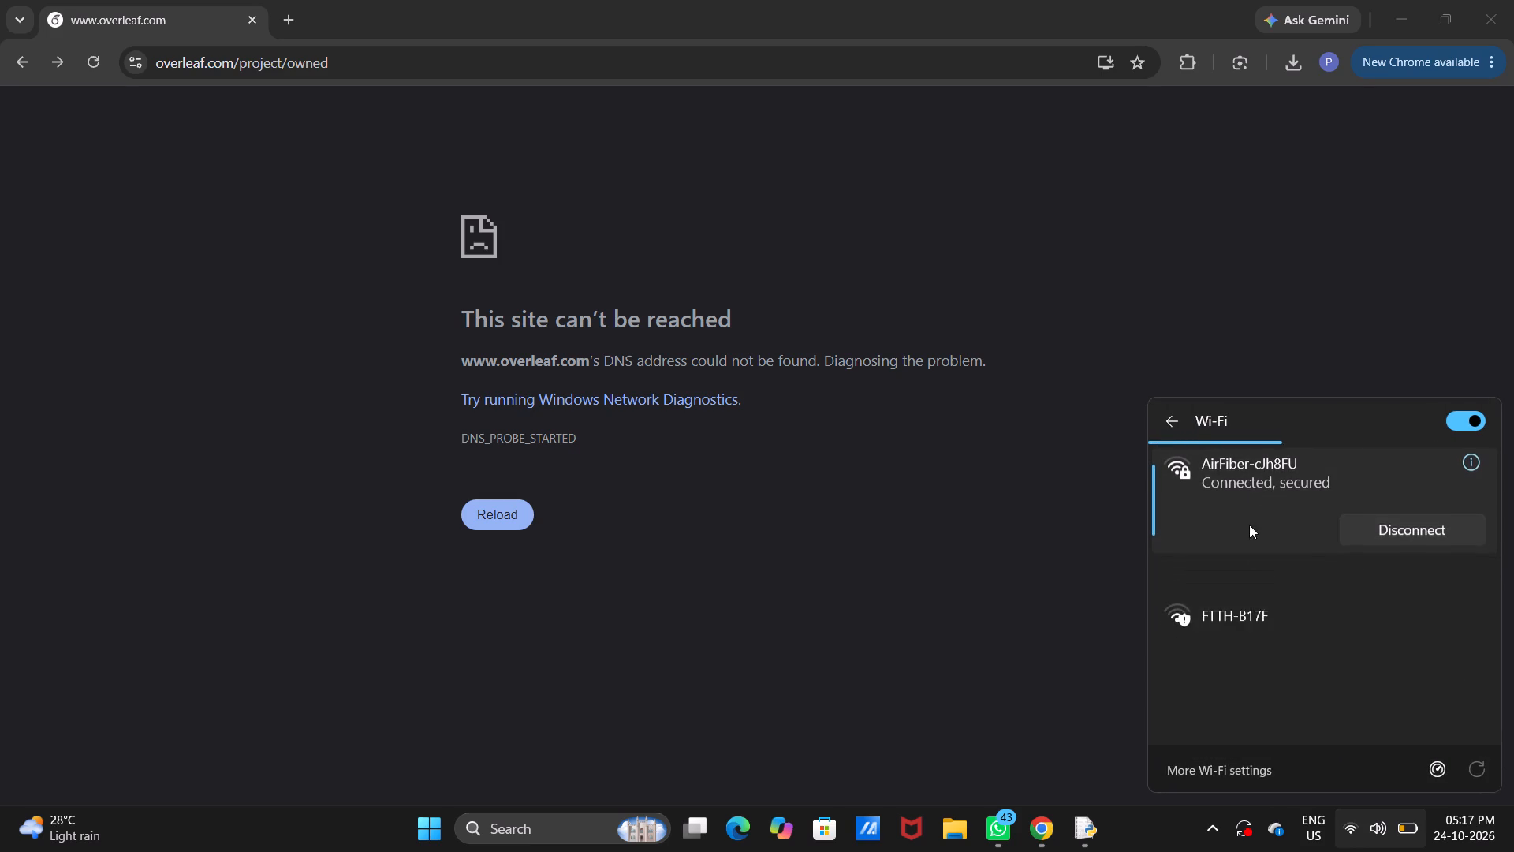
left_click(1251, 566)
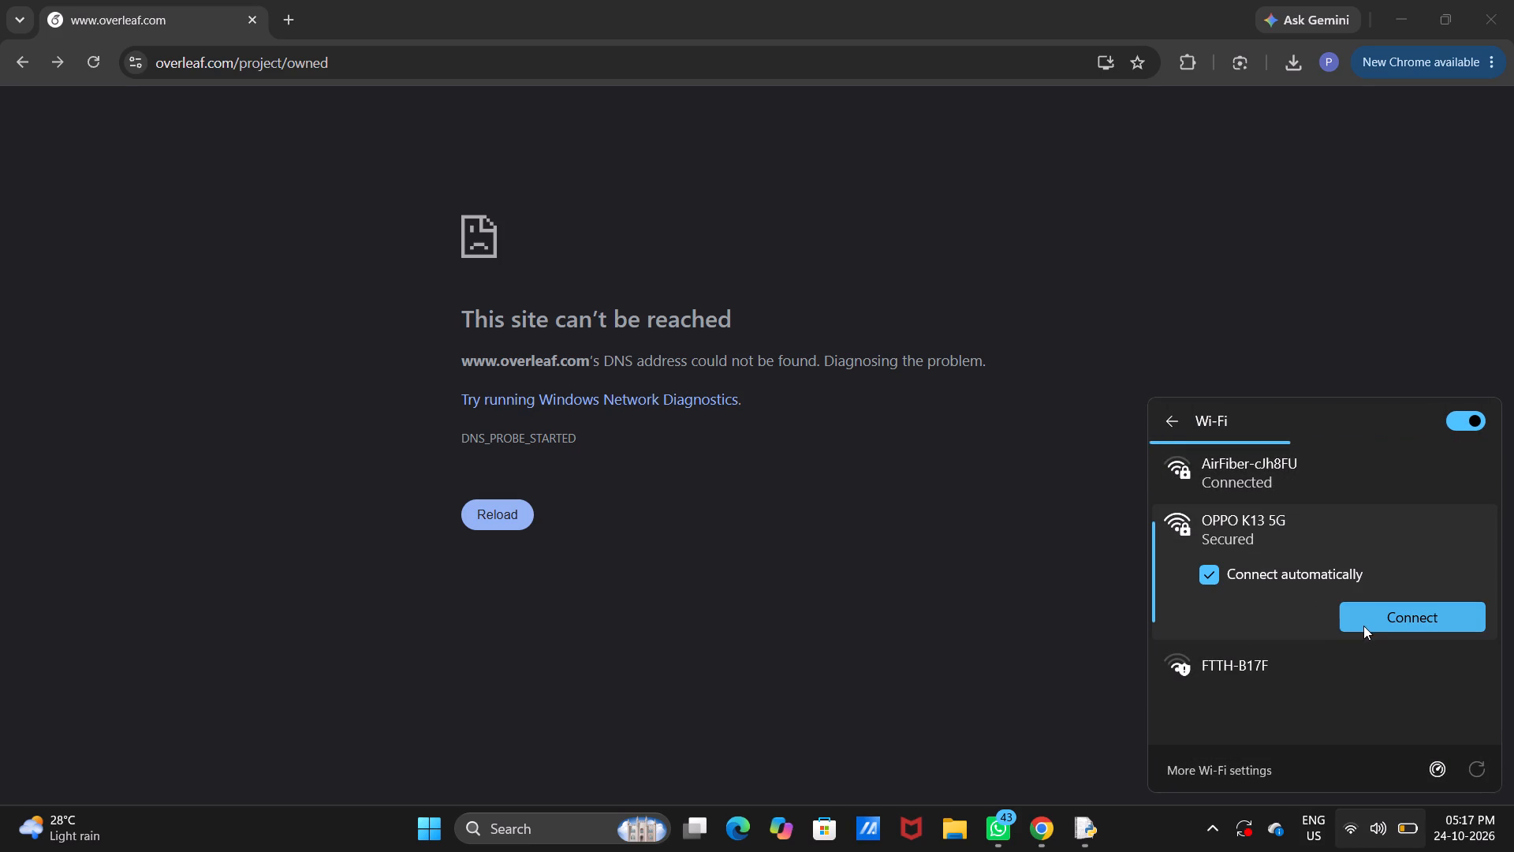
left_click(1363, 626)
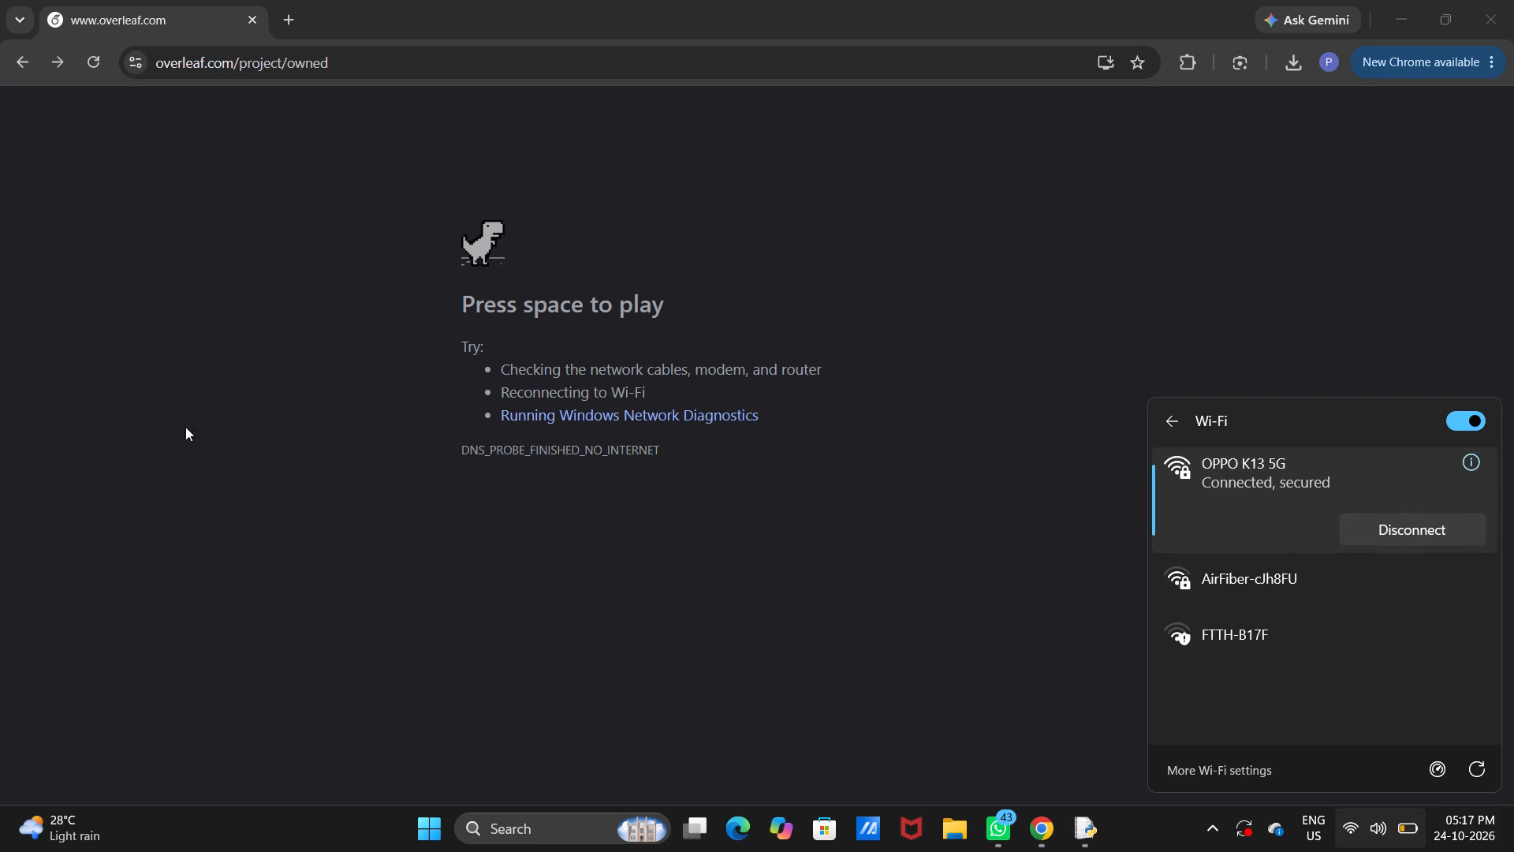
left_click(90, 62)
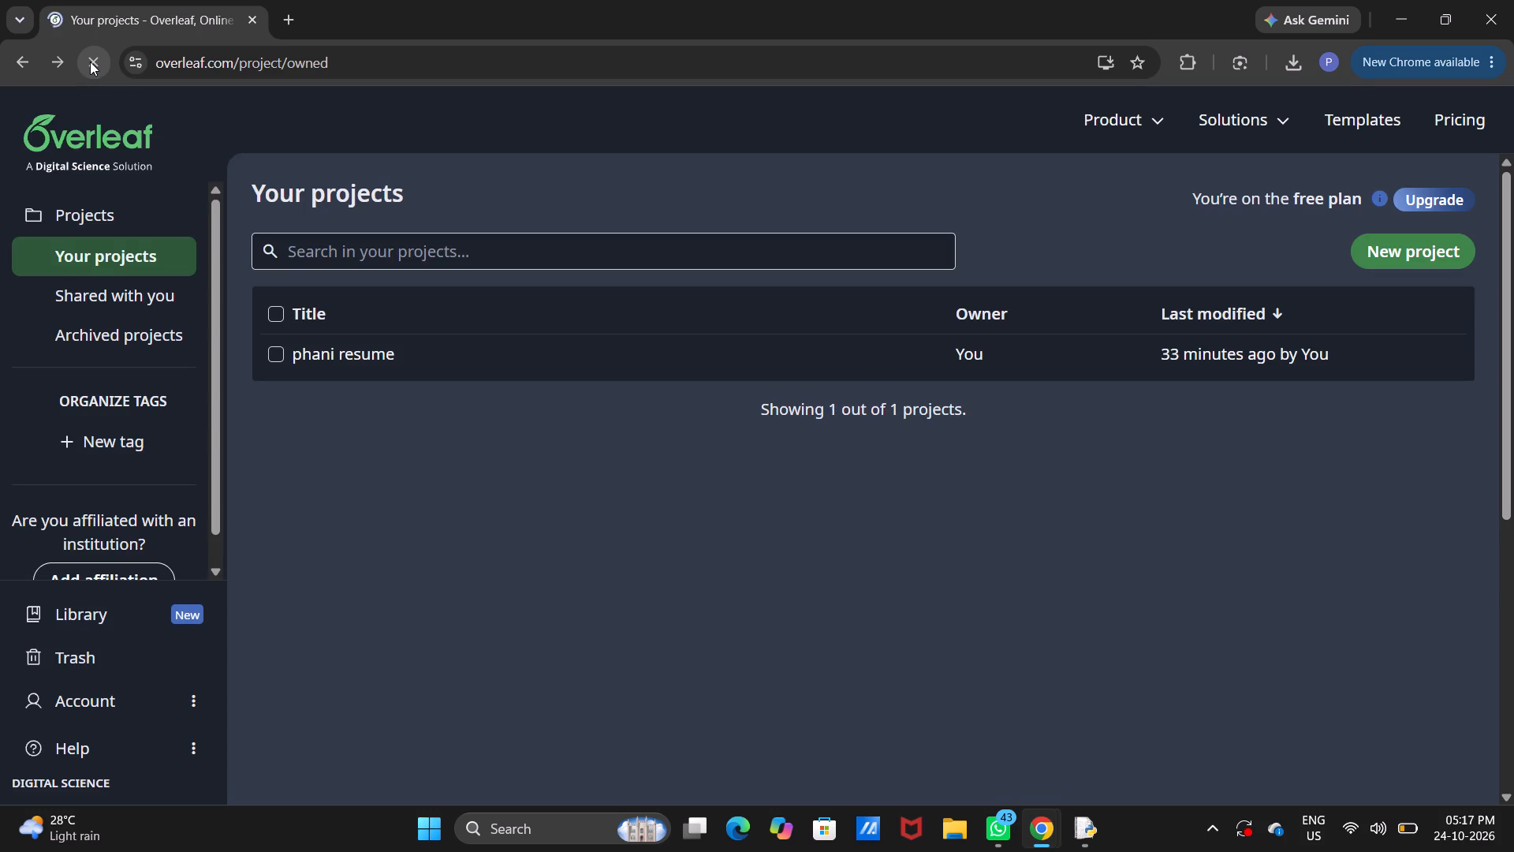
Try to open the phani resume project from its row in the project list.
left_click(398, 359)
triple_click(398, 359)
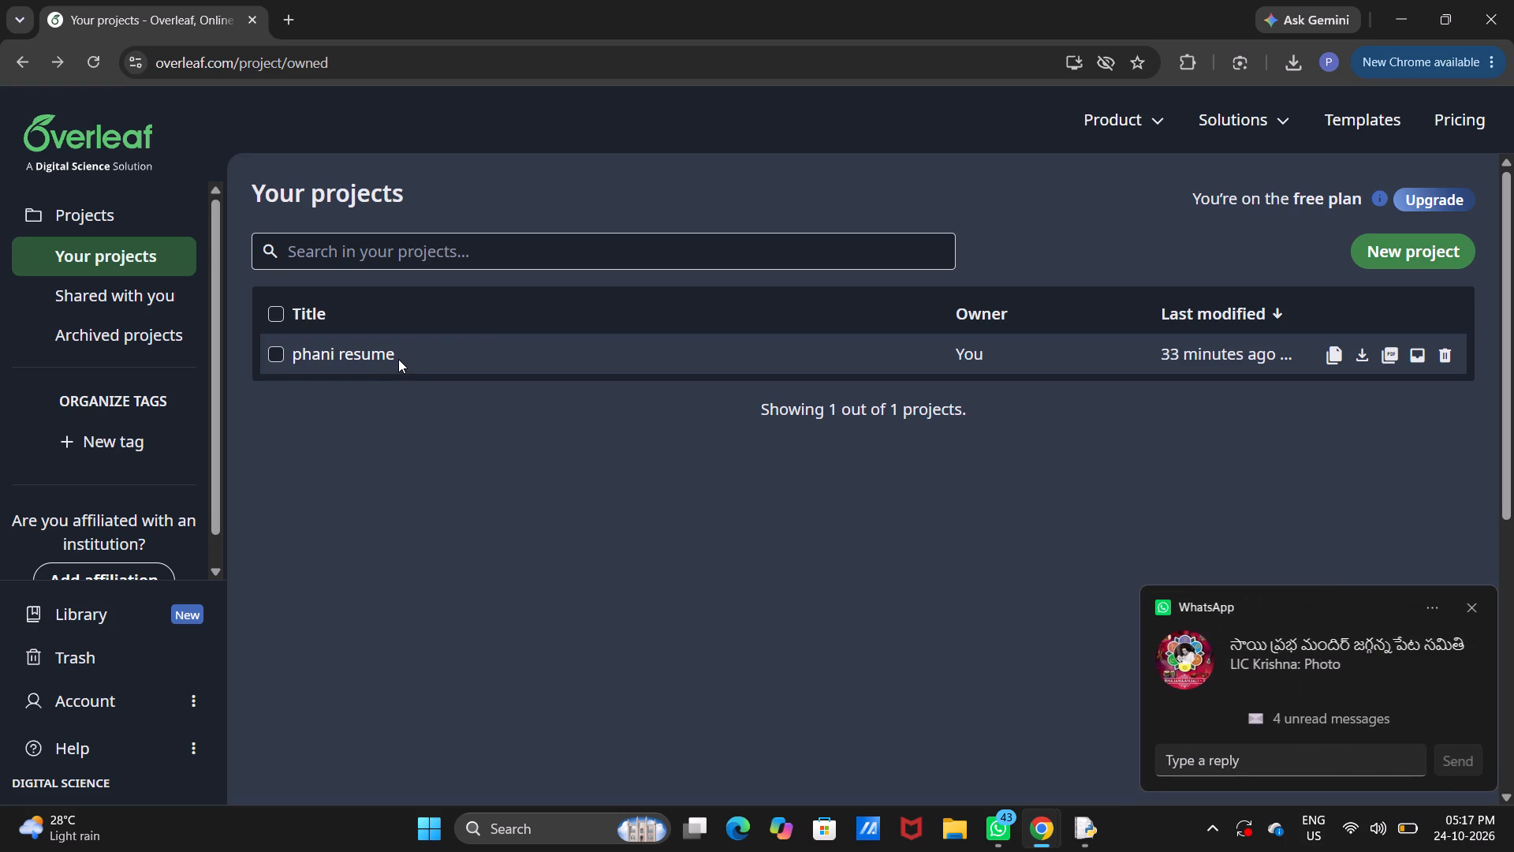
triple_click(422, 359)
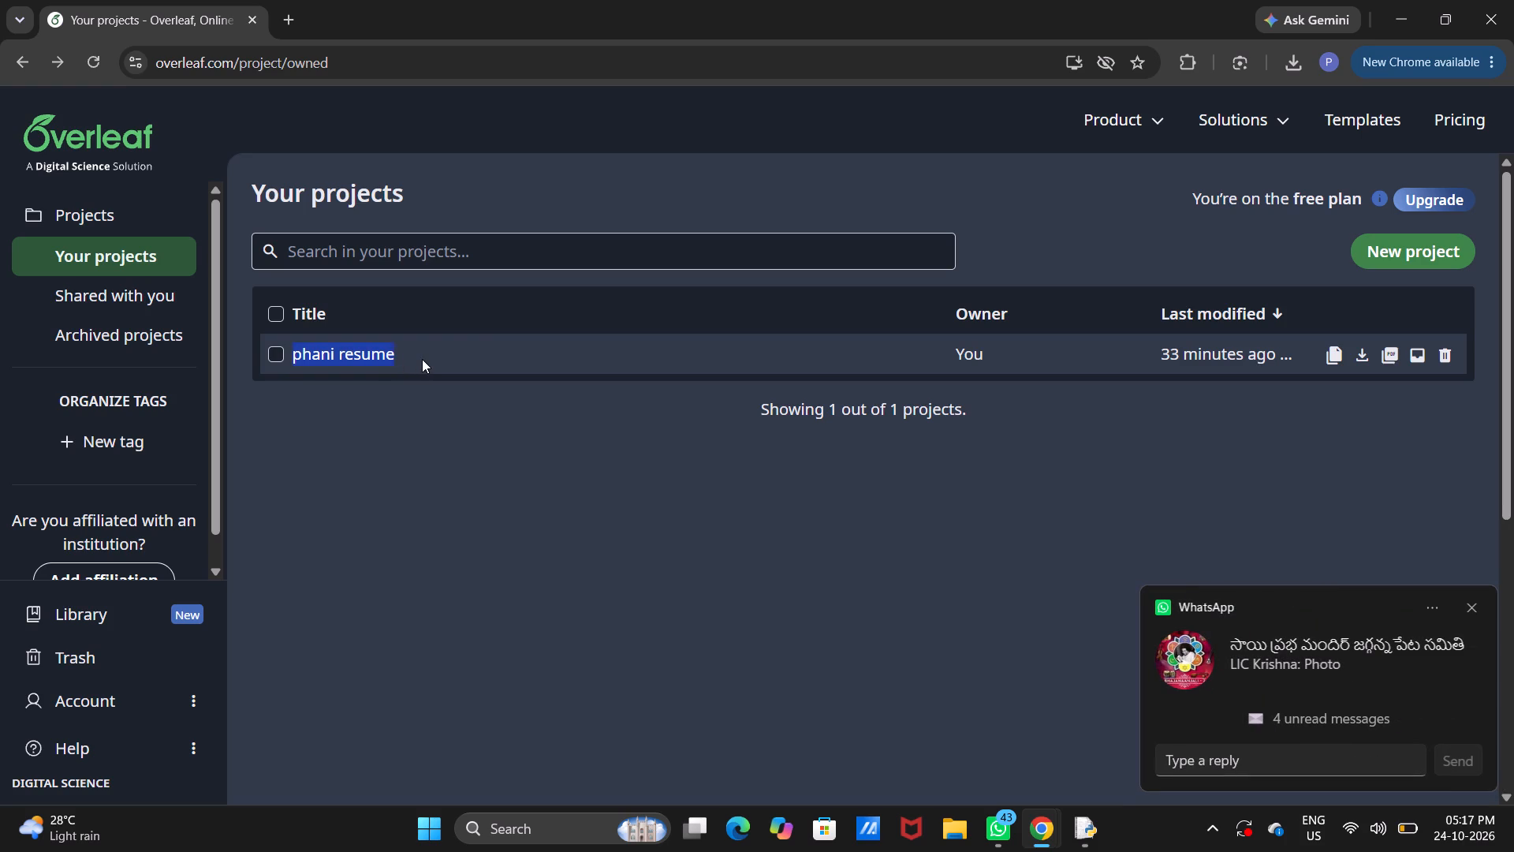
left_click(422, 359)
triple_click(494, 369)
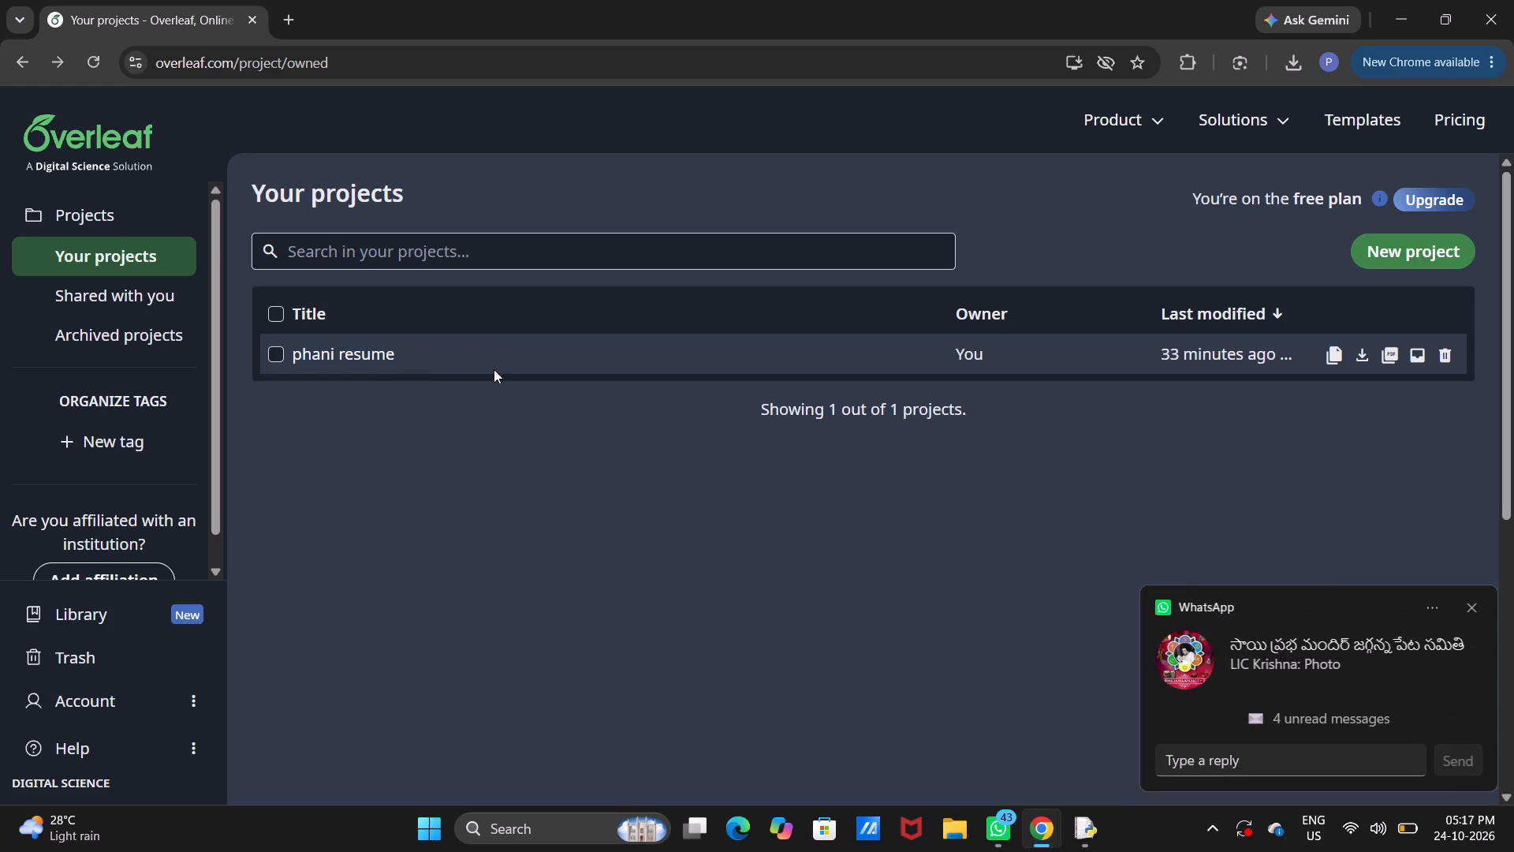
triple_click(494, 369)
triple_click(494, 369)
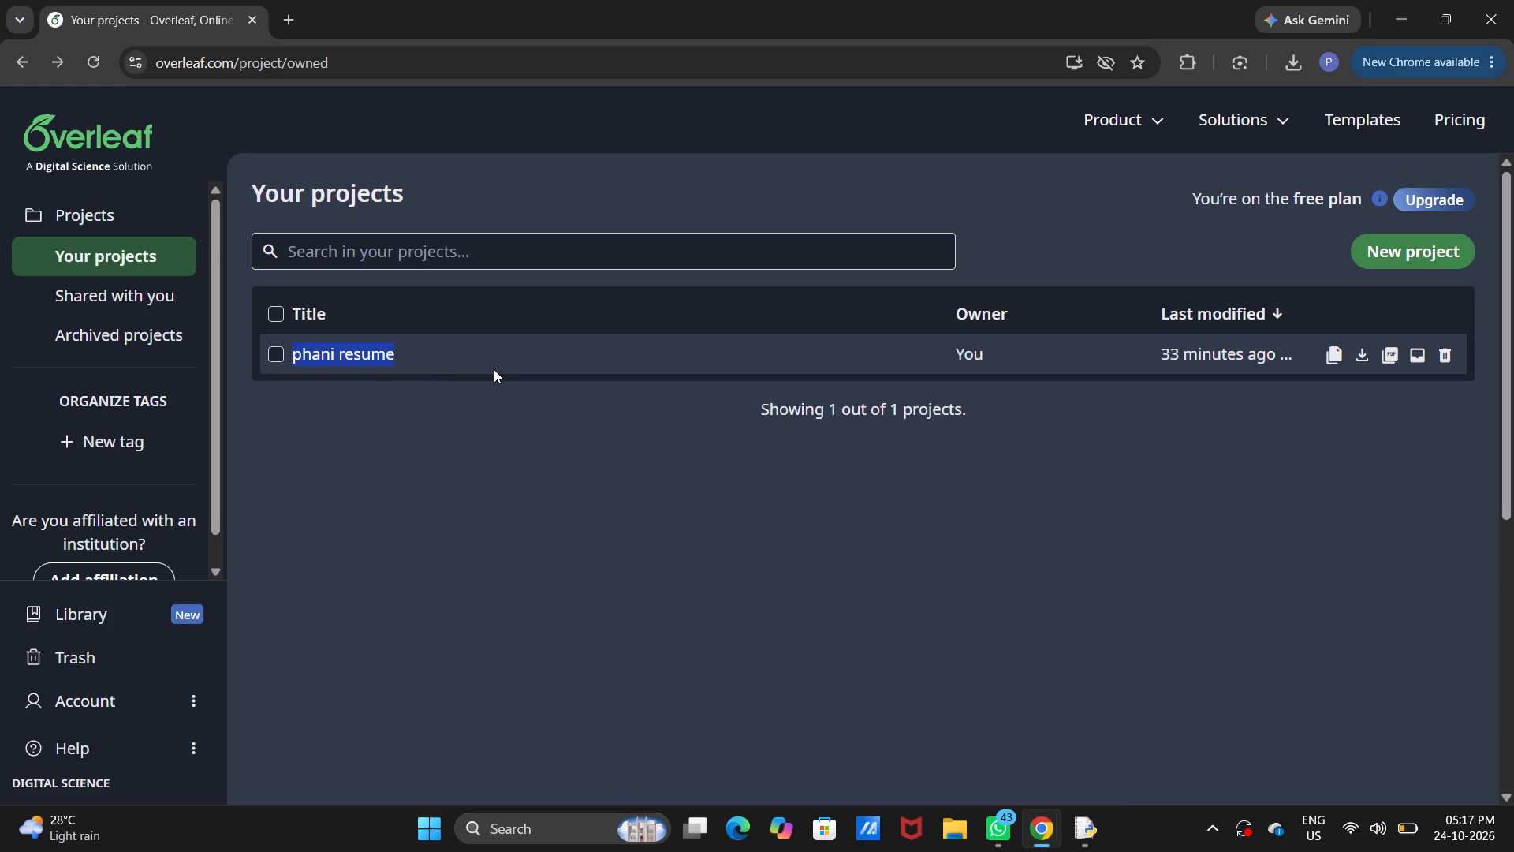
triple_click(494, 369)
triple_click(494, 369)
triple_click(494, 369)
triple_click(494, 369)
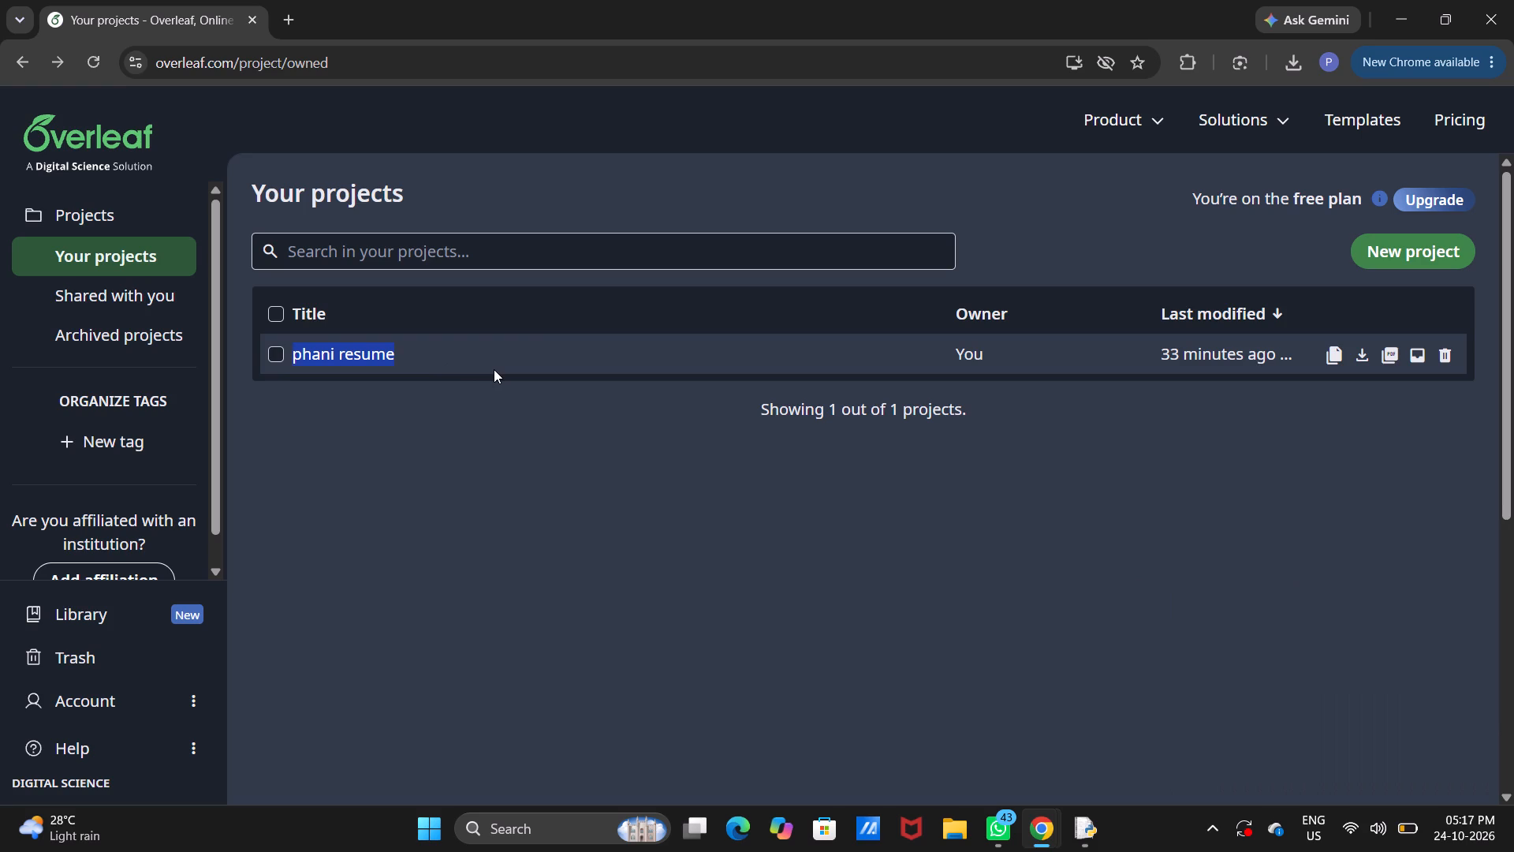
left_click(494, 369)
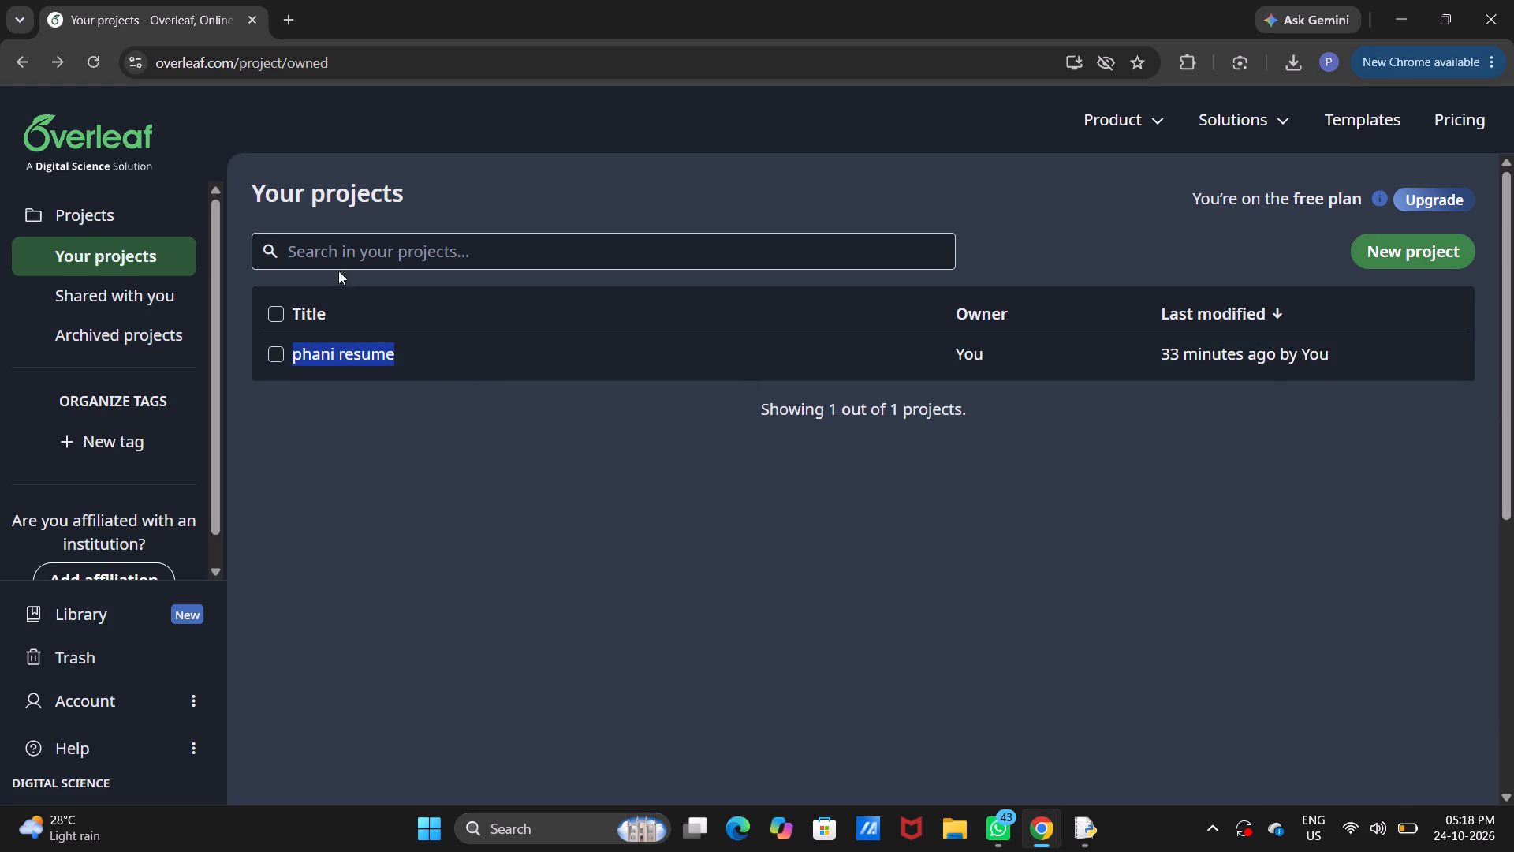
Select the phani resume project in the list to bring up its project actions.
left_click(278, 351)
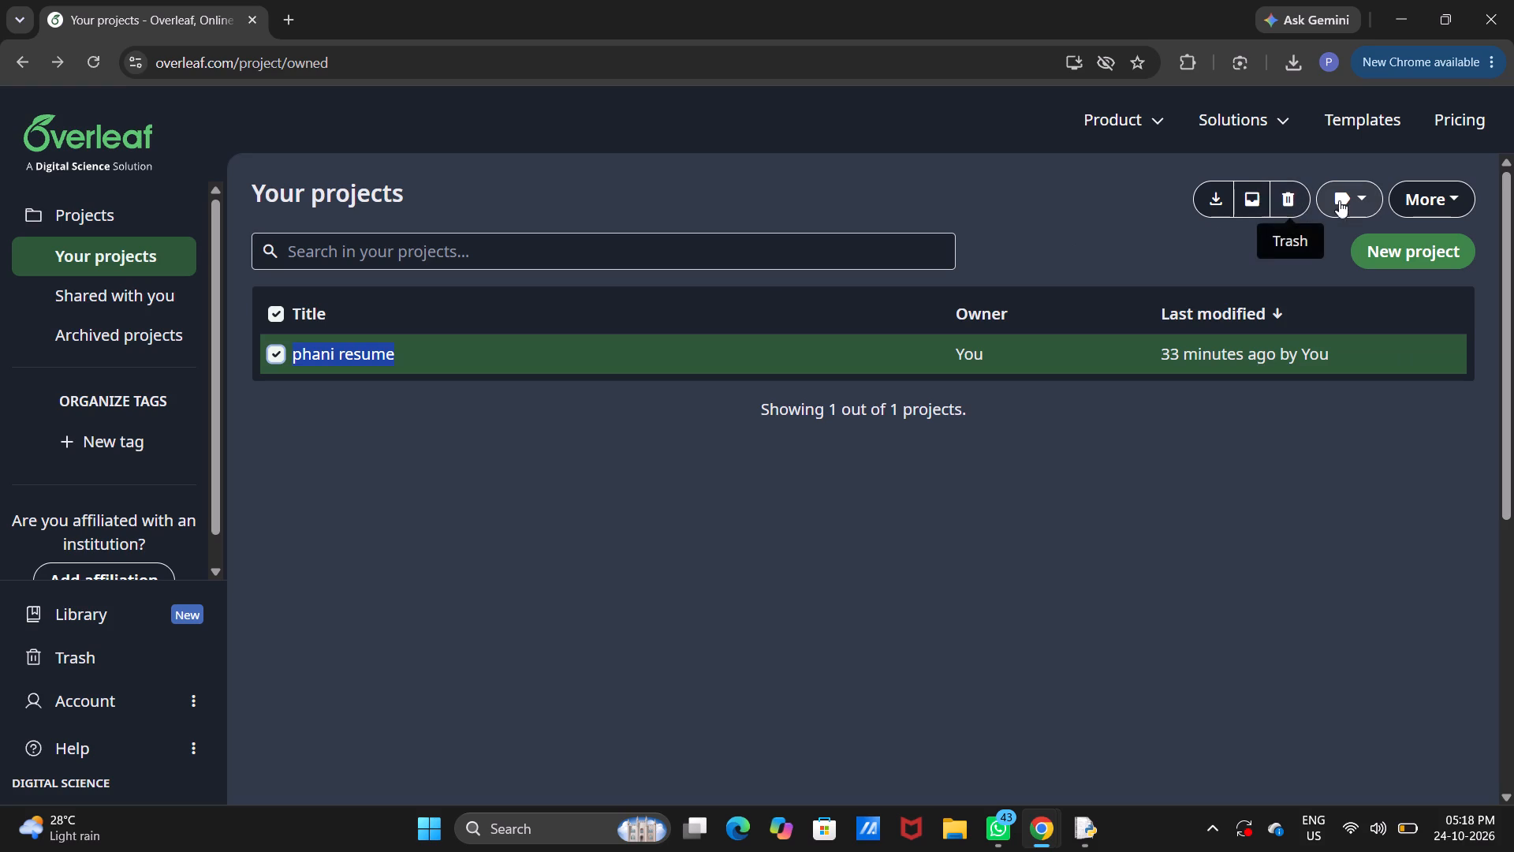
left_click(856, 376)
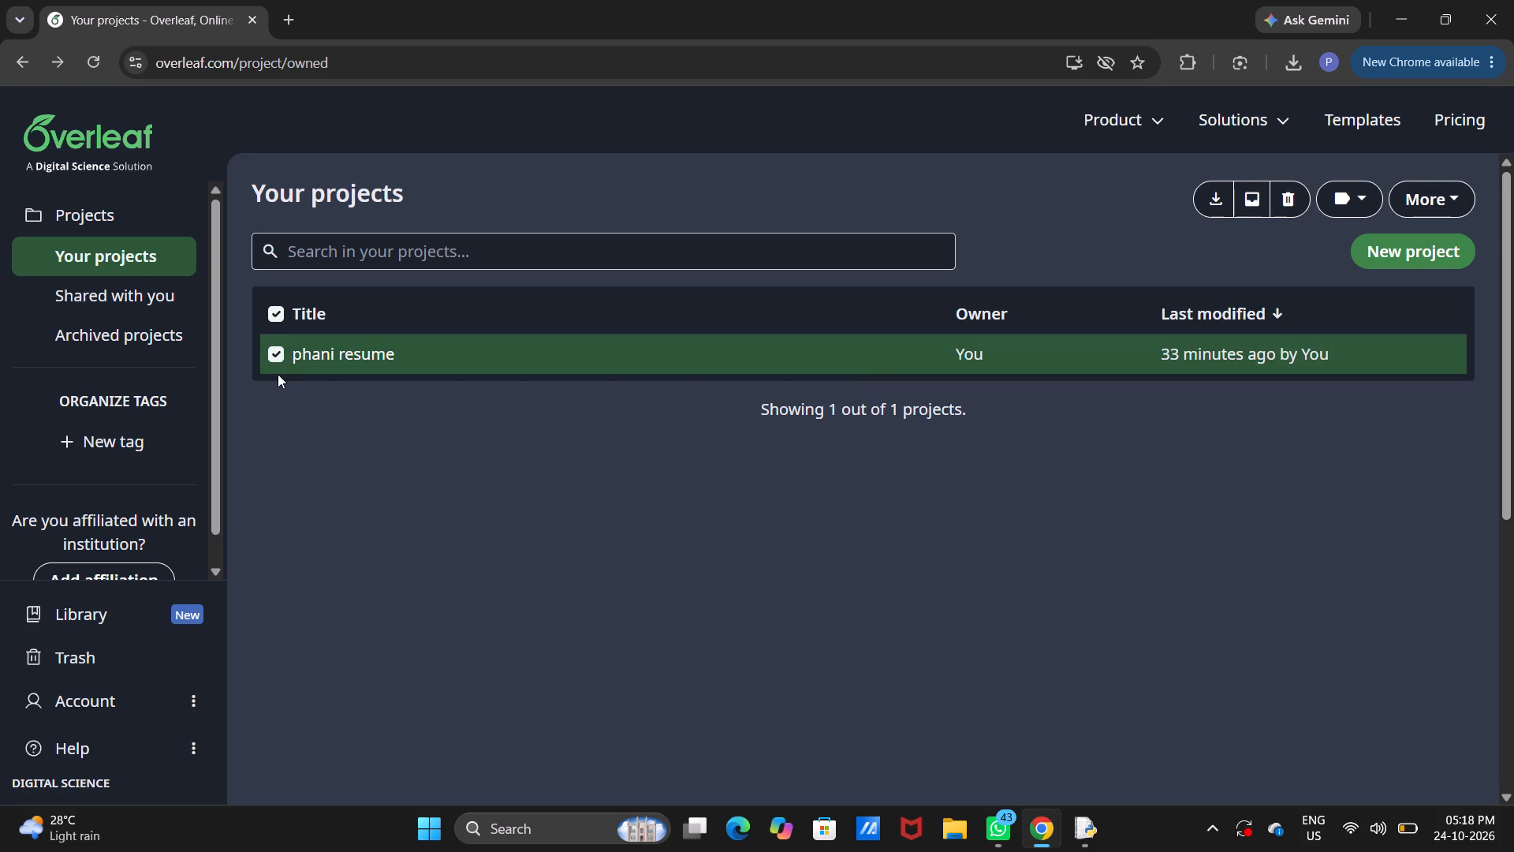
Open the phani resume project and check its compile logs and the first page of the PDF preview.
triple_click(356, 345)
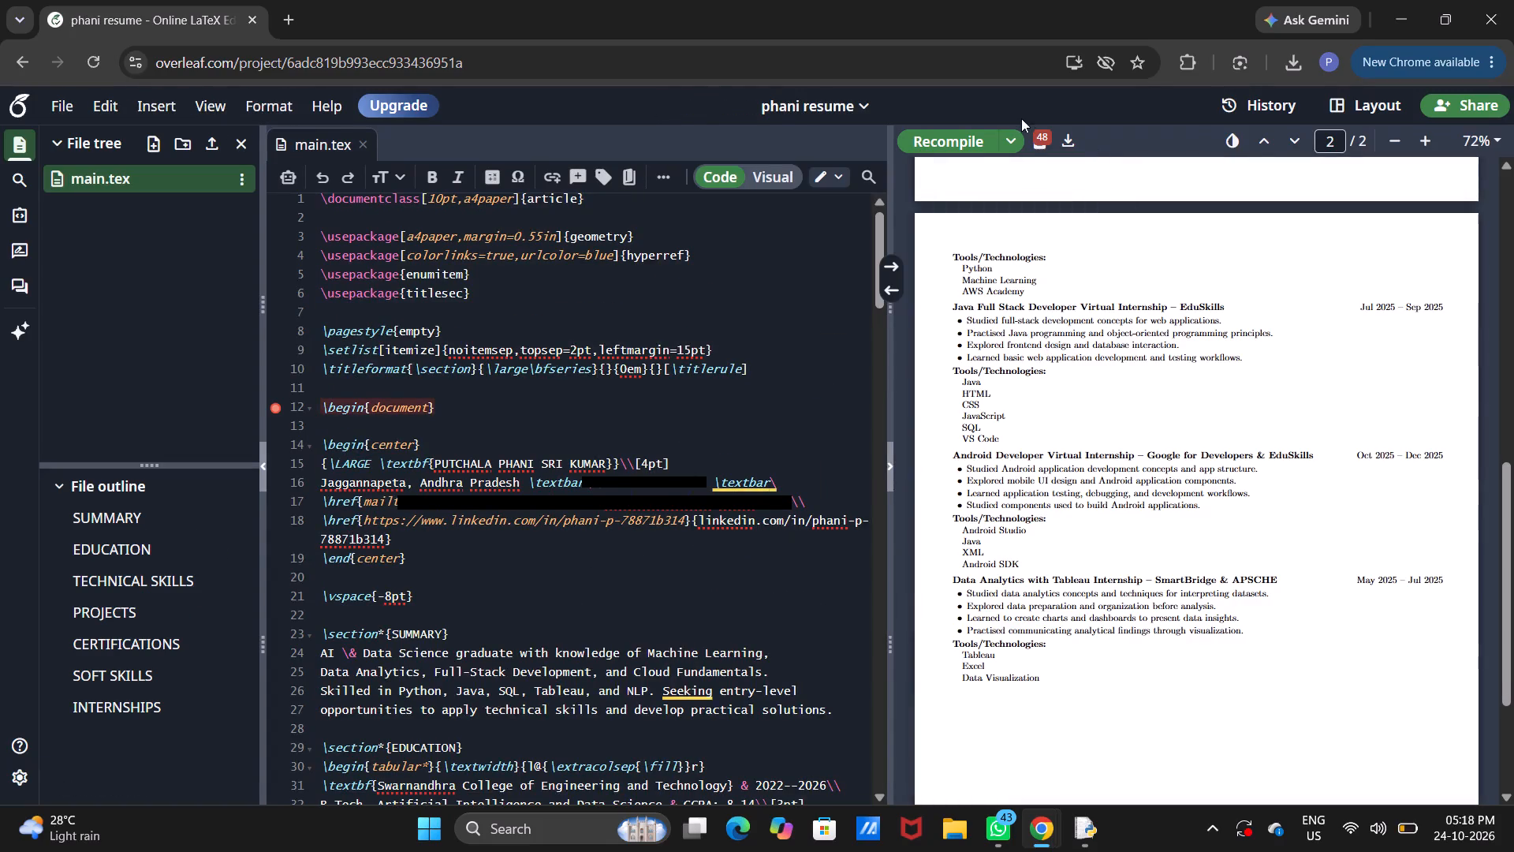
left_click(1034, 140)
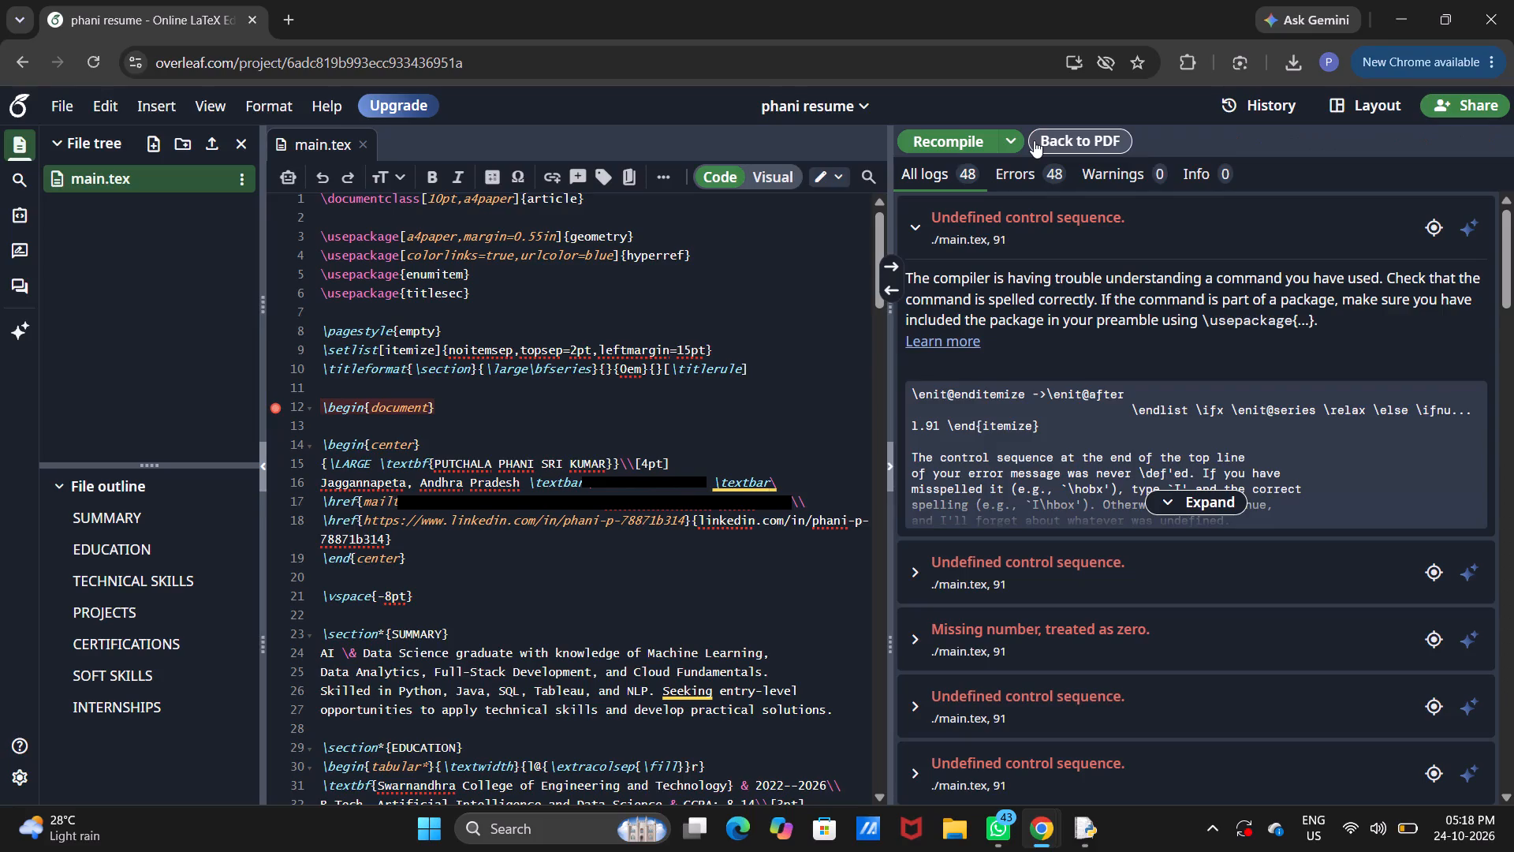
left_click(1034, 140)
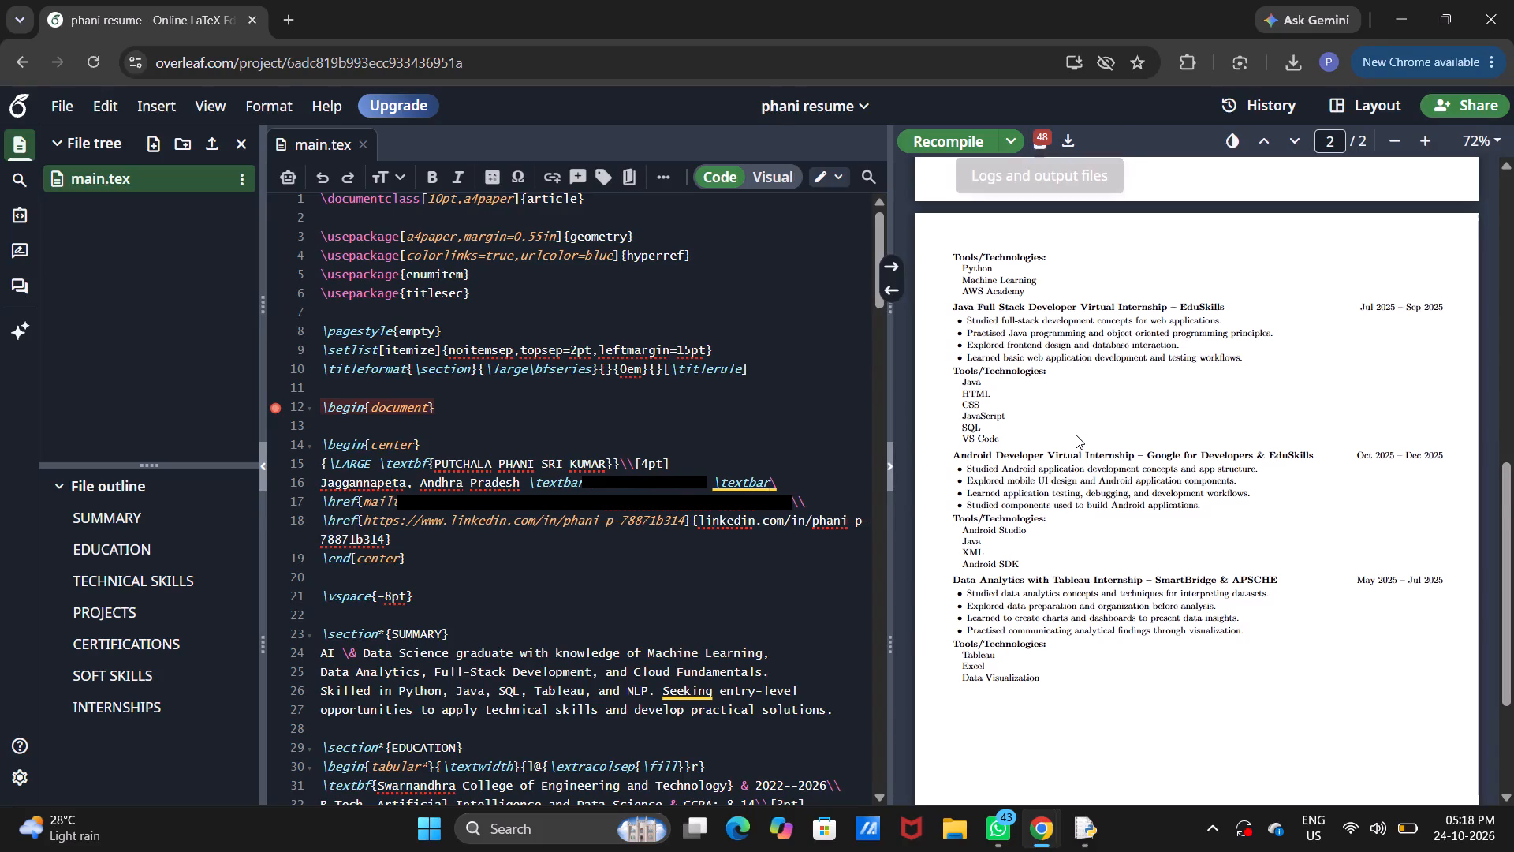
scroll(1076, 435, "up", 6)
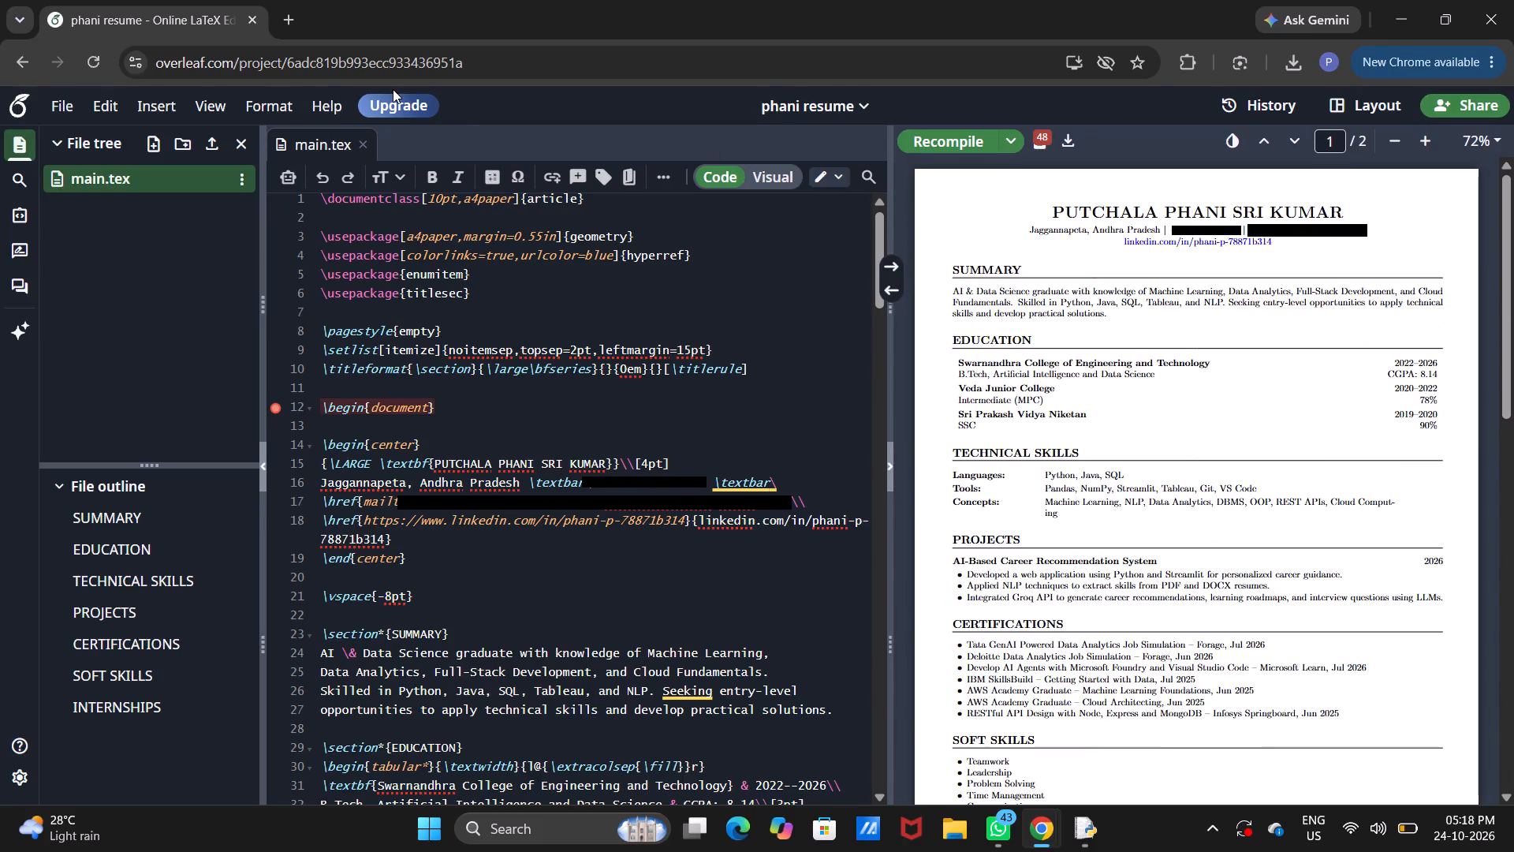
Return to the project list and log out of the Overleaf account.
left_click_drag(54, 671, 26, 367)
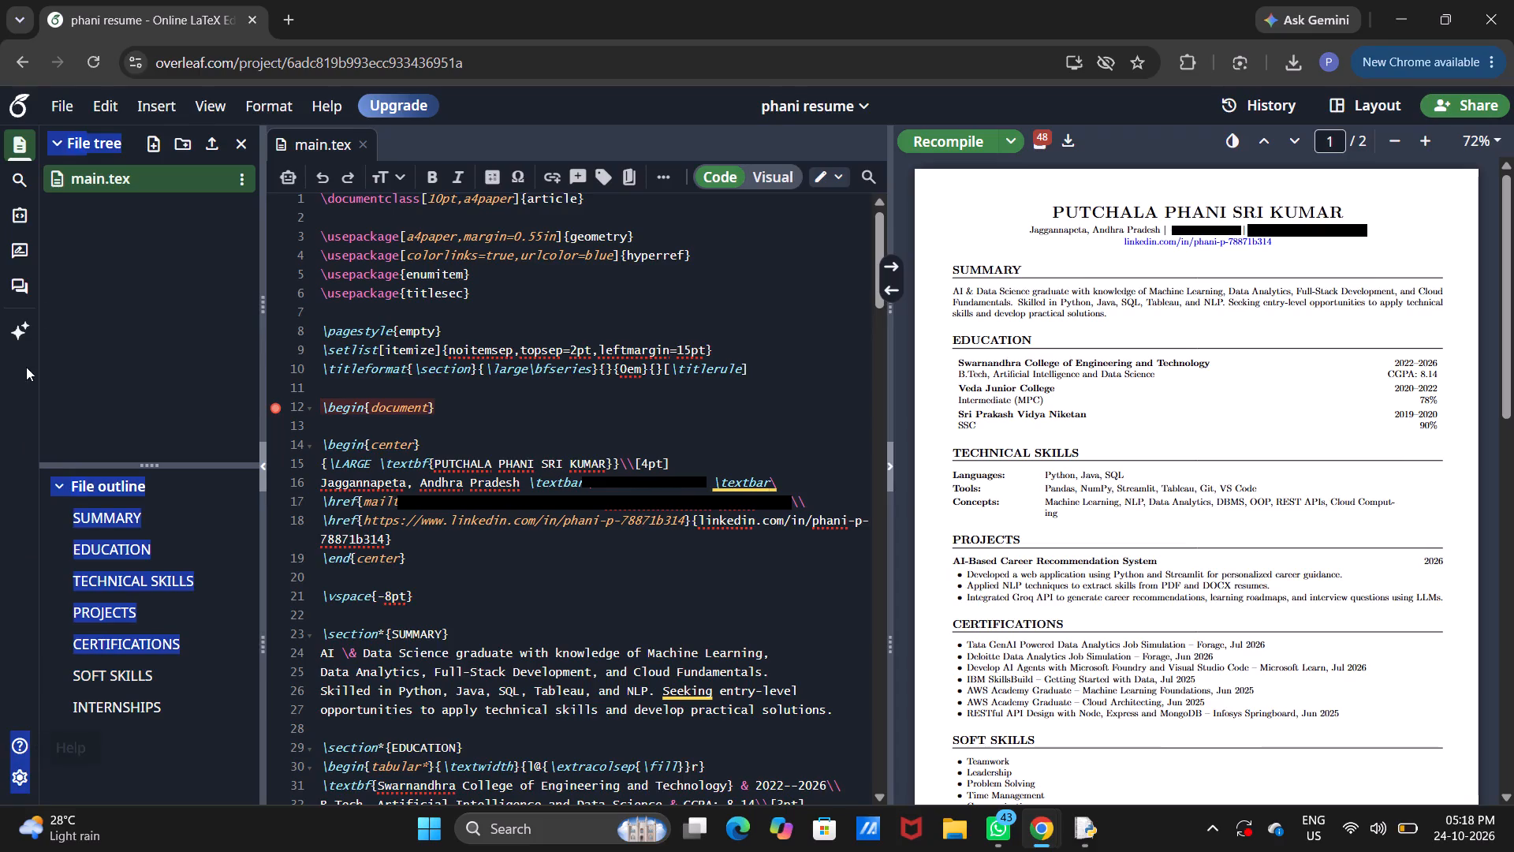
left_click_drag(26, 367, 12, 58)
left_click(12, 58)
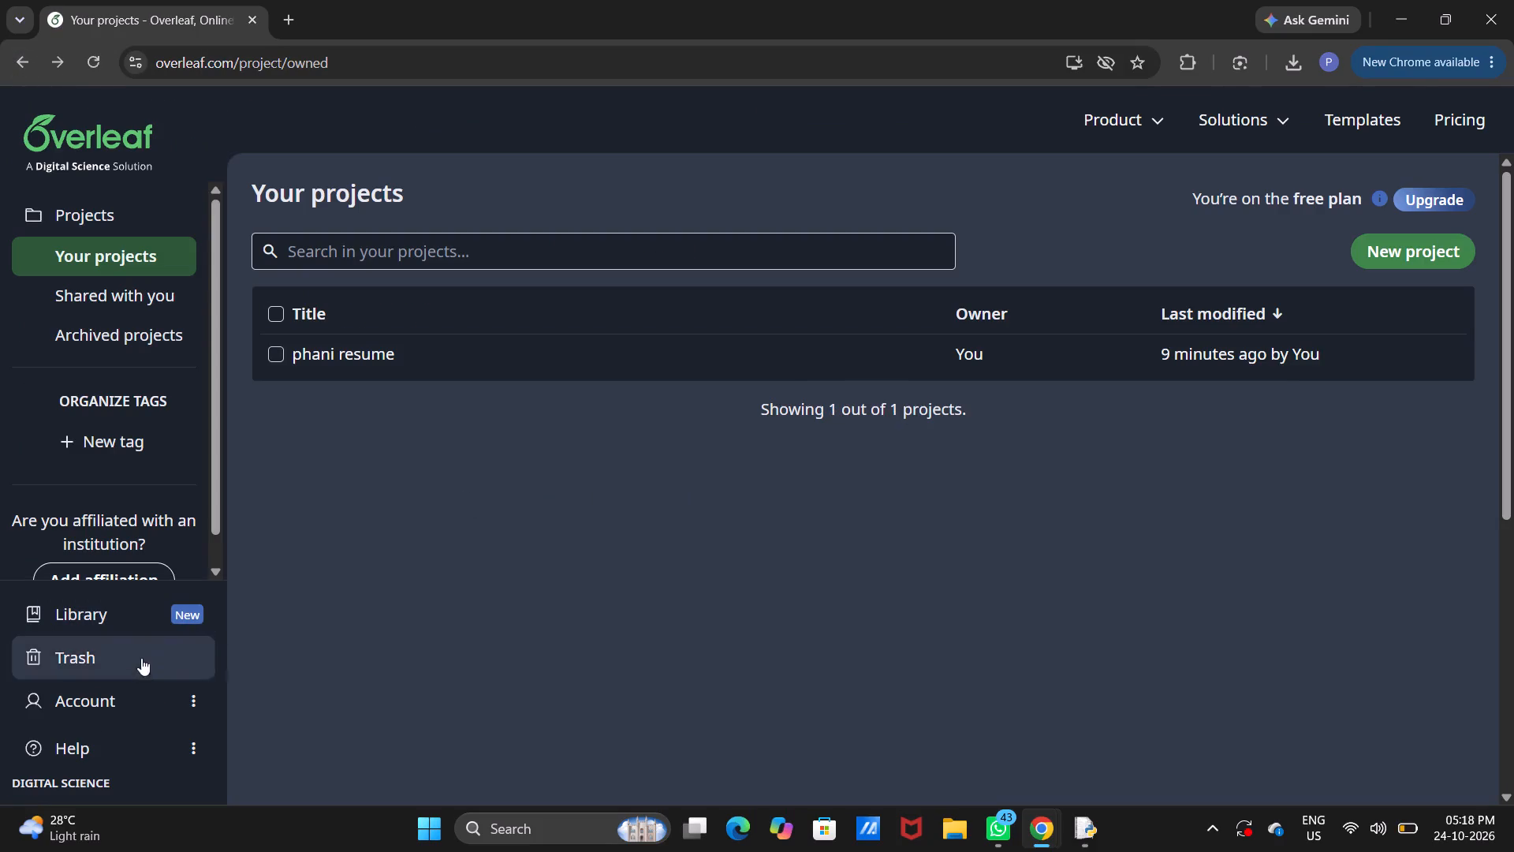
left_click(110, 693)
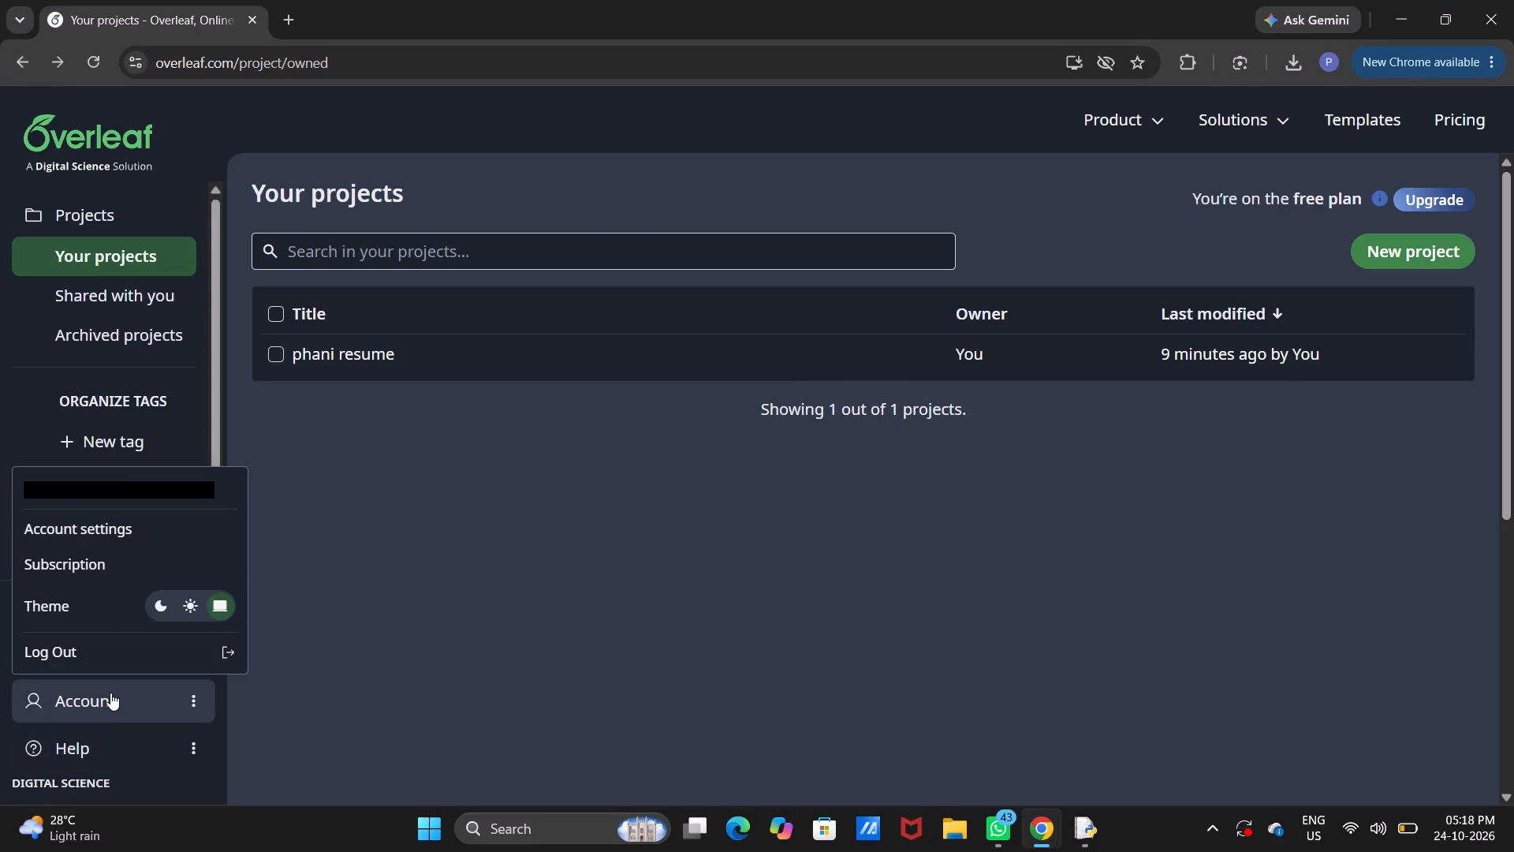
left_click(134, 648)
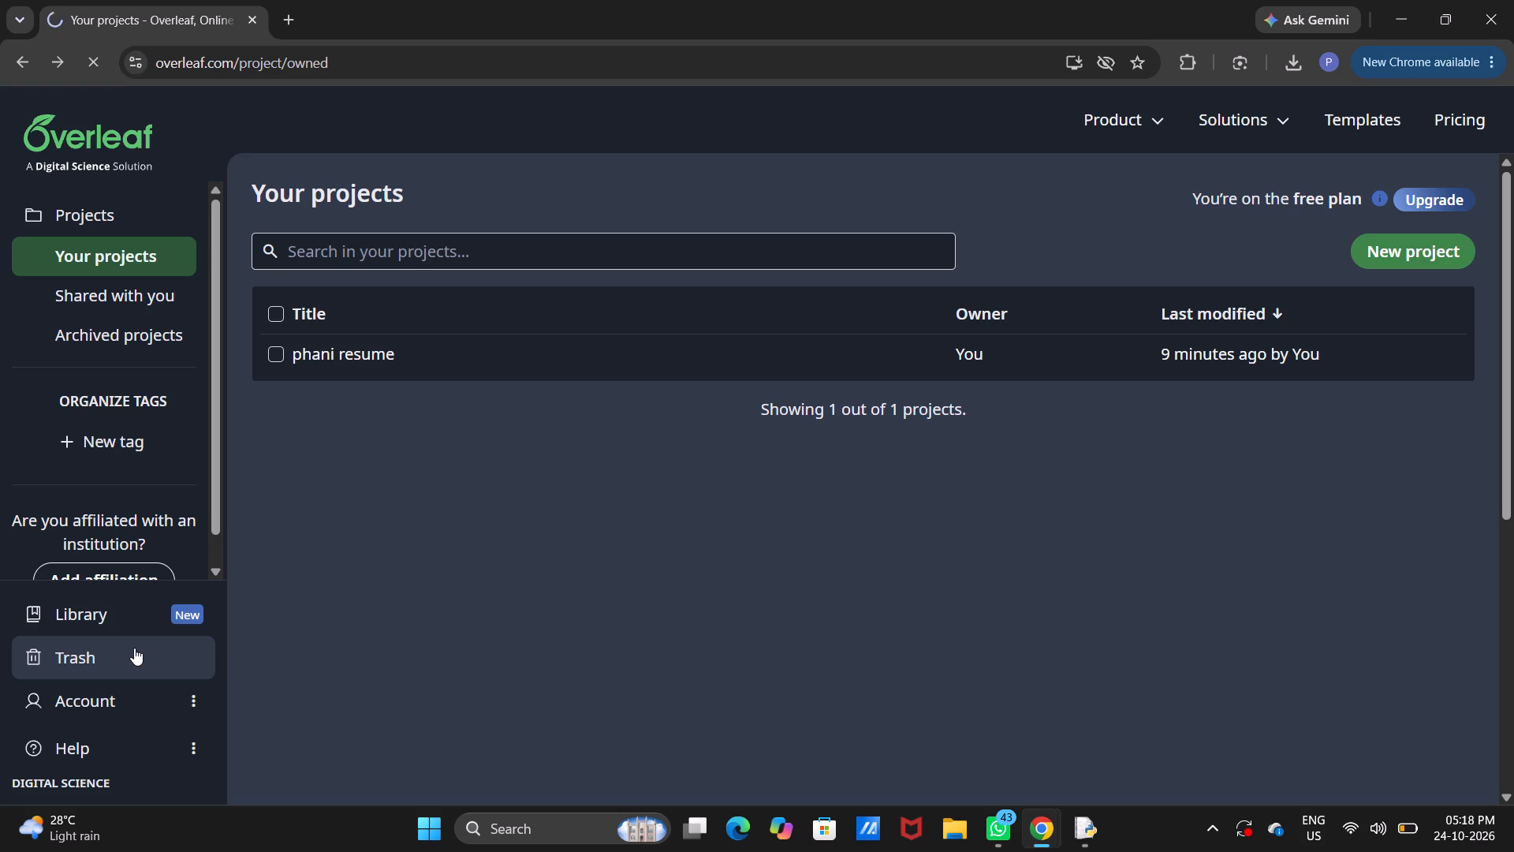